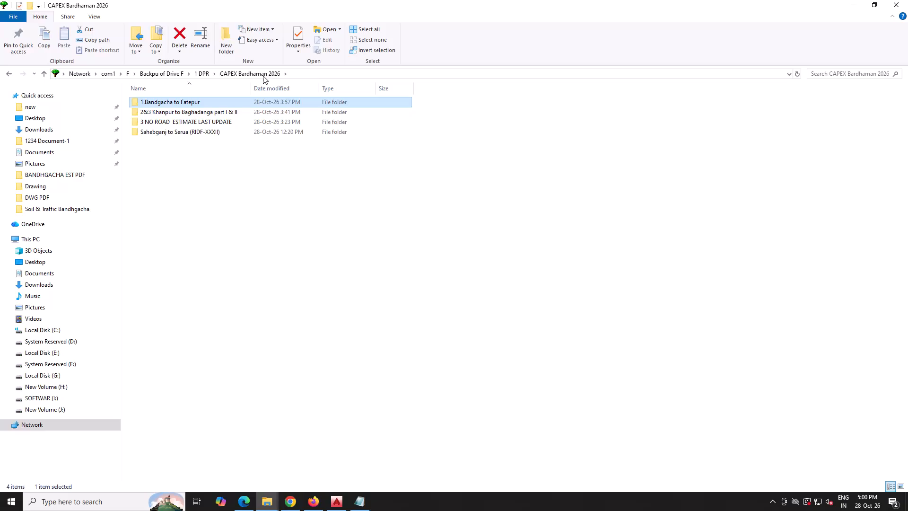
Refresh the file listing of the CAPEX Bardhaman 2026 folder.
{"action": "right_click_drag", "start_coordinate": [278, 193], "coordinate": [277, 198]}
{"action": "left_click", "coordinate": [305, 234]}
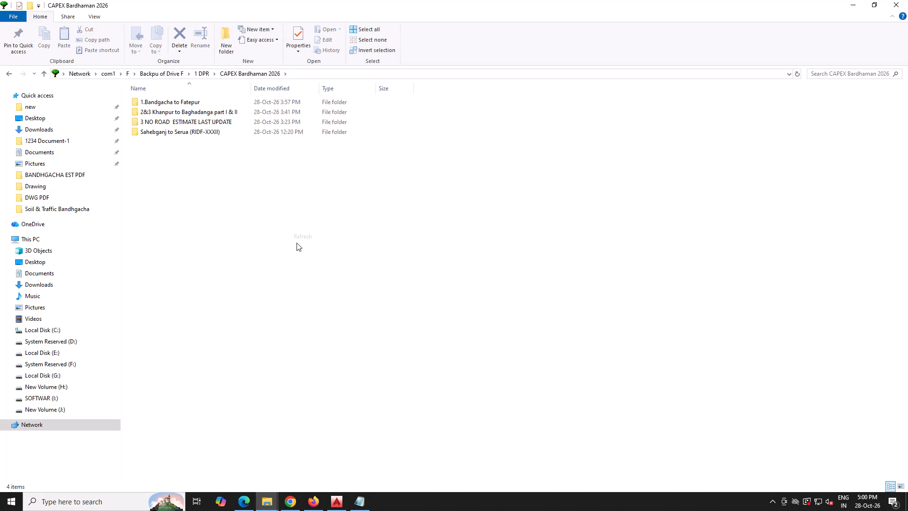
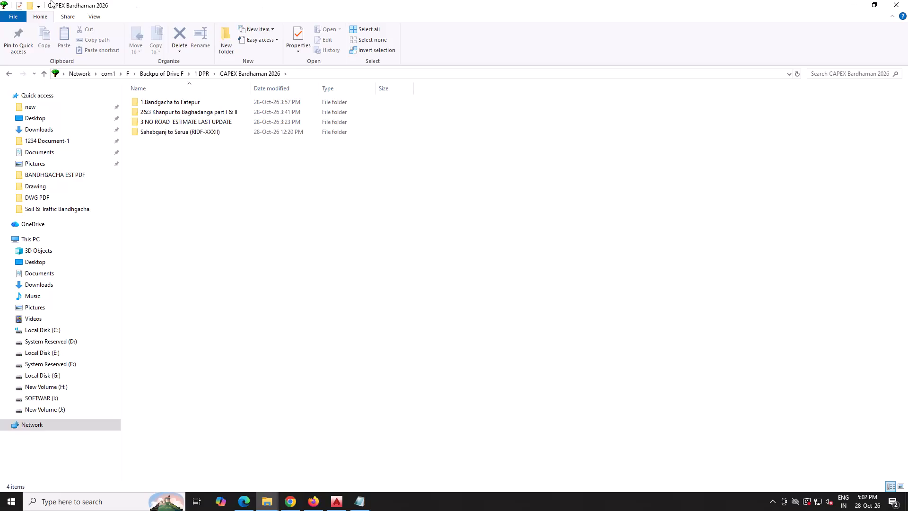
Look inside the 2&3 Khanpur to Baghadanga part I & II folder and its 1. PART - I subfolder, and return to CAPEX Bardhaman 2026.
{"action": "double_click", "coordinate": [203, 110]}
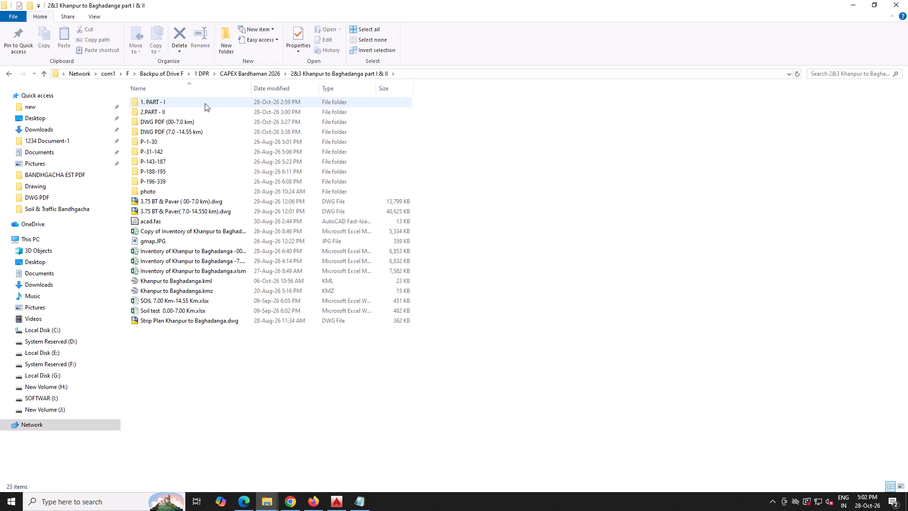
{"action": "double_click", "coordinate": [205, 103]}
{"action": "double_click", "coordinate": [205, 103]}
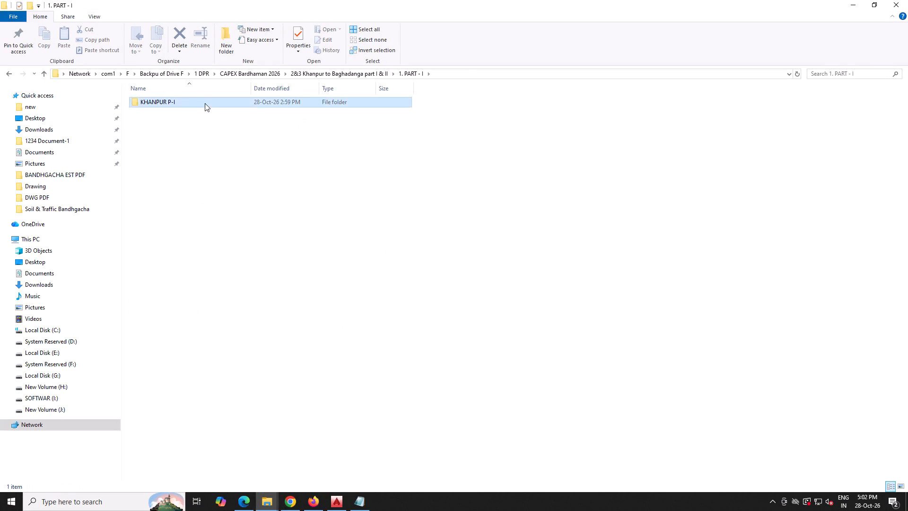
{"action": "left_click", "coordinate": [351, 72]}
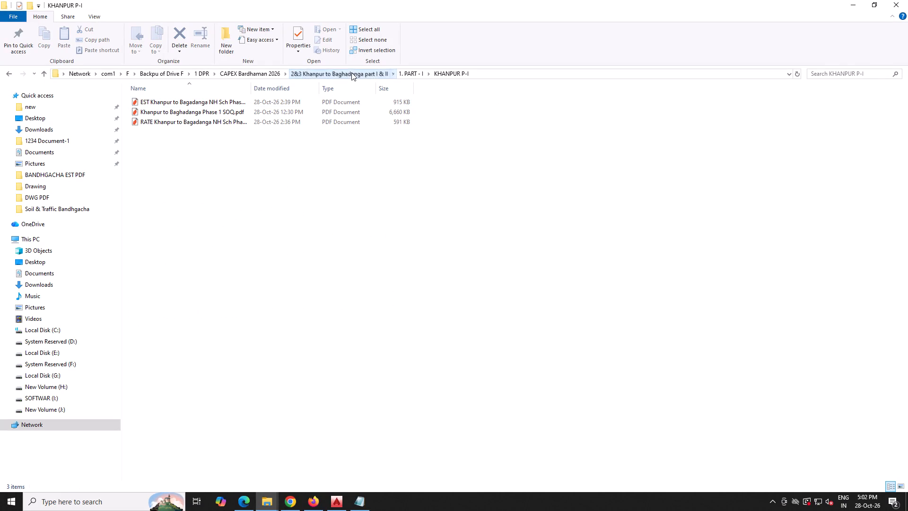
{"action": "left_click", "coordinate": [267, 75]}
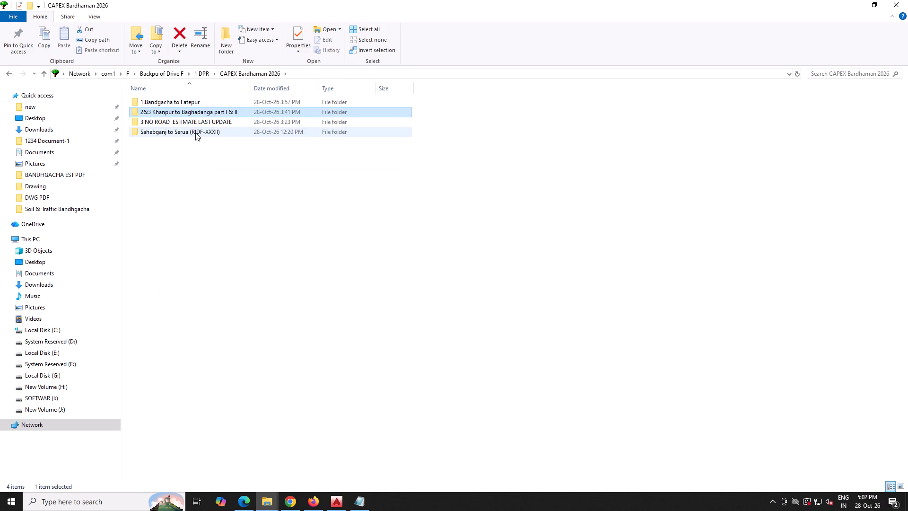
Open the workbook Inventory of Khanpur to Baghadanga -00-7.0 km.xlsm from the 2&3 Khanpur to Baghadanga part I & II folder, widening the name column.
{"action": "double_click", "coordinate": [186, 109]}
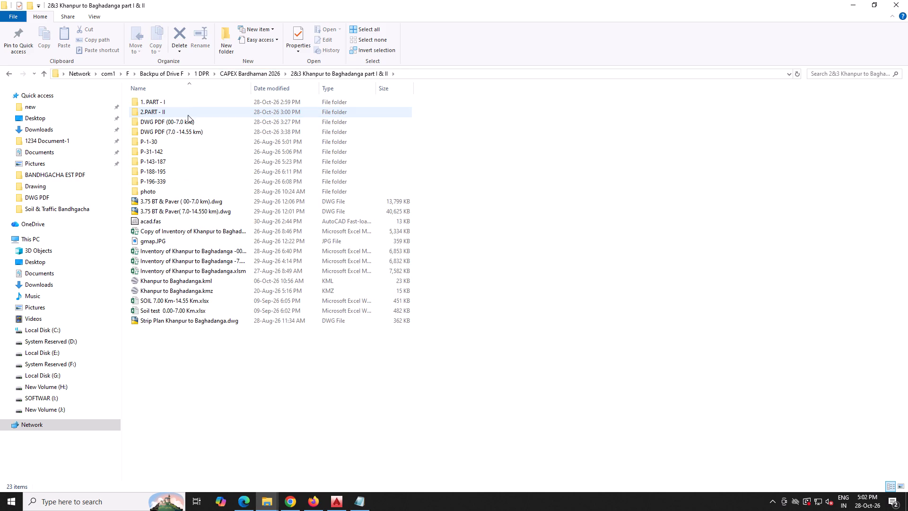
{"action": "left_click", "coordinate": [234, 253]}
{"action": "left_click", "coordinate": [234, 253]}
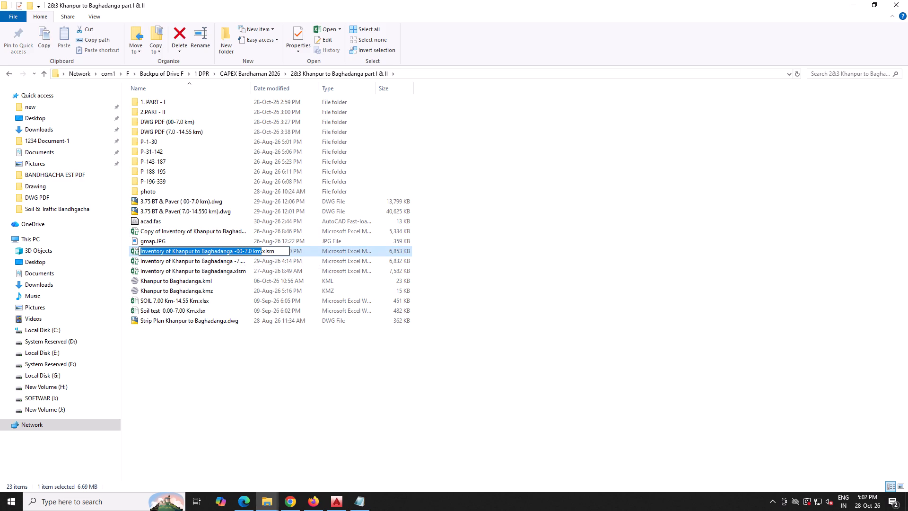
{"action": "left_click", "coordinate": [275, 265]}
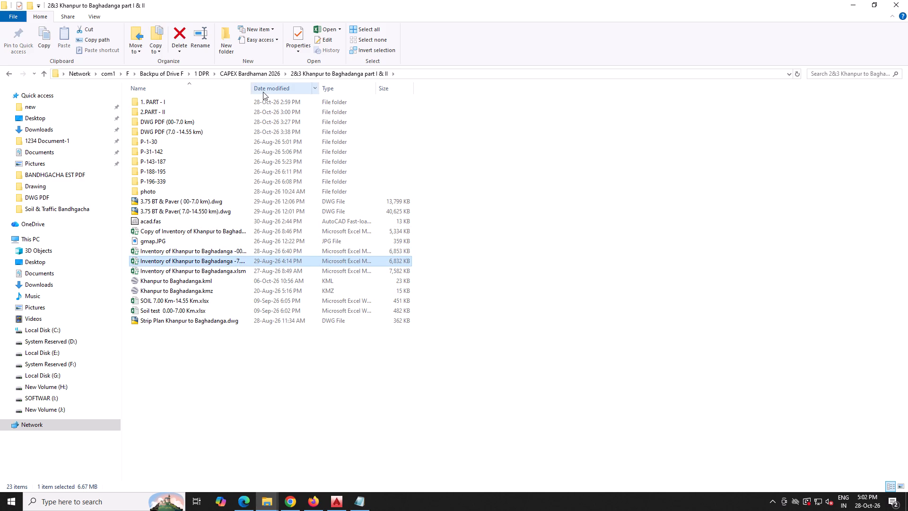
{"action": "left_click_drag", "start_coordinate": [254, 91], "coordinate": [363, 91]}
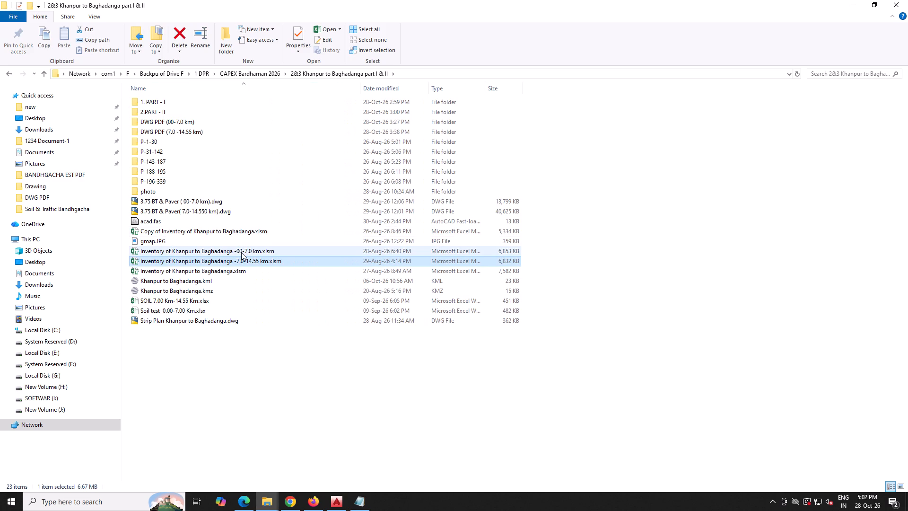
{"action": "double_click", "coordinate": [242, 250]}
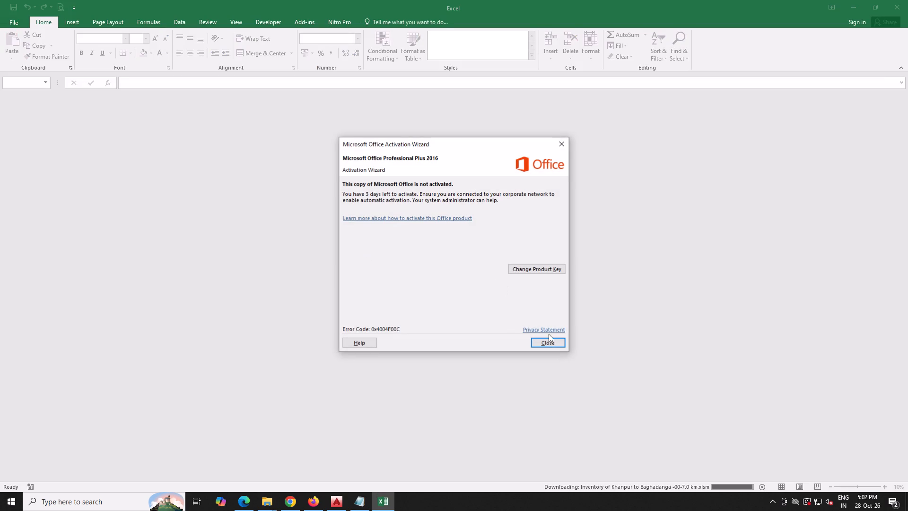
{"action": "left_click", "coordinate": [552, 343]}
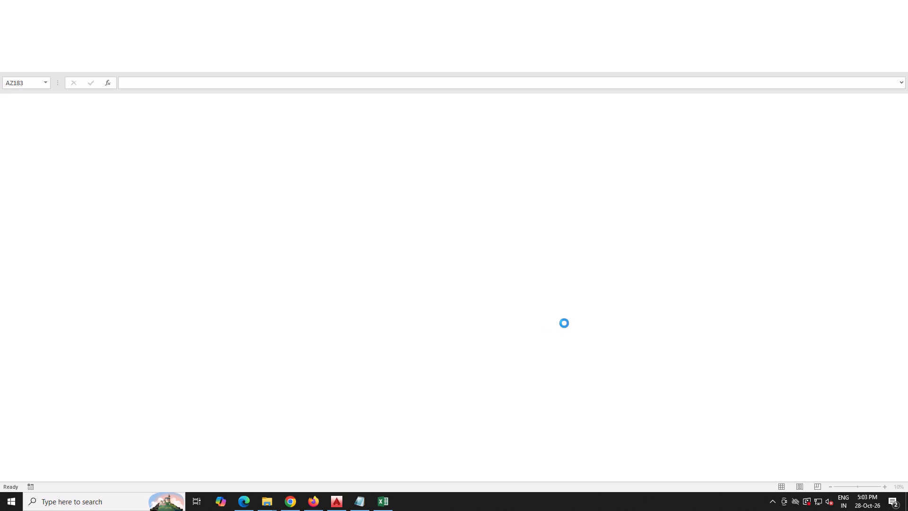
{"action": "left_click", "coordinate": [481, 325]}
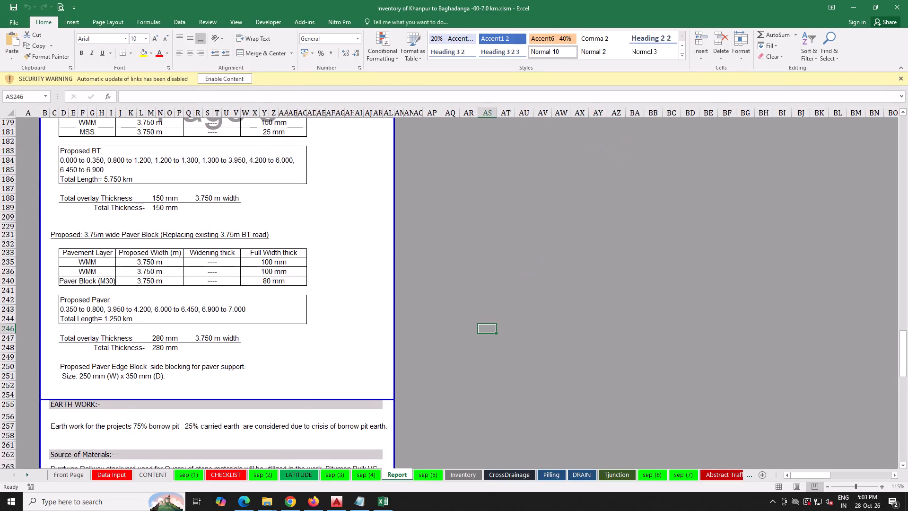
Hide the Data Input sheet in the inventory workbook.
{"action": "left_click", "coordinate": [109, 476]}
{"action": "right_click", "coordinate": [110, 474]}
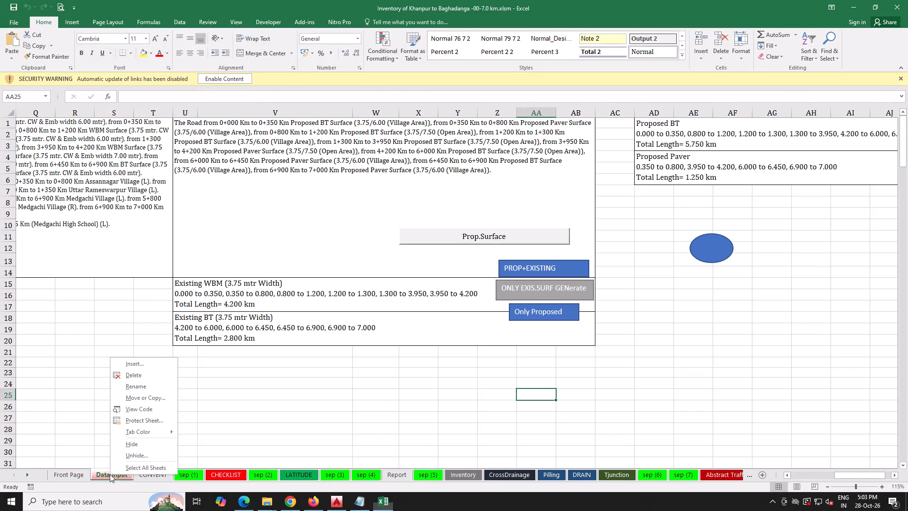
{"action": "left_click", "coordinate": [131, 440]}
Check the Front Page and Report sheets, and set up a PDF export that publishes the entire workbook.
{"action": "left_click", "coordinate": [62, 473]}
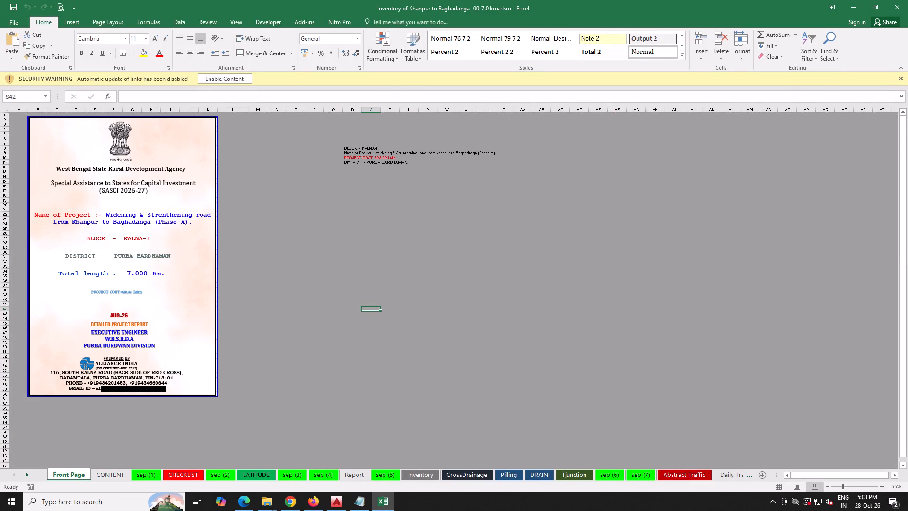
{"action": "left_click", "coordinate": [352, 478]}
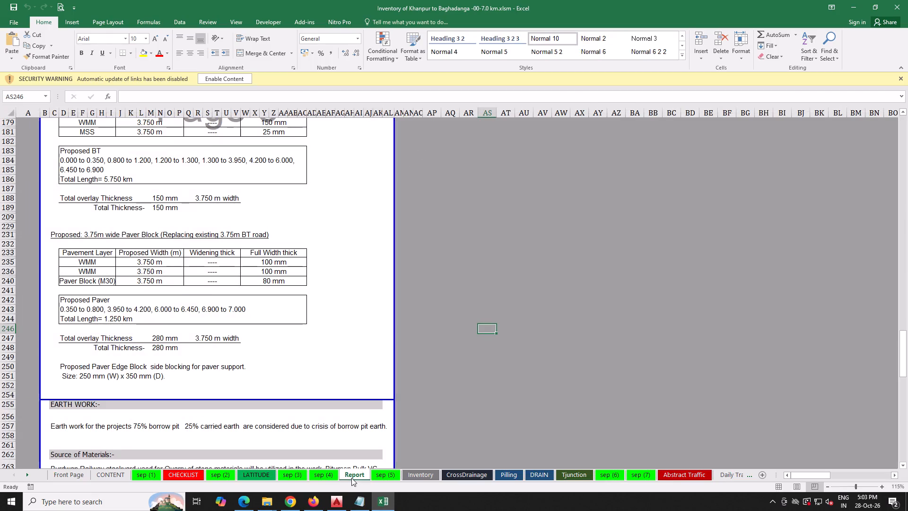
{"action": "left_click", "coordinate": [28, 474]}
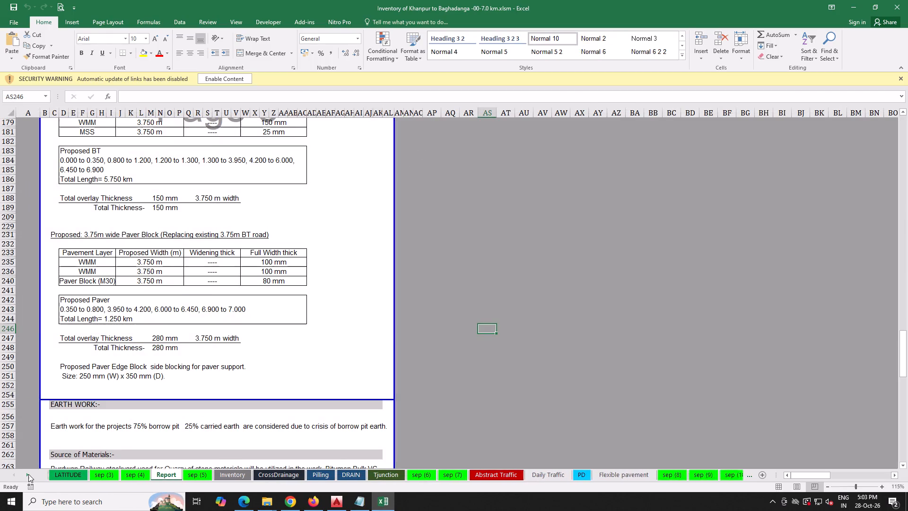
{"action": "left_click", "coordinate": [5, 22]}
{"action": "left_click", "coordinate": [21, 175]}
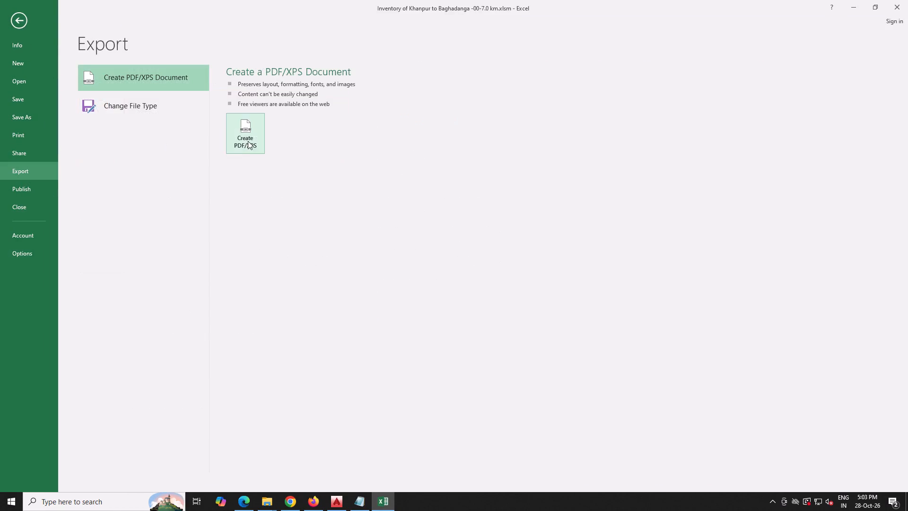
{"action": "left_click", "coordinate": [250, 140]}
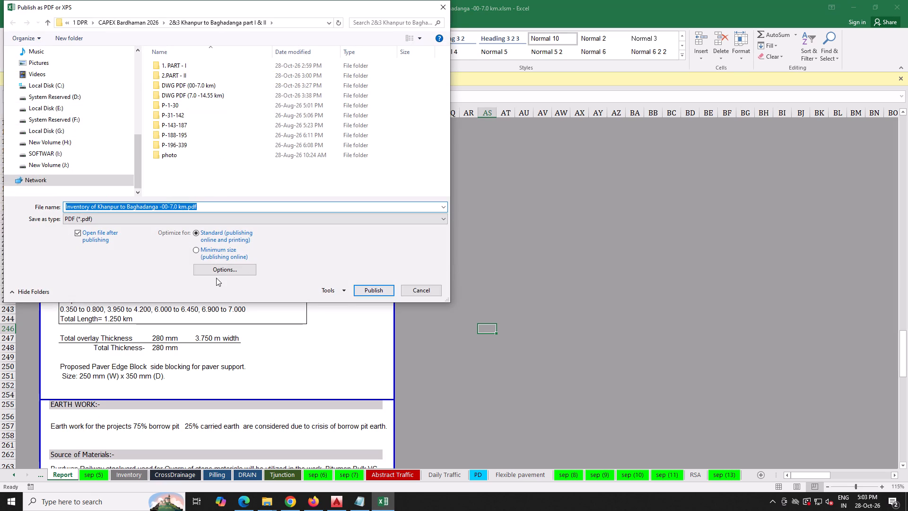
{"action": "left_click", "coordinate": [224, 273]}
{"action": "left_click", "coordinate": [246, 141]}
{"action": "left_click", "coordinate": [245, 138]}
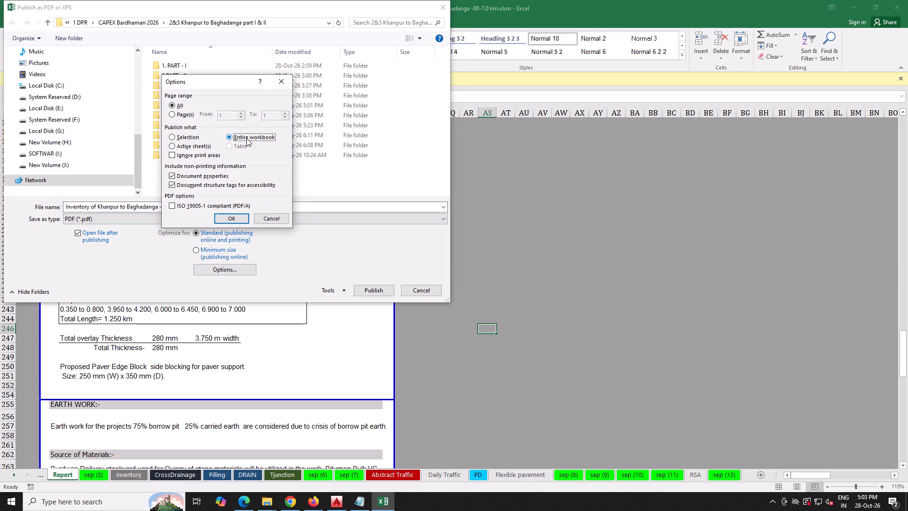
{"action": "left_click", "coordinate": [239, 217]}
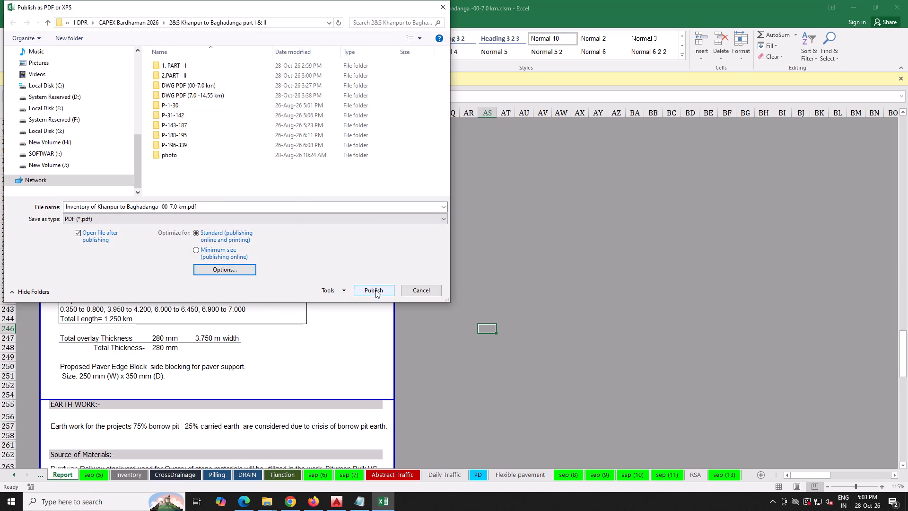
Publish the PDF into the DWG PDF (00-7.0 km) folder under the name Khanpur to Baghadanga -00-7.0 km.pdf.
{"action": "double_click", "coordinate": [212, 86]}
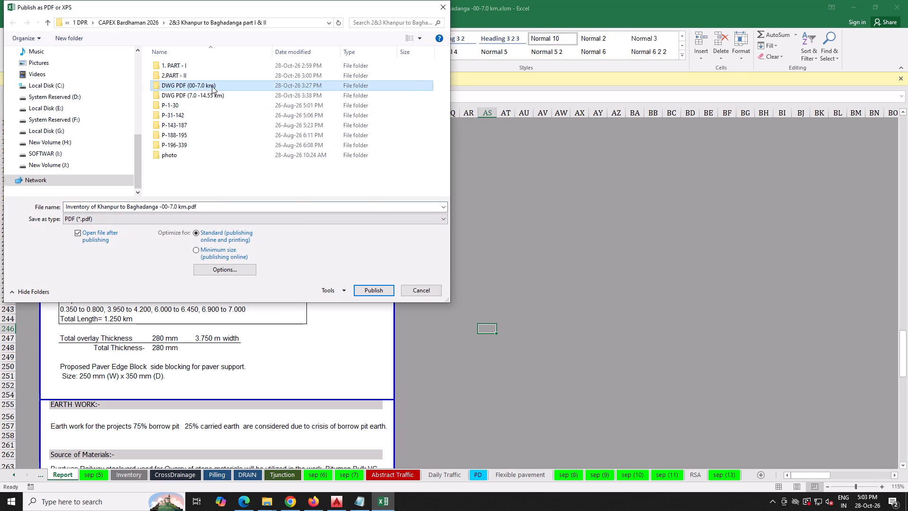
{"action": "left_click", "coordinate": [102, 207]}
{"action": "left_click_drag", "start_coordinate": [96, 207], "coordinate": [35, 206]}
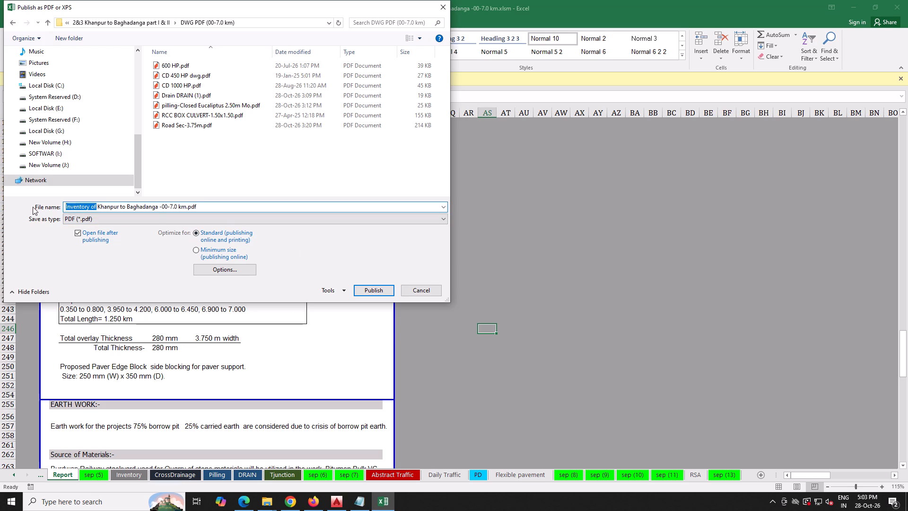
{"action": "key", "text": "Delete"}
{"action": "key", "text": "Delete"}
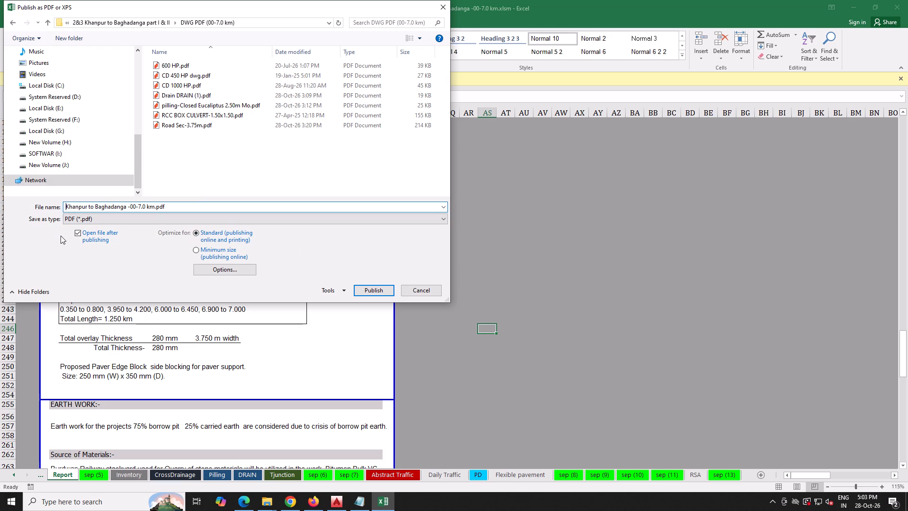
{"action": "left_click", "coordinate": [364, 286]}
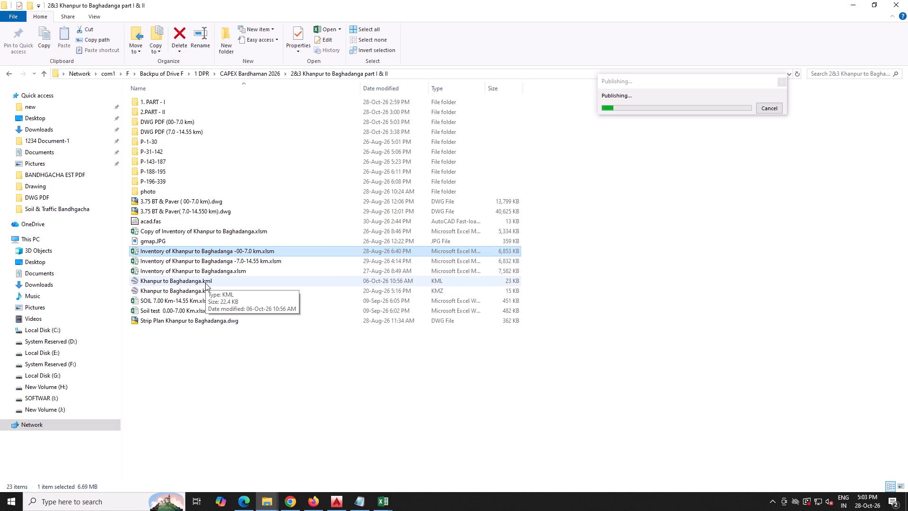
Convert Soil test 0.00-7.00 Km.xlsx from the Khanpur project folder to PDF on the Online2PDF page in Firefox.
{"action": "left_click", "coordinate": [201, 312]}
{"action": "left_click", "coordinate": [316, 500]}
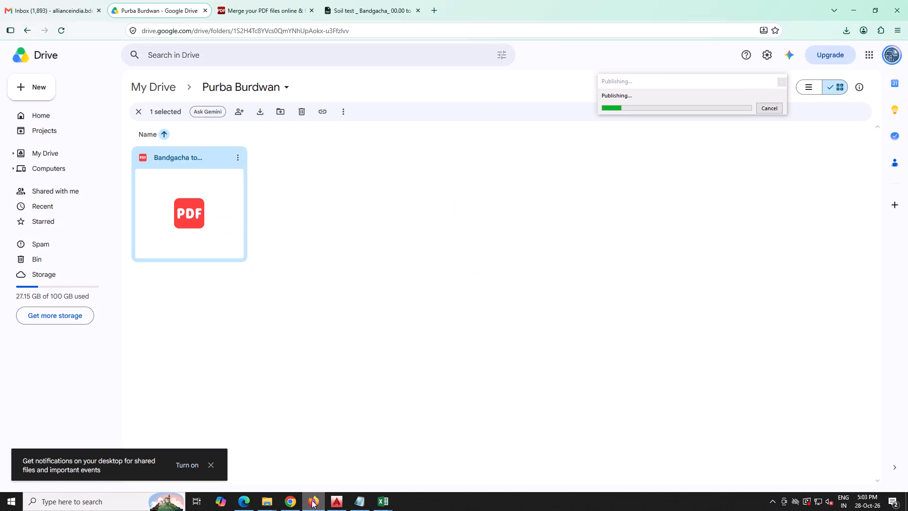
{"action": "left_click", "coordinate": [274, 4]}
{"action": "left_click", "coordinate": [306, 272]}
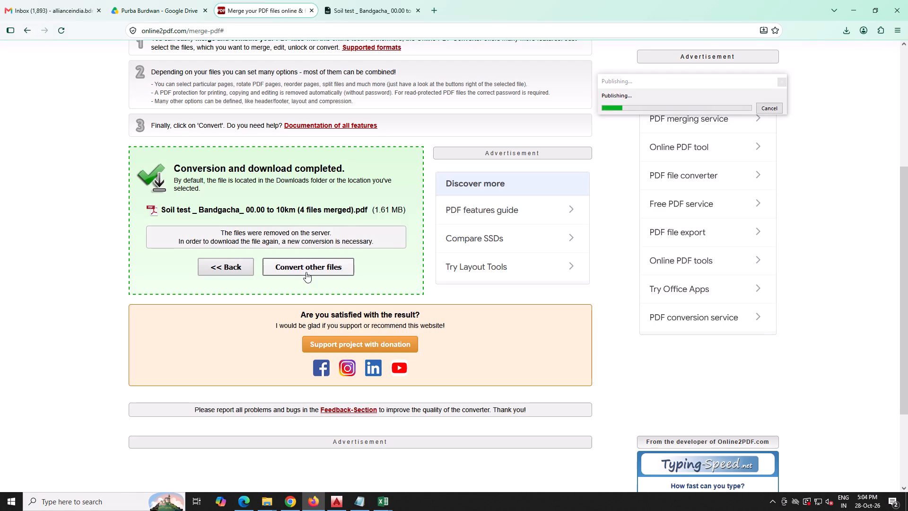
{"action": "left_click", "coordinate": [850, 6]}
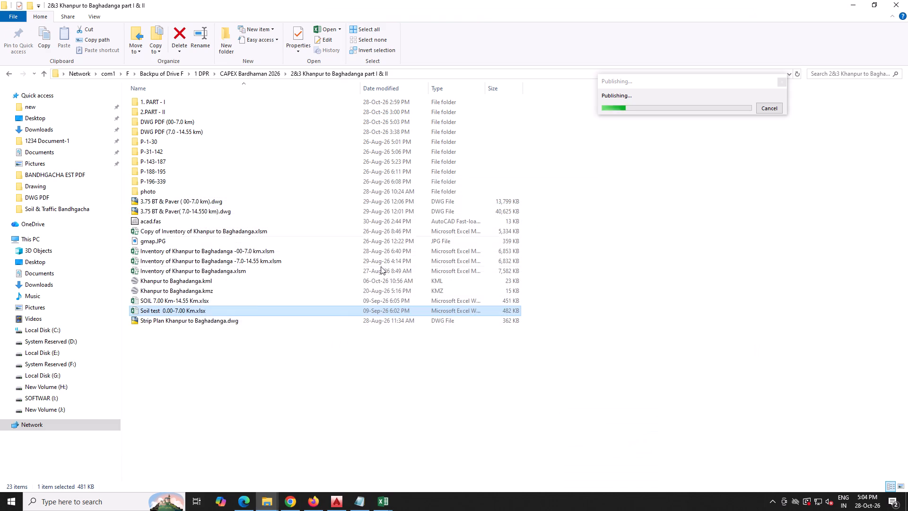
{"action": "left_click_drag", "start_coordinate": [173, 309], "coordinate": [311, 497]}
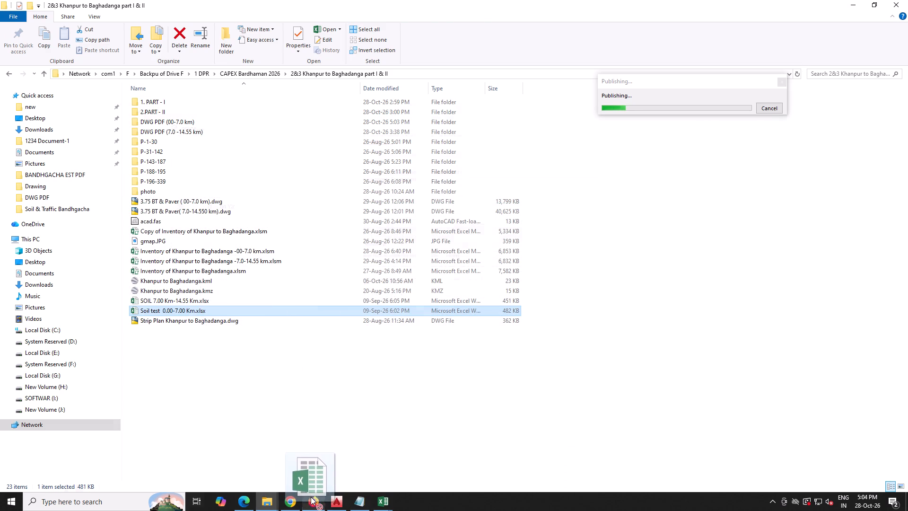
{"action": "left_click_drag", "start_coordinate": [311, 497], "coordinate": [351, 331]}
{"action": "left_click", "coordinate": [367, 281]}
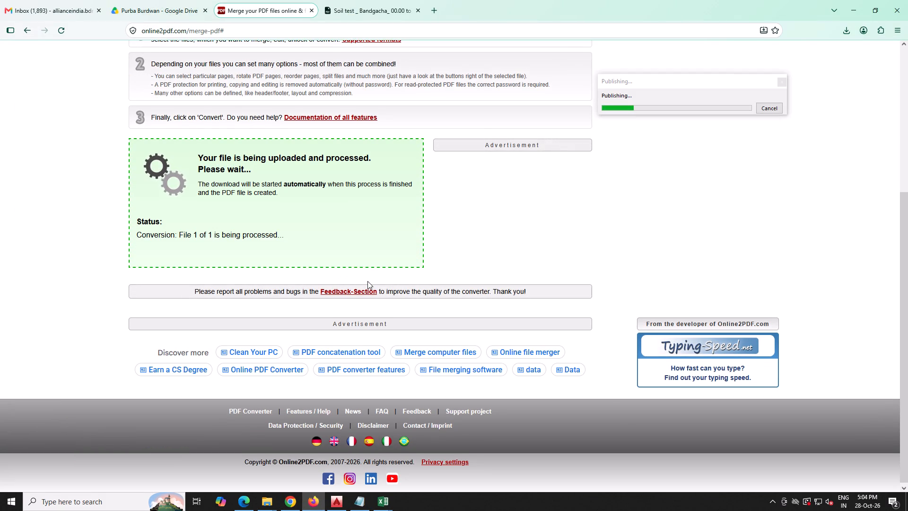
Close the browser tab showing the Bandgacha soil test PDF.
{"action": "left_click_drag", "start_coordinate": [854, 10], "coordinate": [553, 210]}
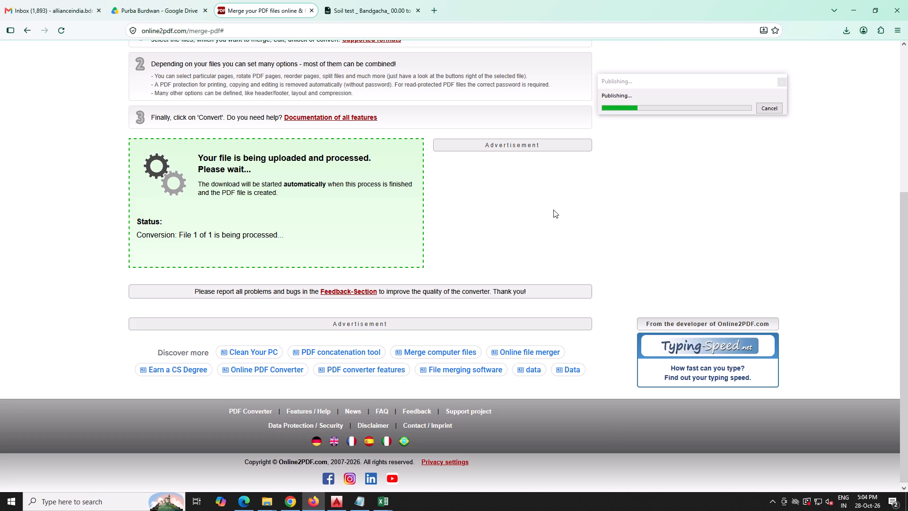
{"action": "left_click_drag", "start_coordinate": [553, 210], "coordinate": [463, 158]}
{"action": "left_click", "coordinate": [421, 11]}
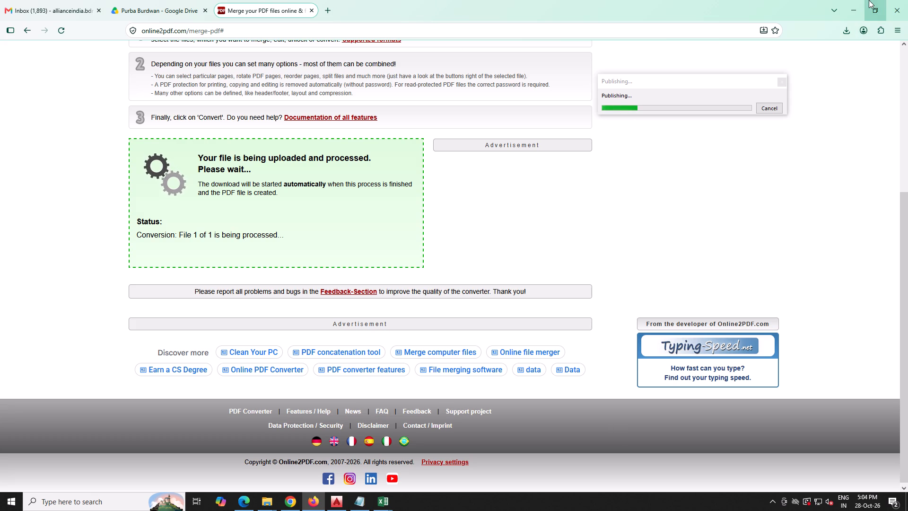
Open the drawing Strip Plan Khanpur to Baghadanga.dwg from the project folder in AutoCAD.
{"action": "left_click", "coordinate": [856, 3]}
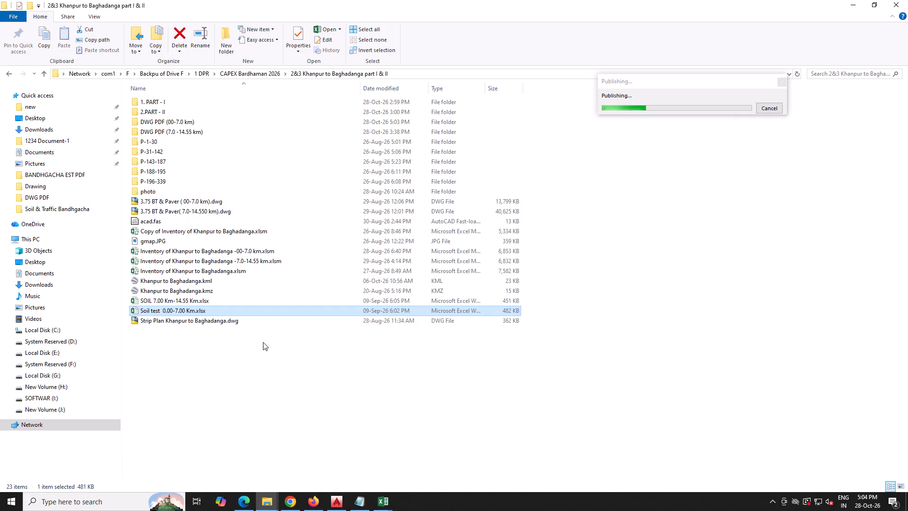
{"action": "double_click", "coordinate": [189, 324]}
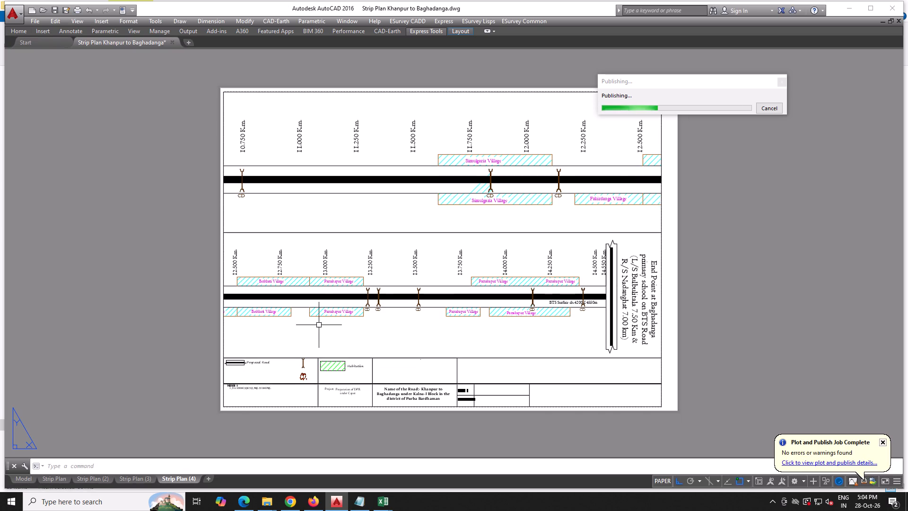
{"action": "middle_click_drag", "start_coordinate": [570, 307], "coordinate": [442, 317]}
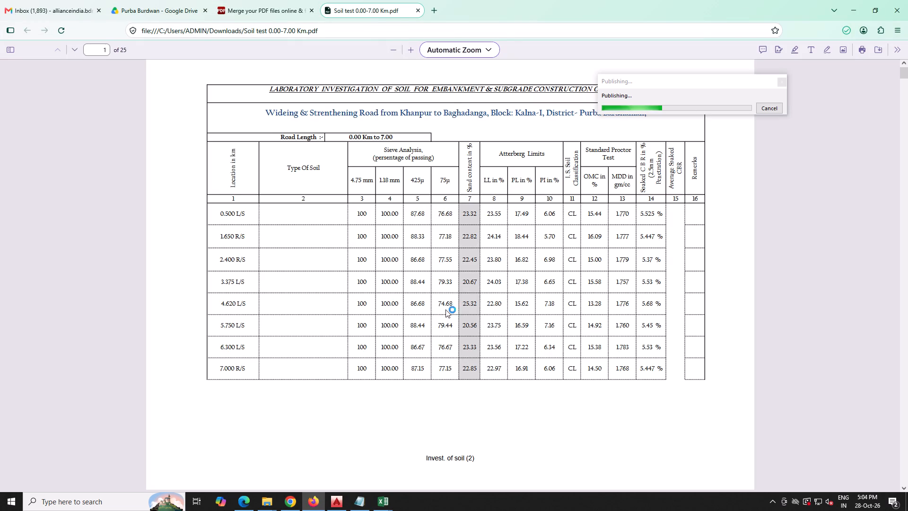
Back in Firefox, close the Soil test 0.00-7.00 Km.pdf tab and show the downloaded file in its folder.
{"action": "left_click", "coordinate": [418, 9]}
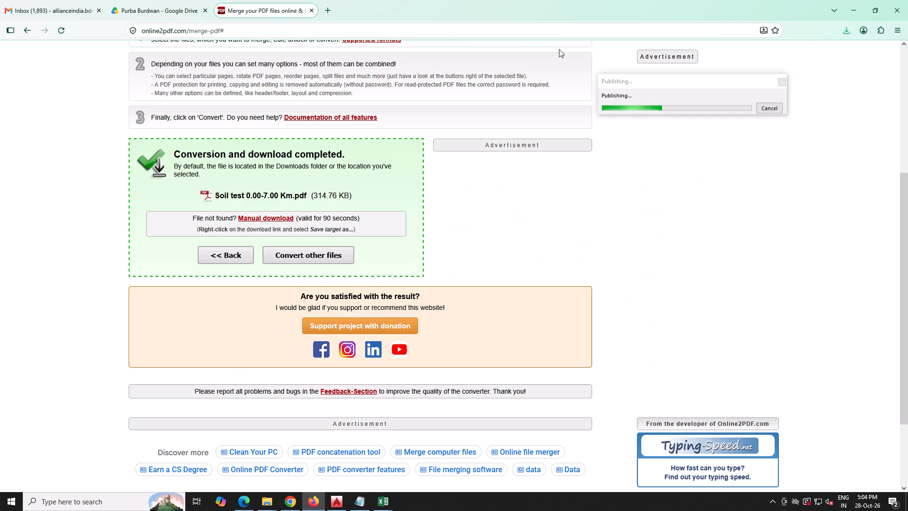
{"action": "left_click", "coordinate": [842, 32]}
{"action": "left_click", "coordinate": [839, 54]}
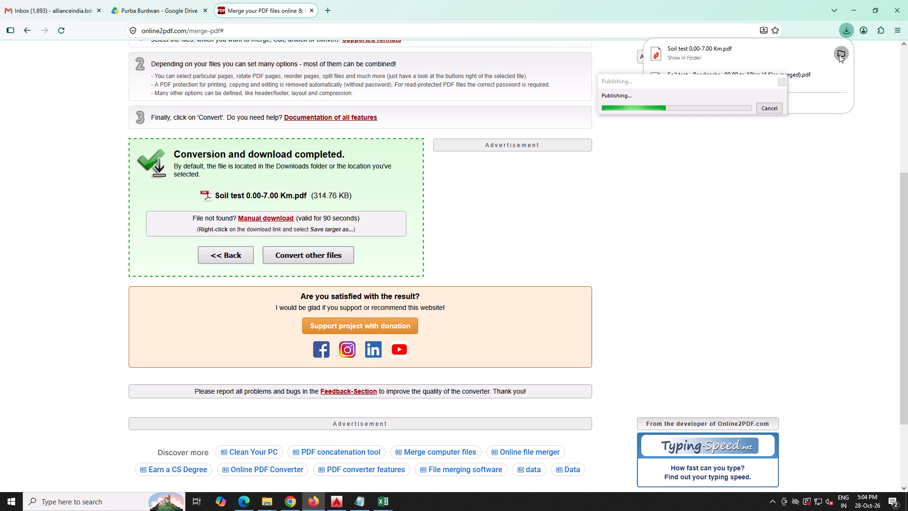
Move Soil test 0.00-7.00 Km.pdf from Downloads into the project's DWG PDF (00-7.0 km) folder.
{"action": "right_click", "coordinate": [291, 264]}
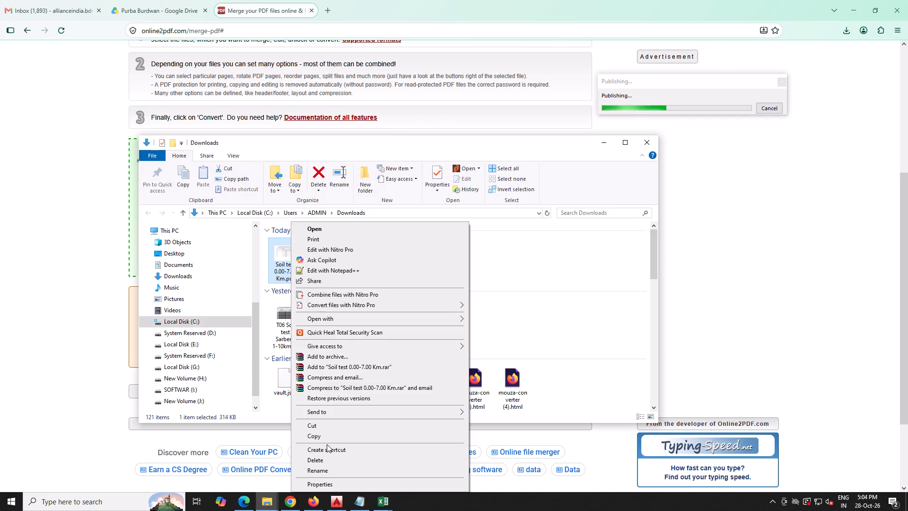
{"action": "left_click", "coordinate": [326, 429]}
{"action": "left_click", "coordinate": [272, 507]}
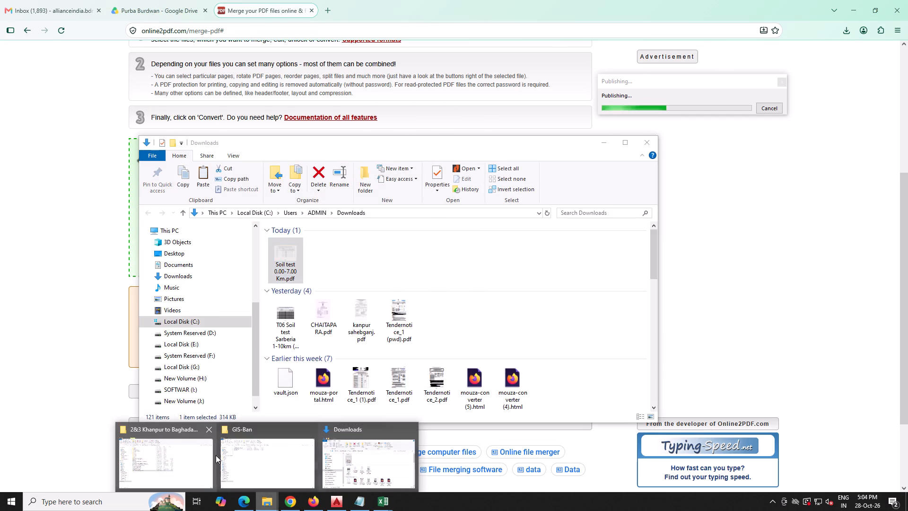
{"action": "left_click", "coordinate": [181, 454]}
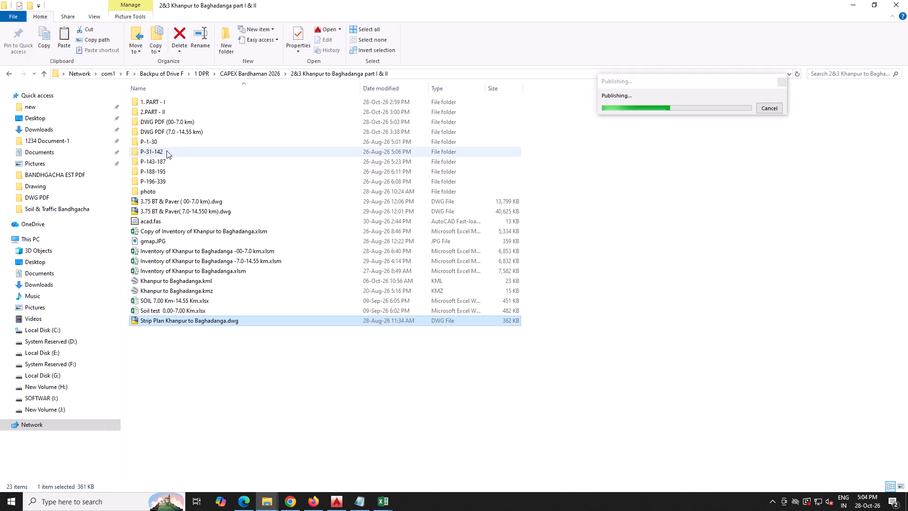
{"action": "double_click", "coordinate": [174, 123]}
{"action": "right_click", "coordinate": [208, 206]}
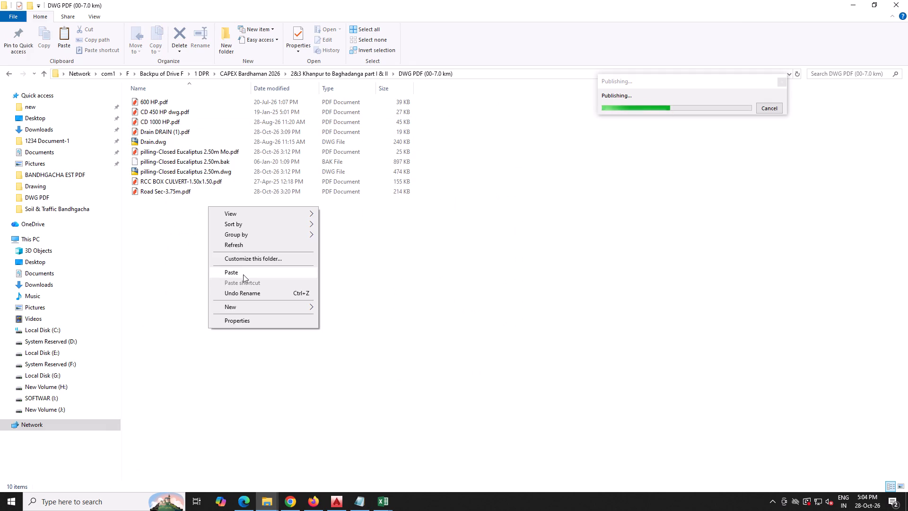
{"action": "left_click", "coordinate": [244, 274]}
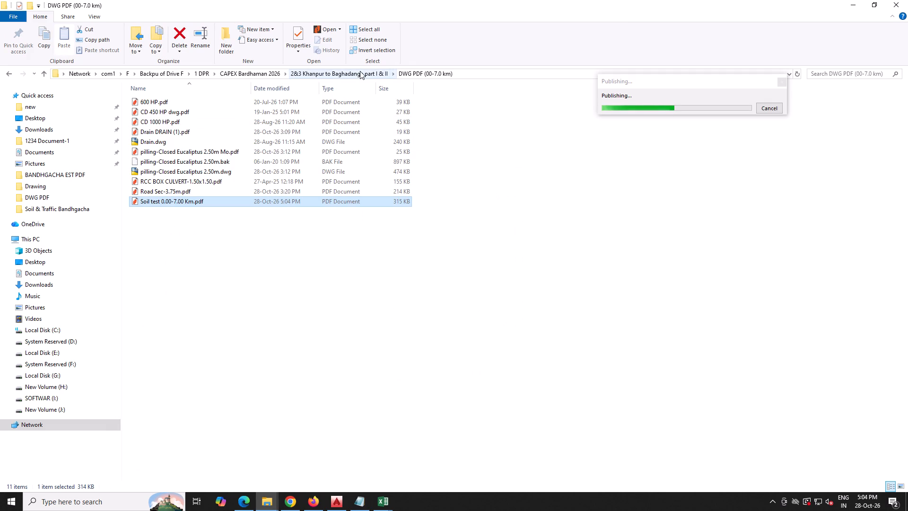
Open the workbook Khanpur.xlsm from the project's photo folder in Excel and dismiss the Office activation window.
{"action": "left_click", "coordinate": [360, 71]}
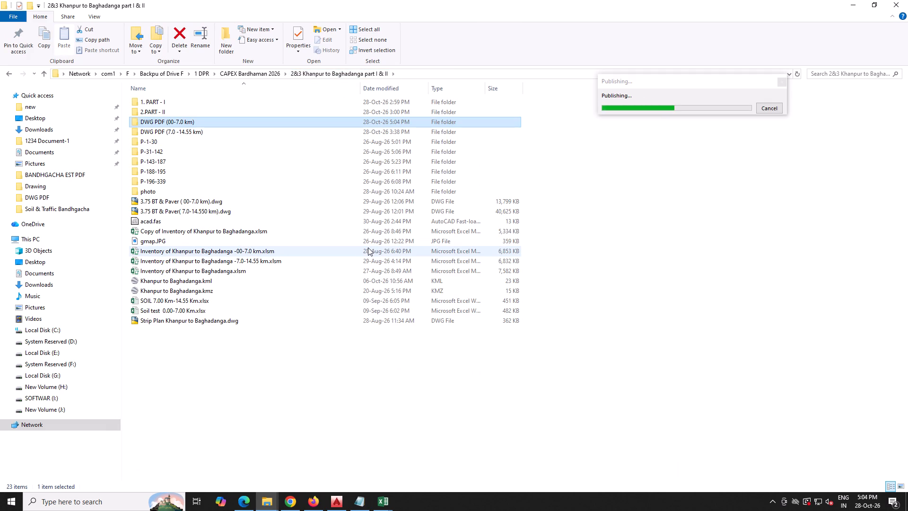
{"action": "double_click", "coordinate": [236, 192]}
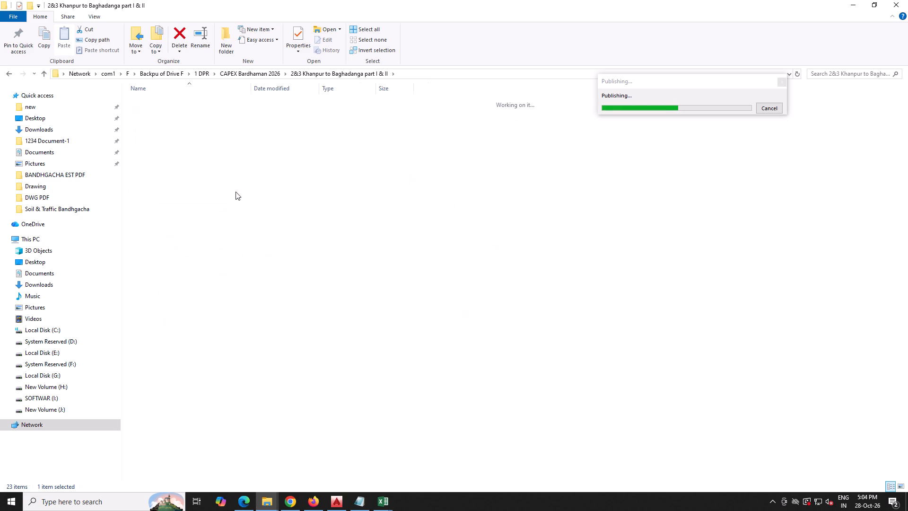
{"action": "double_click", "coordinate": [192, 104]}
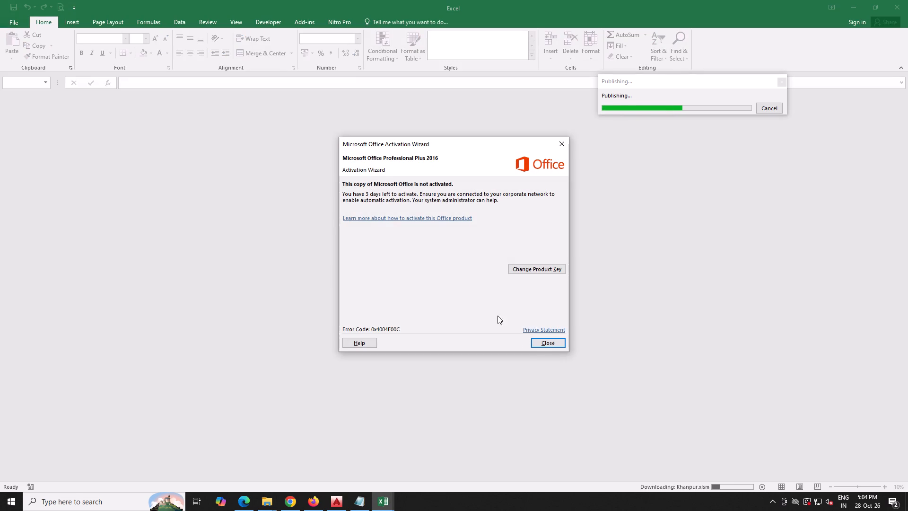
{"action": "left_click", "coordinate": [540, 341]}
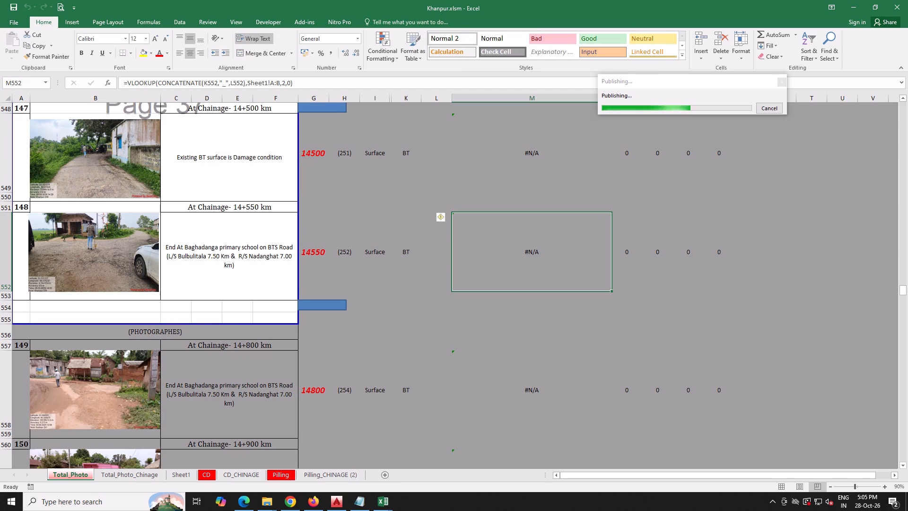
Look through the Total_Photo sheet for the page where the photographs up to chainage 7+000 km end.
{"action": "scroll", "coordinate": [175, 383], "scroll_direction": "up", "scroll_amount": 3}
{"action": "scroll", "coordinate": [185, 376], "scroll_direction": "up", "scroll_amount": 19}
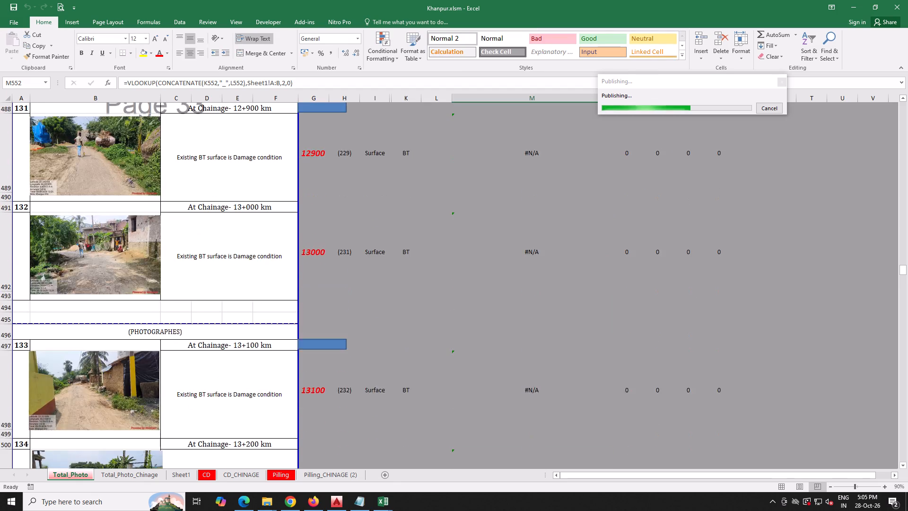
{"action": "scroll", "coordinate": [185, 376], "scroll_direction": "up", "scroll_amount": 19}
{"action": "scroll", "coordinate": [192, 374], "scroll_direction": "up", "scroll_amount": 8}
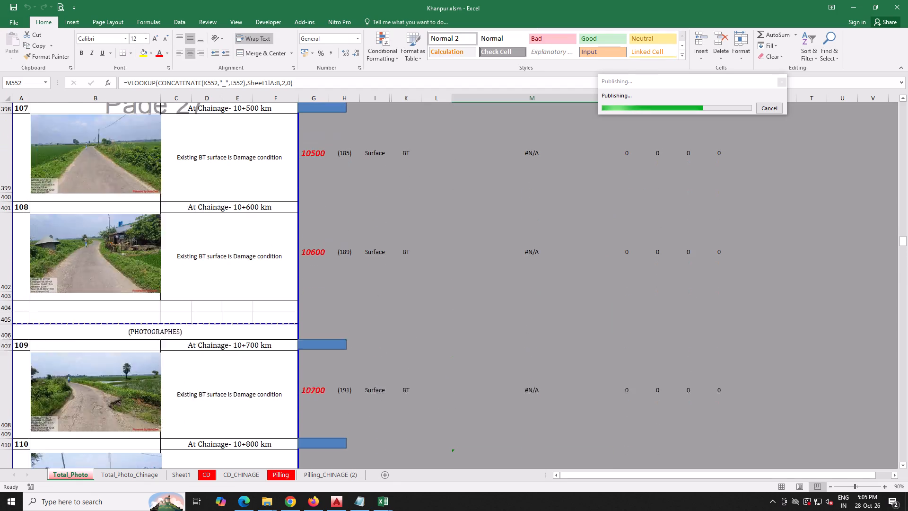
{"action": "scroll", "coordinate": [193, 374], "scroll_direction": "up", "scroll_amount": 20}
{"action": "scroll", "coordinate": [193, 374], "scroll_direction": "up", "scroll_amount": 6}
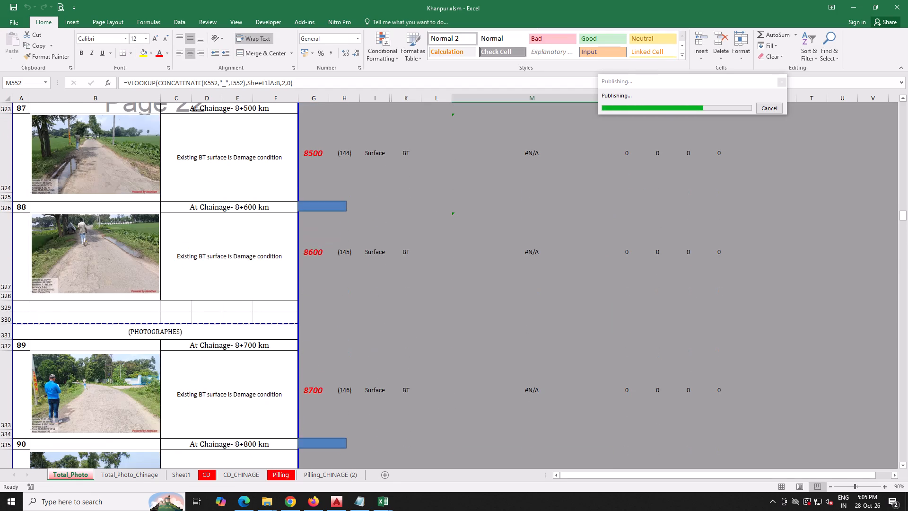
{"action": "scroll", "coordinate": [193, 373], "scroll_direction": "up", "scroll_amount": 17}
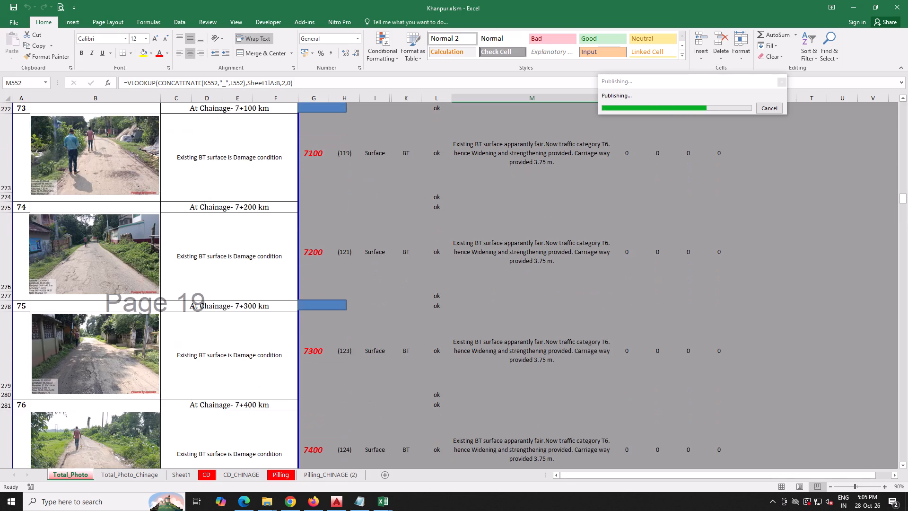
{"action": "scroll", "coordinate": [193, 373], "scroll_direction": "up", "scroll_amount": 5}
{"action": "scroll", "coordinate": [193, 373], "scroll_direction": "down", "scroll_amount": 2}
{"action": "scroll", "coordinate": [193, 373], "scroll_direction": "up", "scroll_amount": 1}
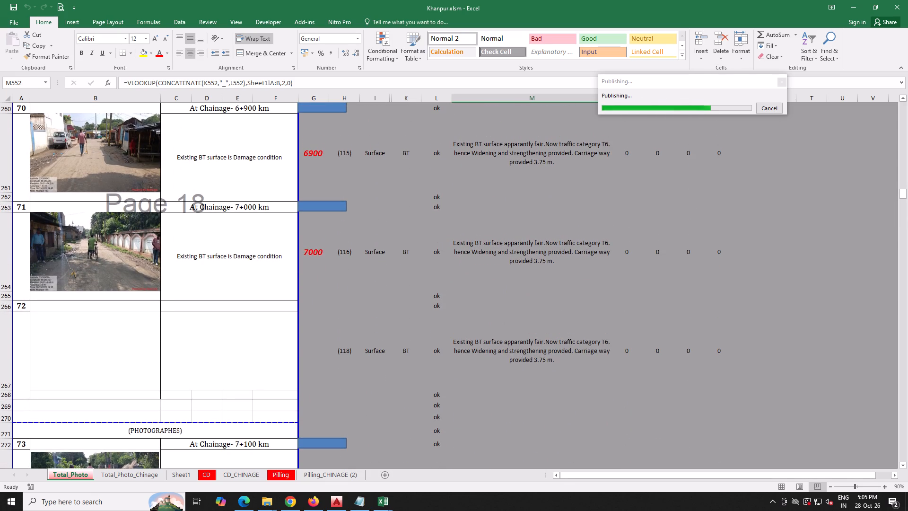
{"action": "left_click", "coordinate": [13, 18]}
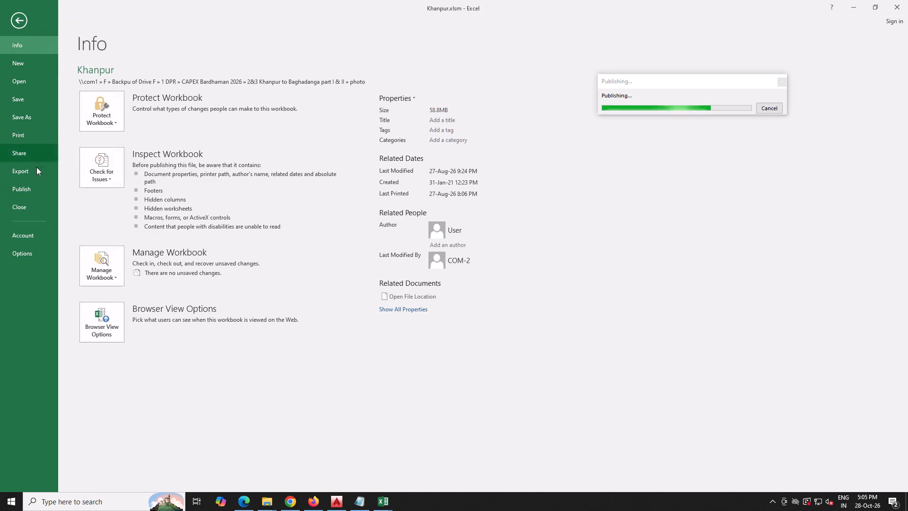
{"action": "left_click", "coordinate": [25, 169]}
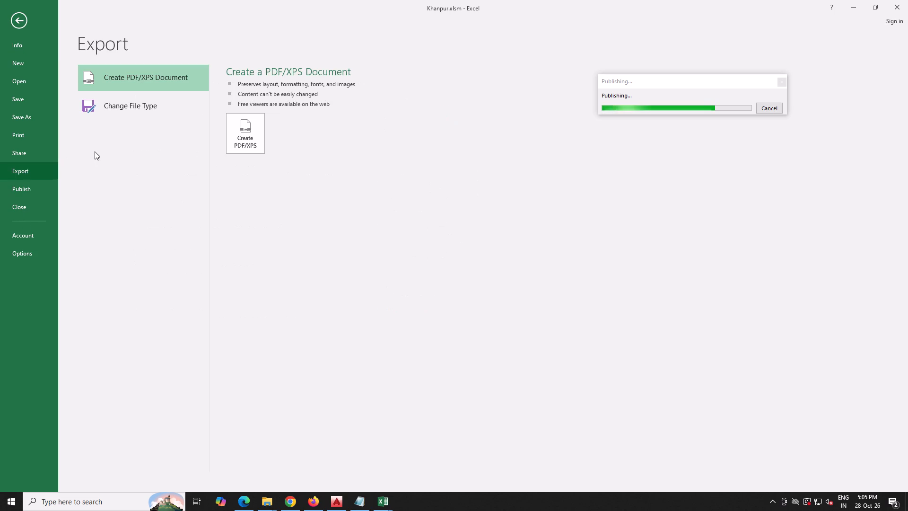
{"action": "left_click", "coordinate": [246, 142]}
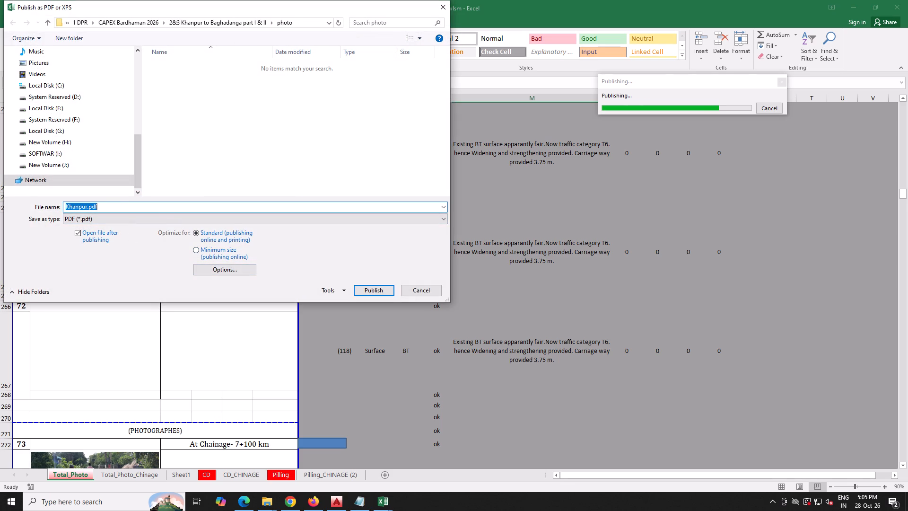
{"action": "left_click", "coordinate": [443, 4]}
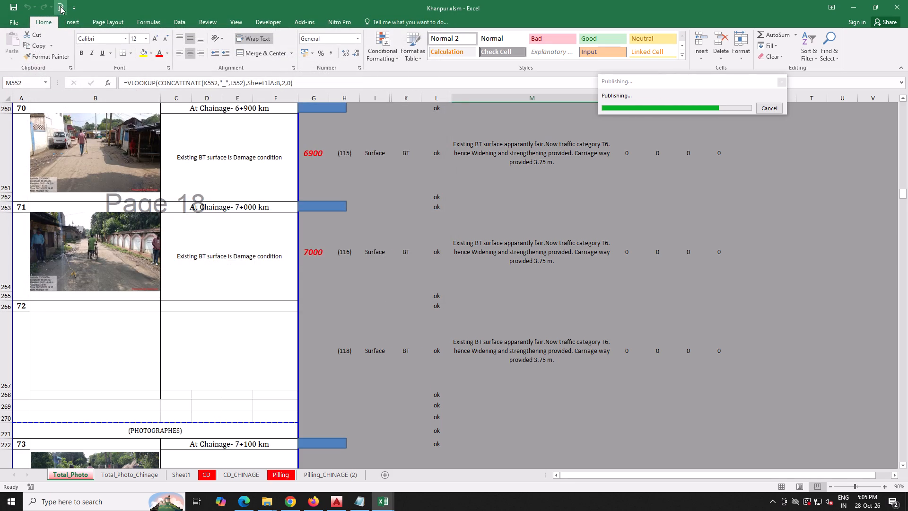
Set up a PDF export of the active Total_Photo sheet limited to pages 1 to 18.
{"action": "left_click", "coordinate": [60, 6]}
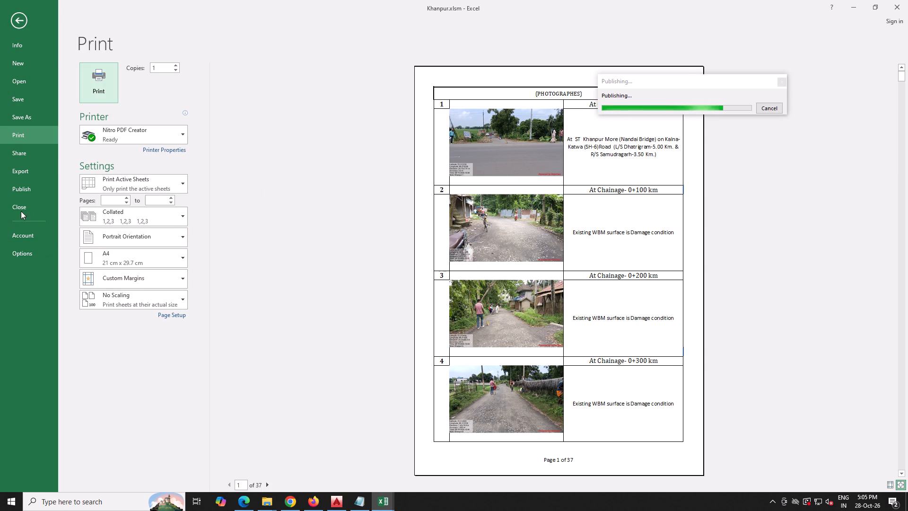
{"action": "left_click", "coordinate": [26, 168]}
{"action": "left_click", "coordinate": [257, 143]}
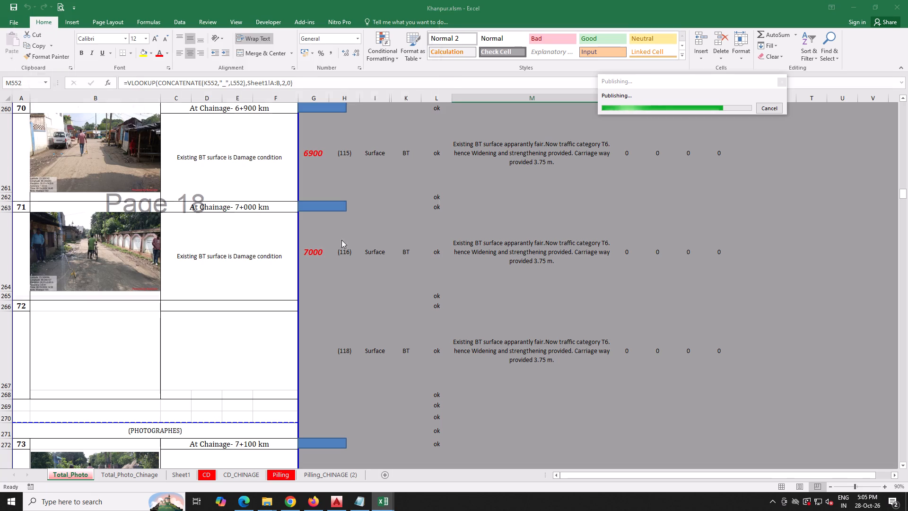
{"action": "left_click", "coordinate": [227, 268]}
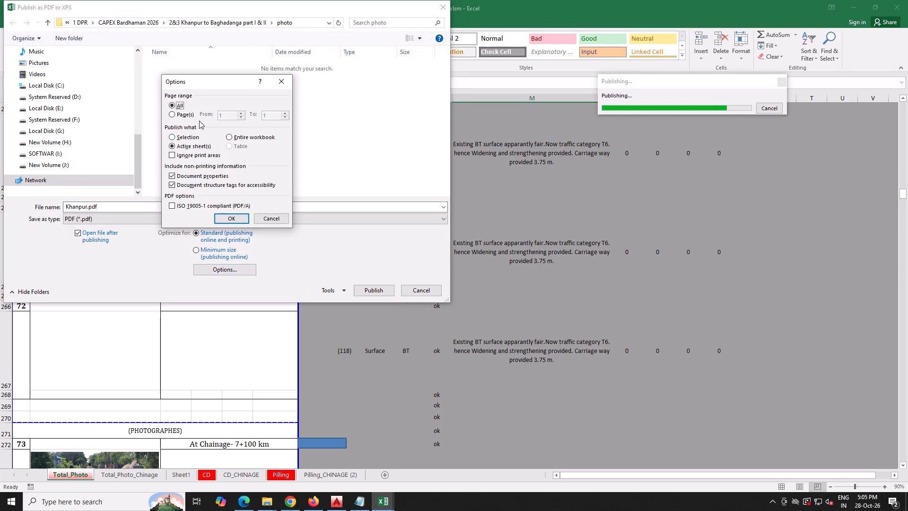
{"action": "left_click", "coordinate": [189, 116]}
{"action": "left_click", "coordinate": [269, 115]}
{"action": "key", "text": "8"}
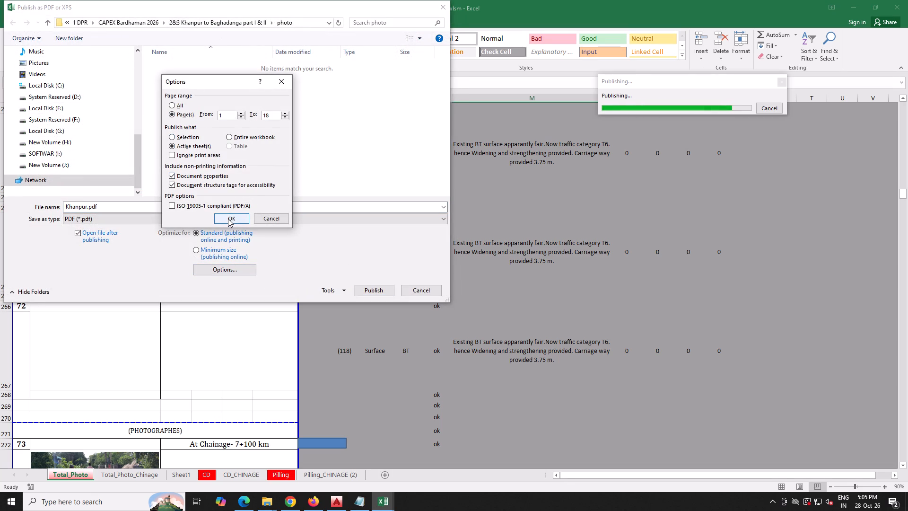
{"action": "left_click", "coordinate": [228, 218]}
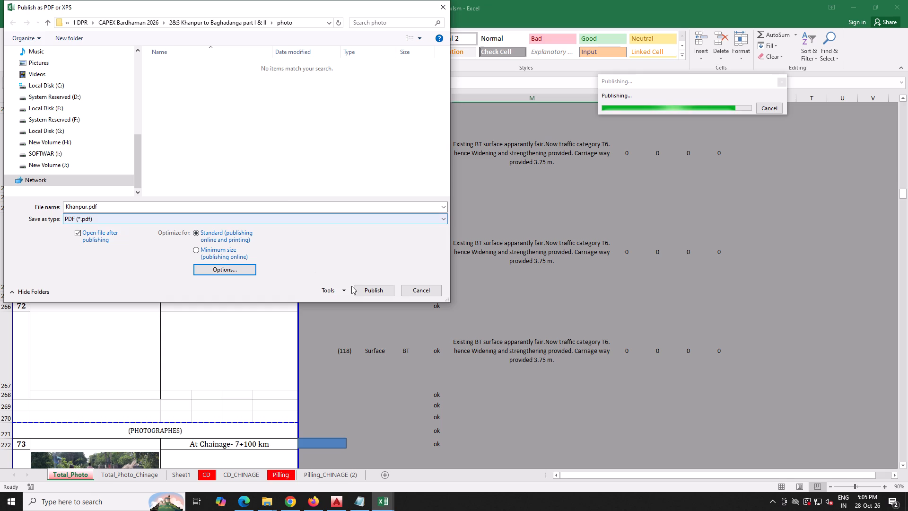
Name the PDF photo 0 to 7 and publish it in the photo folder.
{"action": "left_click", "coordinate": [88, 208]}
{"action": "left_click_drag", "start_coordinate": [87, 206], "coordinate": [87, 206]}
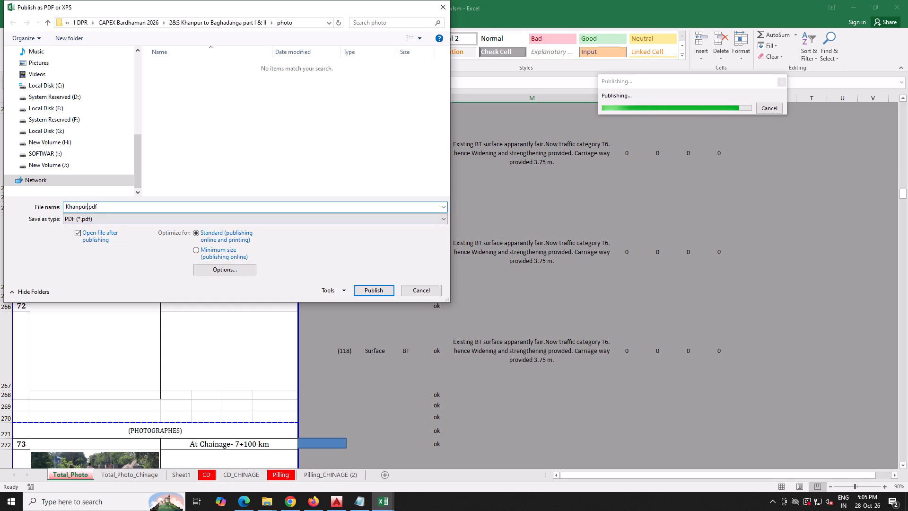
{"action": "left_click_drag", "start_coordinate": [87, 206], "coordinate": [38, 206]}
{"action": "left_click_drag", "start_coordinate": [98, 205], "coordinate": [0, 198]}
{"action": "key", "text": "p"}
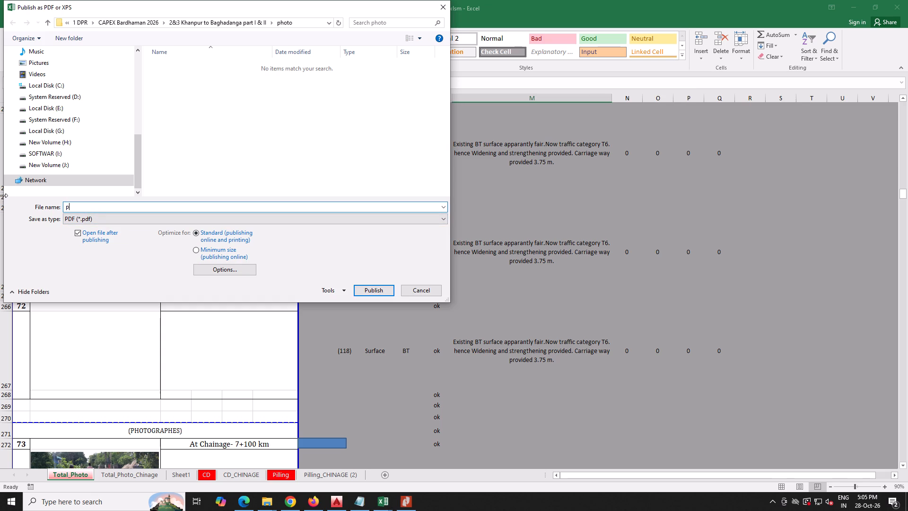
{"action": "type", "text": "ho"}
{"action": "type", "text": "to"}
{"action": "key", "text": "space"}
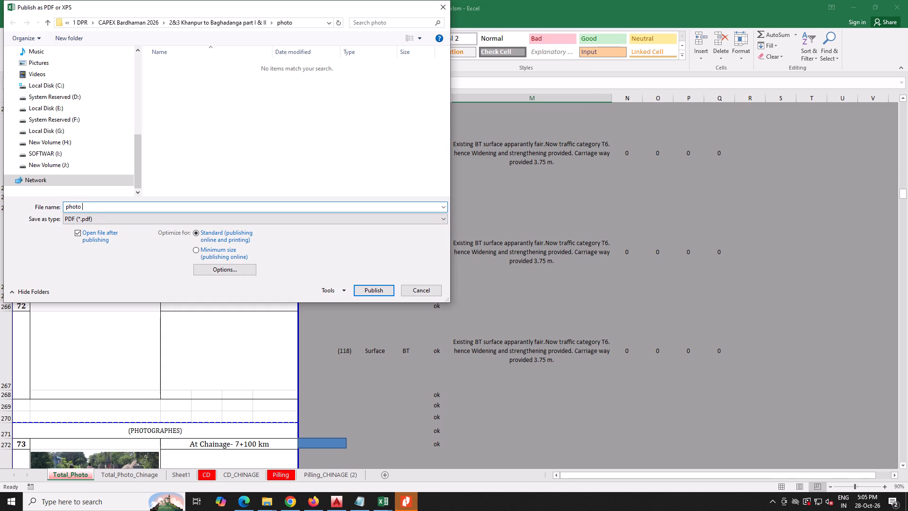
{"action": "type", "text": "0"}
{"action": "key", "text": "space"}
{"action": "type", "text": "to 7"}
{"action": "left_click", "coordinate": [382, 292]}
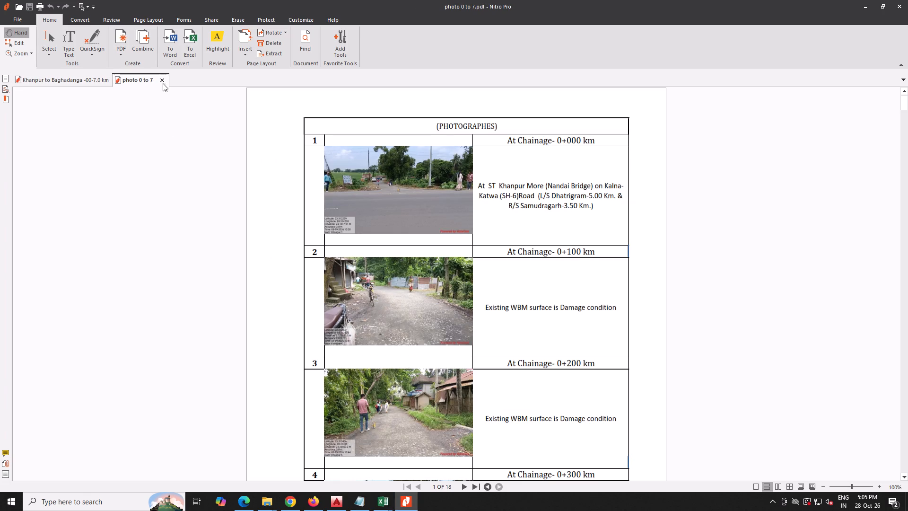
Close the photo 0 to 7 and Khanpur to Baghadanga -00-7.0 km PDFs in Nitro Pro and minimize its window.
{"action": "left_click", "coordinate": [163, 83]}
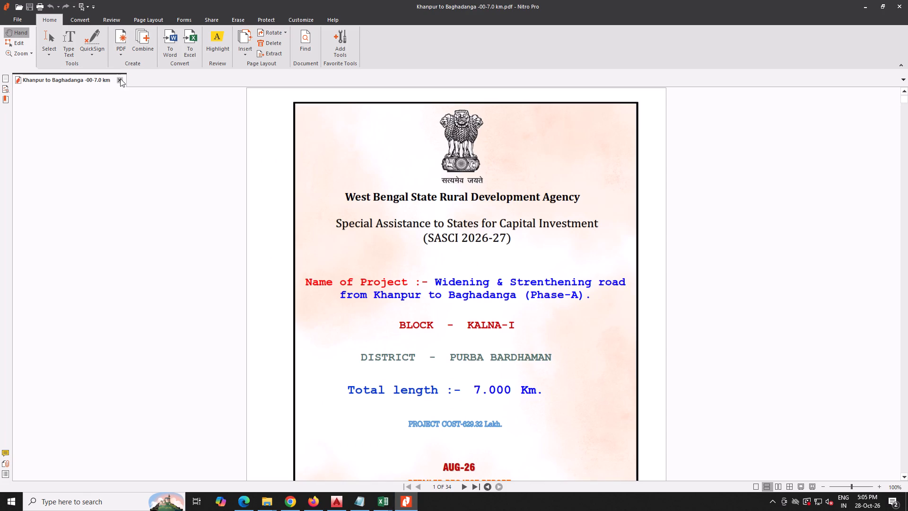
{"action": "left_click", "coordinate": [121, 79]}
{"action": "left_click", "coordinate": [863, 6]}
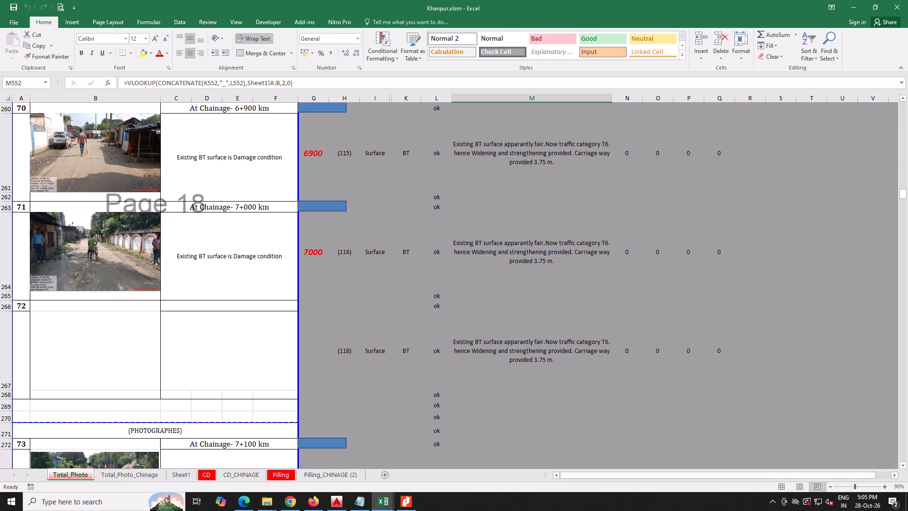
Start a PDF export of the Khanpur workbook's Total_Photo sheet in the photo folder, named photo 7 to 11.
{"action": "left_click", "coordinate": [63, 4]}
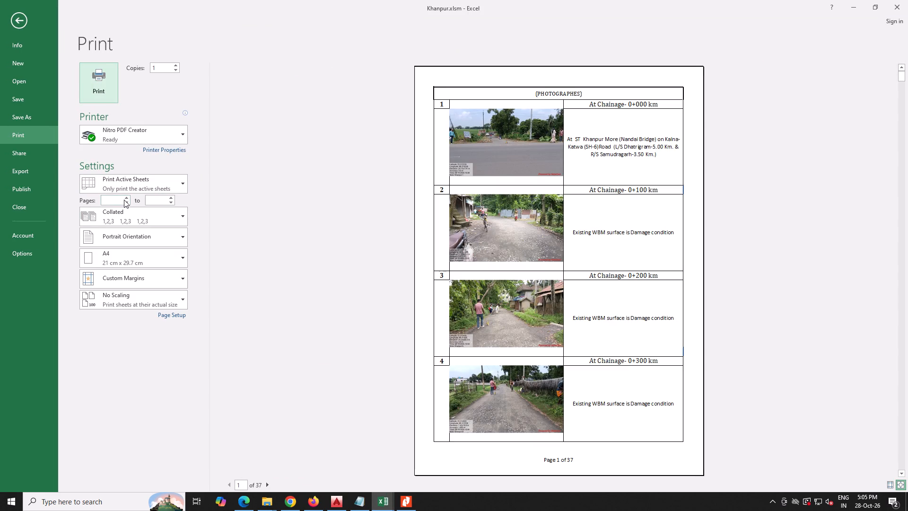
{"action": "left_click", "coordinate": [9, 170]}
{"action": "left_click", "coordinate": [239, 135]}
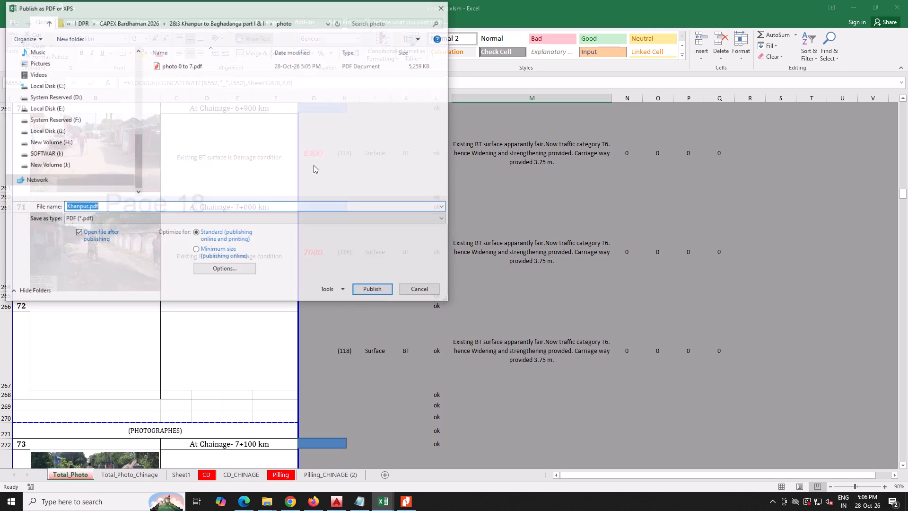
{"action": "left_click", "coordinate": [180, 64]}
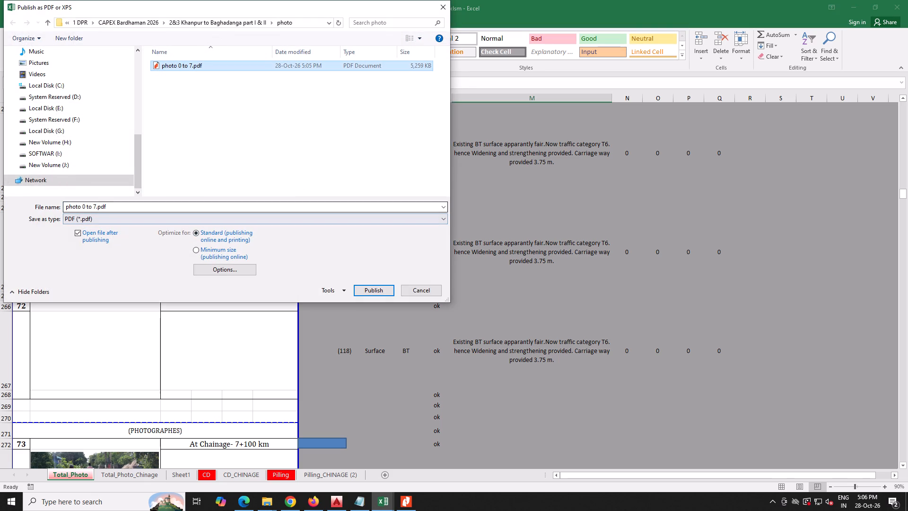
{"action": "left_click", "coordinate": [82, 207]}
{"action": "left_click_drag", "start_coordinate": [83, 206], "coordinate": [102, 205]}
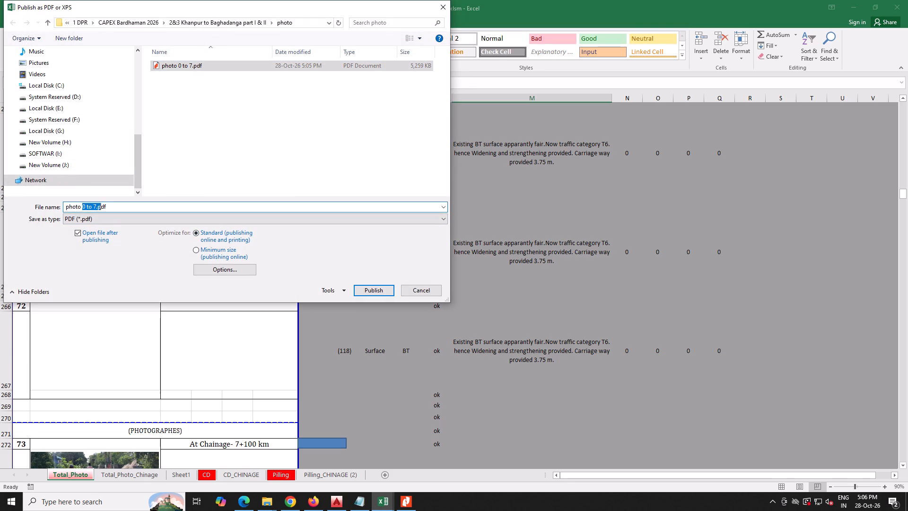
{"action": "left_click_drag", "start_coordinate": [102, 205], "coordinate": [113, 205]}
{"action": "key", "text": "7"}
{"action": "key", "text": "space"}
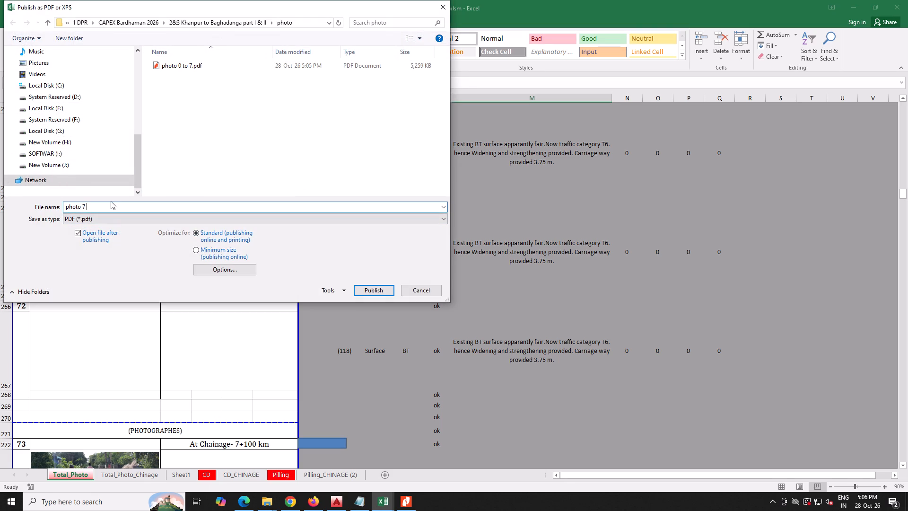
{"action": "key", "text": "r"}
{"action": "key", "text": "BackSpace"}
{"action": "type", "text": "to"}
{"action": "key", "text": "space"}
{"action": "type", "text": "11"}
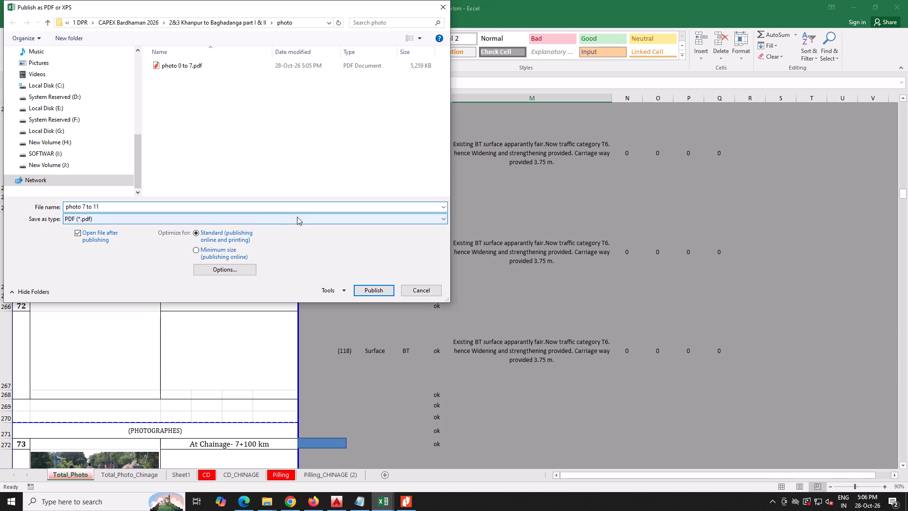
Limit the export to pages 18 to 37 of the active sheet and publish the PDF.
{"action": "left_click", "coordinate": [243, 271]}
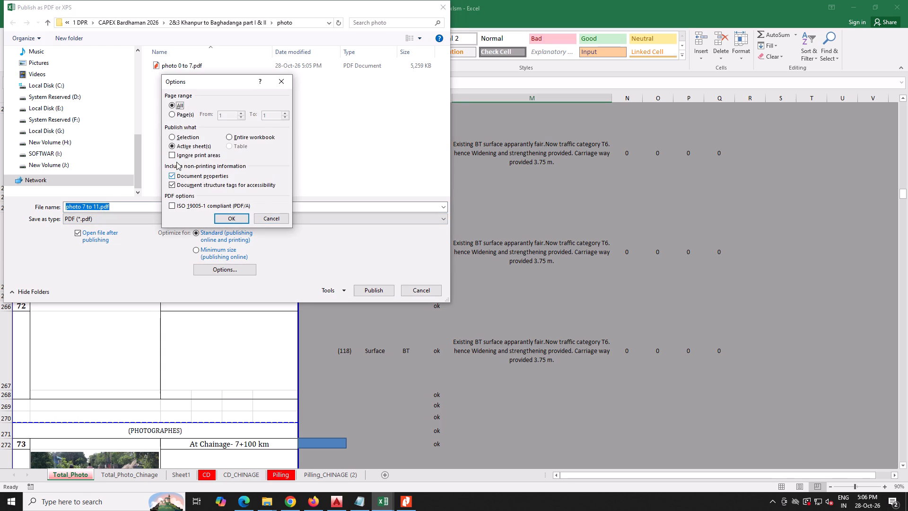
{"action": "left_click", "coordinate": [176, 116]}
{"action": "left_click_drag", "start_coordinate": [233, 117], "coordinate": [204, 116]}
{"action": "key", "text": "1"}
{"action": "key", "text": "8"}
{"action": "double_click", "coordinate": [275, 115]}
{"action": "type", "text": "37"}
{"action": "left_click_drag", "start_coordinate": [267, 111], "coordinate": [265, 115]}
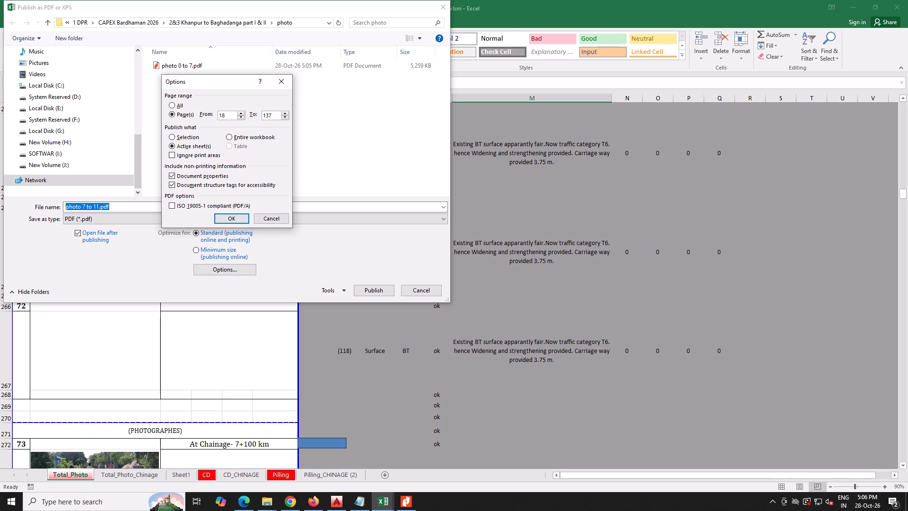
{"action": "left_click", "coordinate": [263, 116]}
{"action": "key", "text": "Delete"}
{"action": "left_click", "coordinate": [237, 216]}
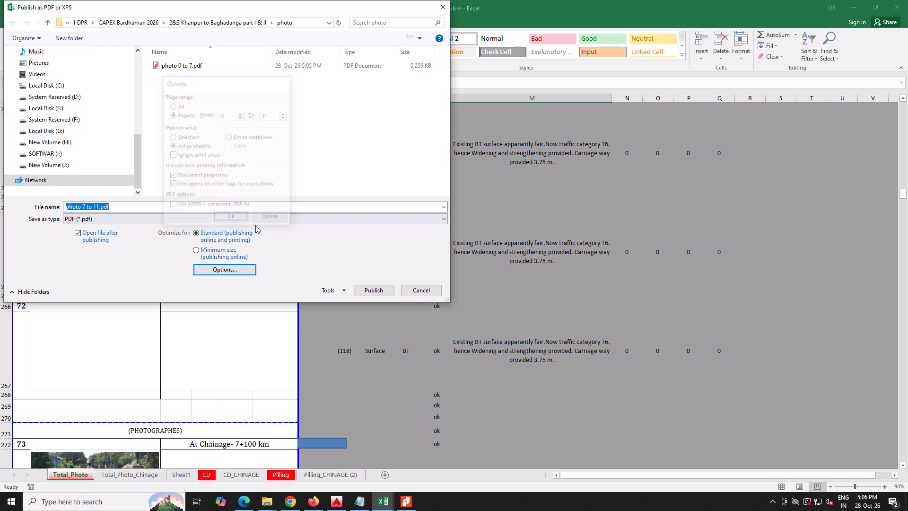
{"action": "left_click", "coordinate": [377, 295]}
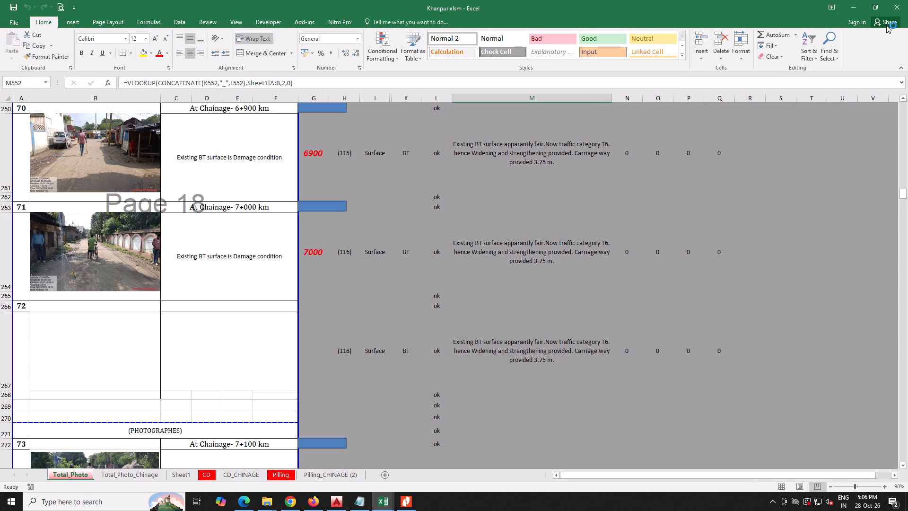
Close the photo 7 to 11 PDF, Nitro Pro, and the Khanpur workbook.
{"action": "left_click", "coordinate": [778, 198]}
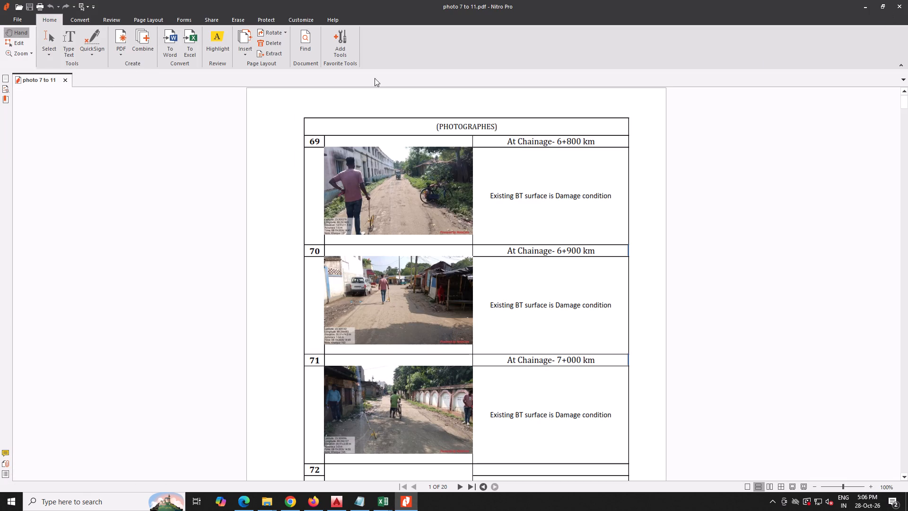
{"action": "left_click", "coordinate": [64, 78]}
{"action": "left_click", "coordinate": [900, 8]}
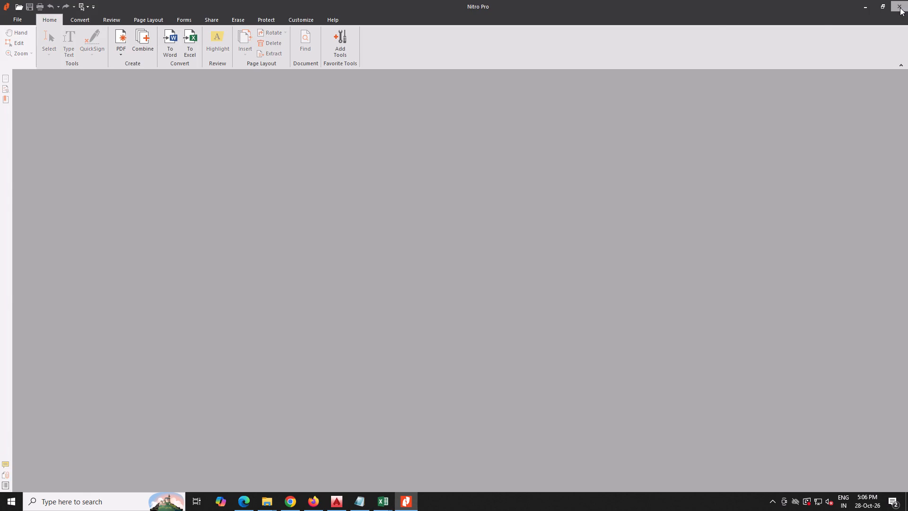
{"action": "left_click", "coordinate": [895, 9]}
Move photo 0 to 7.pdf from the photo folder into the DWG PDF (00-7.0 km) folder and return to the project folder.
{"action": "left_click", "coordinate": [509, 229]}
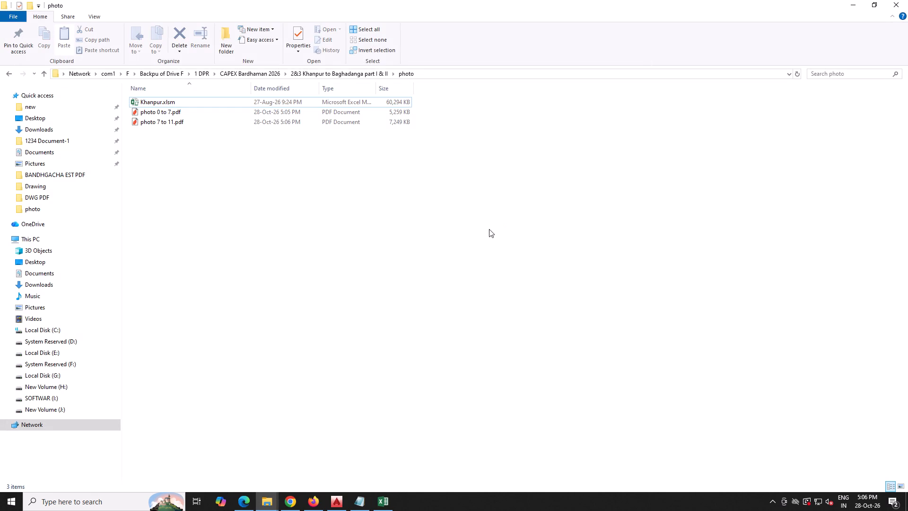
{"action": "left_click", "coordinate": [372, 72]}
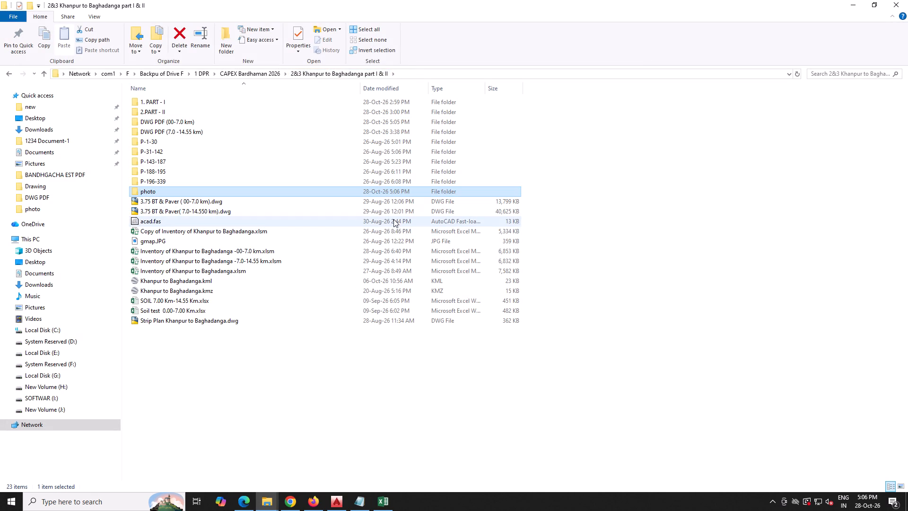
{"action": "double_click", "coordinate": [146, 190]}
{"action": "left_click", "coordinate": [167, 111]}
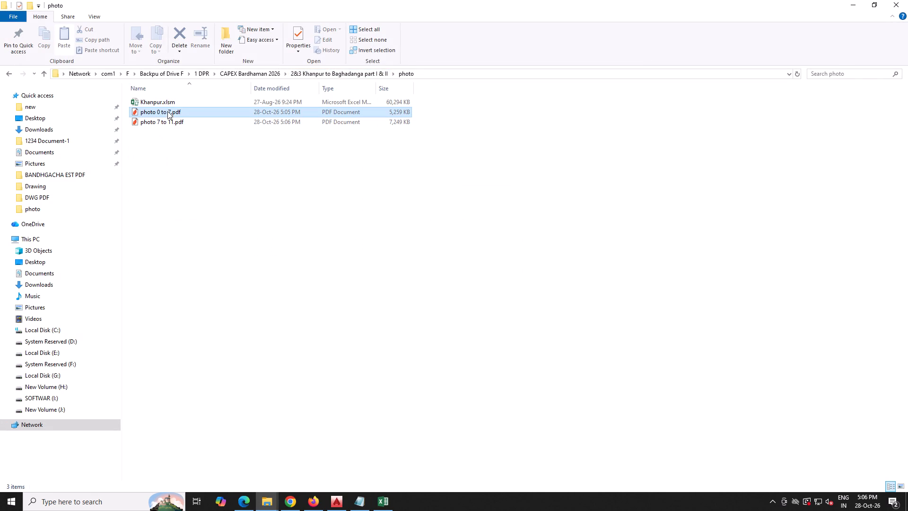
{"action": "key", "text": "ctrl+x"}
{"action": "left_click", "coordinate": [349, 74]}
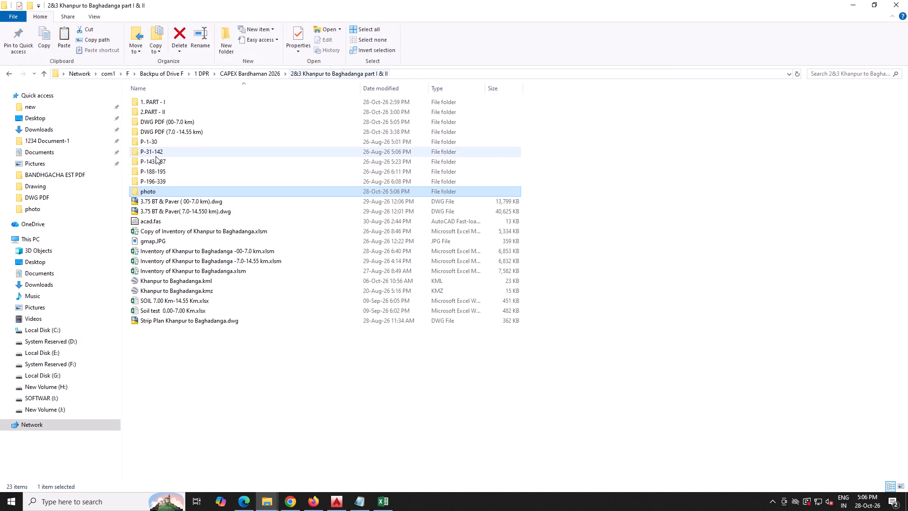
{"action": "left_click", "coordinate": [171, 123]}
{"action": "left_click", "coordinate": [172, 123]}
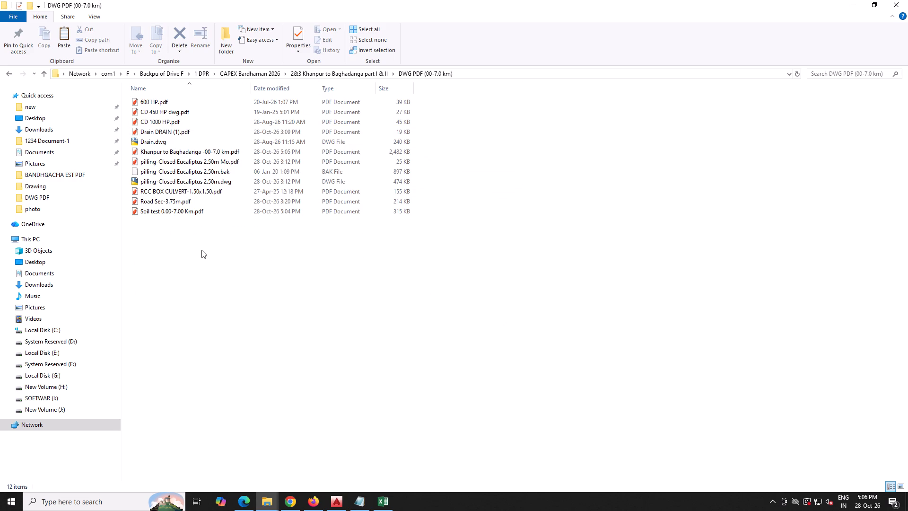
{"action": "left_click", "coordinate": [202, 250]}
{"action": "key", "text": "ctrl+v"}
{"action": "left_click", "coordinate": [353, 72]}
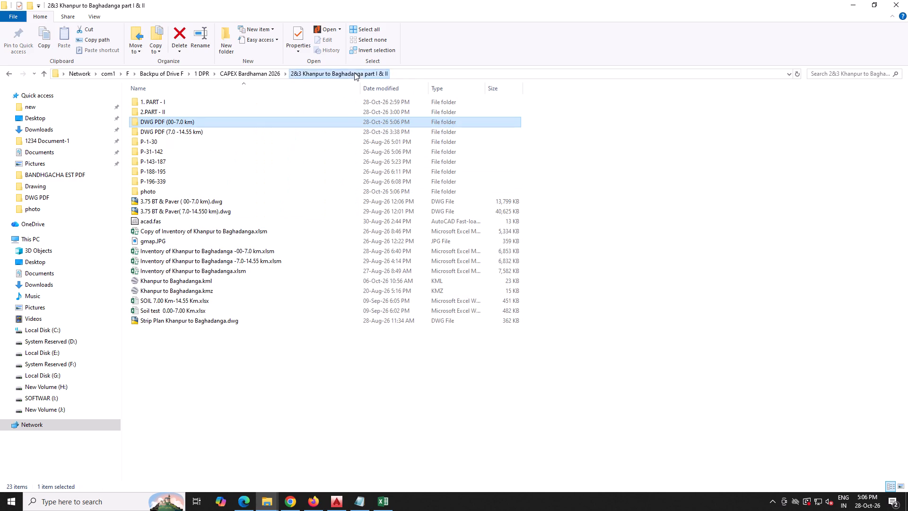
Switch to the strip plan drawing in AutoCAD and examine the model and first layouts around the 7.000 km split.
{"action": "left_click", "coordinate": [331, 500]}
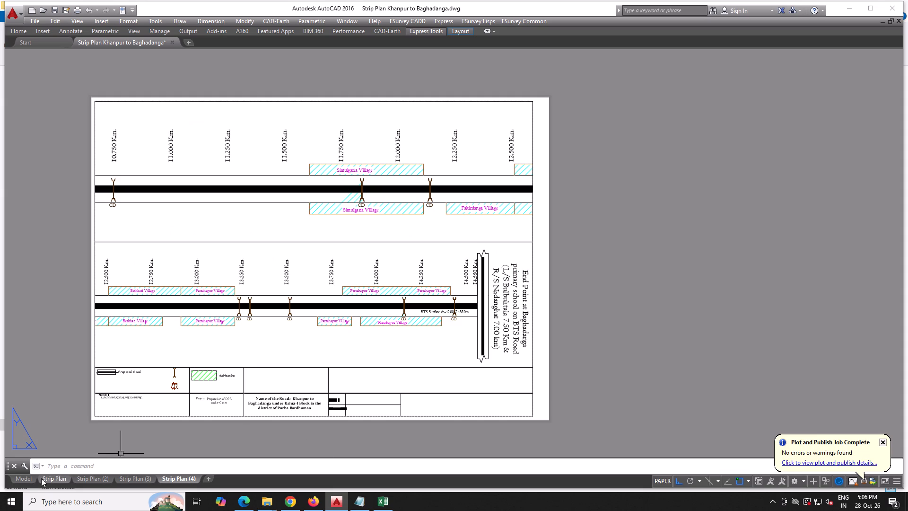
{"action": "left_click", "coordinate": [27, 480]}
{"action": "scroll", "coordinate": [410, 199], "scroll_direction": "down", "scroll_amount": 3}
{"action": "scroll", "coordinate": [404, 220], "scroll_direction": "up", "scroll_amount": 2}
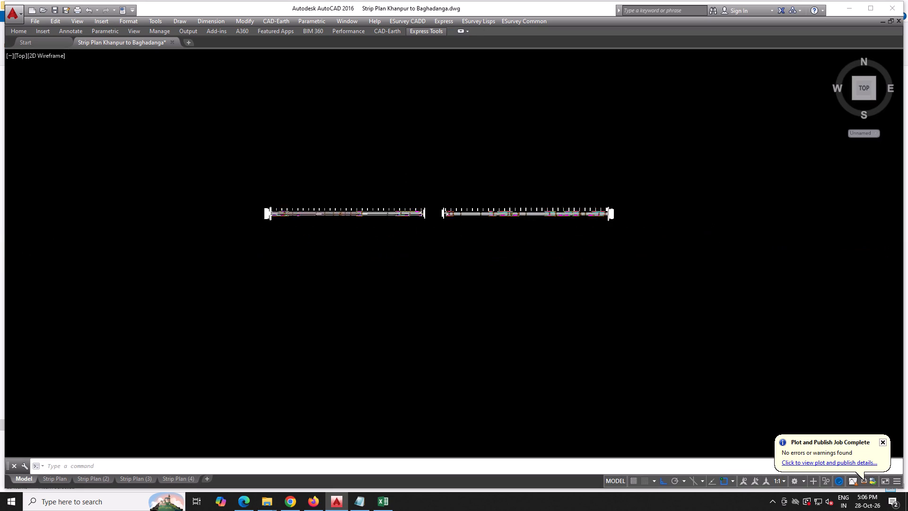
{"action": "scroll", "coordinate": [407, 215], "scroll_direction": "up", "scroll_amount": 6}
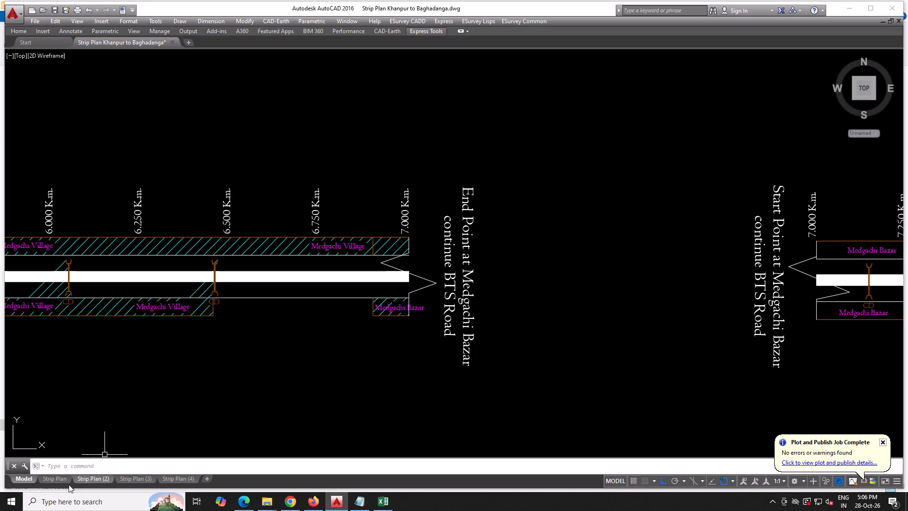
{"action": "left_click", "coordinate": [55, 480]}
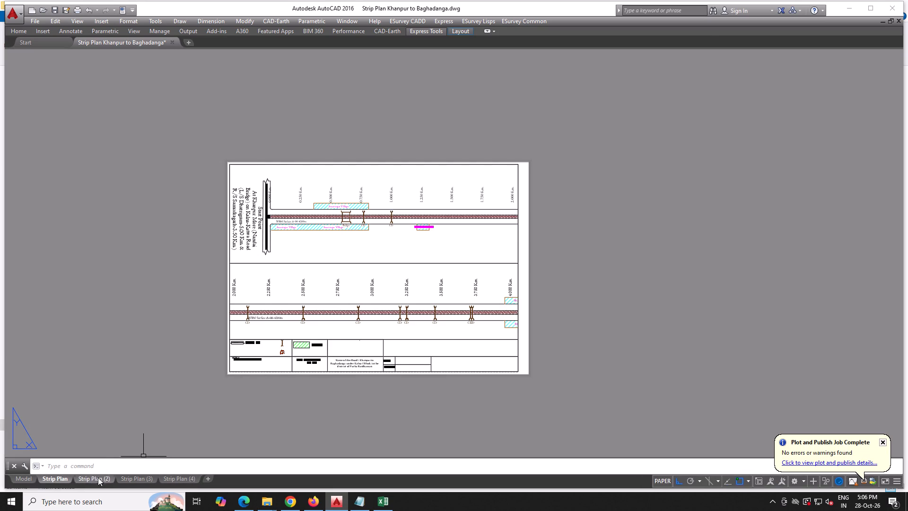
{"action": "left_click", "coordinate": [98, 478]}
Publish the Strip Plan and Strip Plan (2) layouts as one PDF named Strip Plan Khanpur to Baghadanga on the Desktop.
{"action": "left_click", "coordinate": [61, 478]}
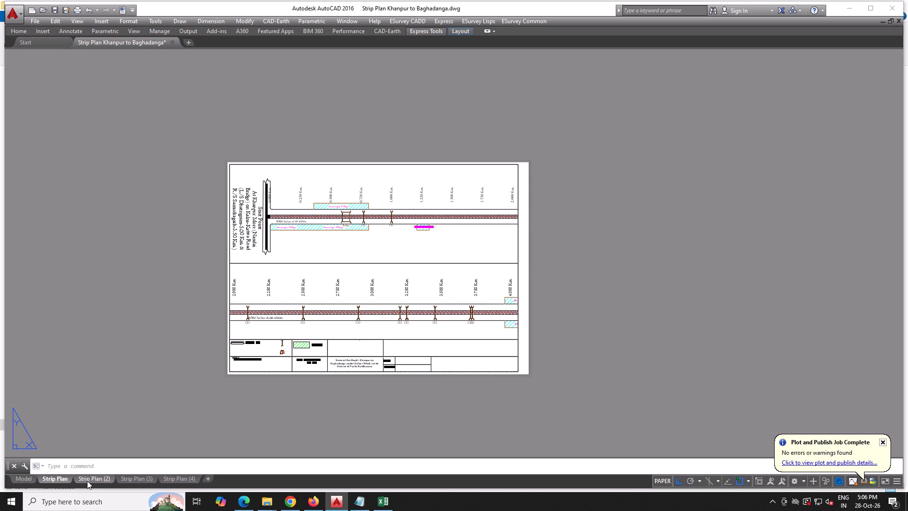
{"action": "left_click", "coordinate": [87, 481], "text": "ctrl"}
{"action": "right_click", "coordinate": [87, 481]}
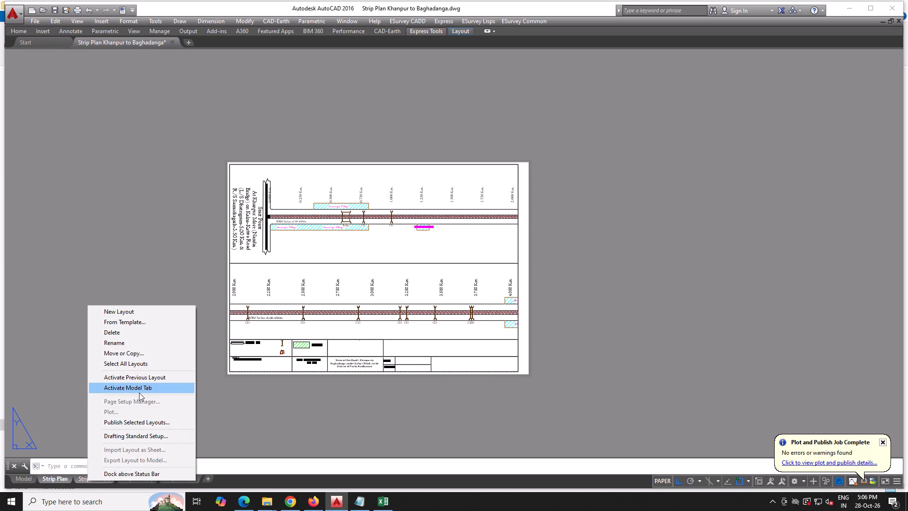
{"action": "left_click", "coordinate": [133, 426]}
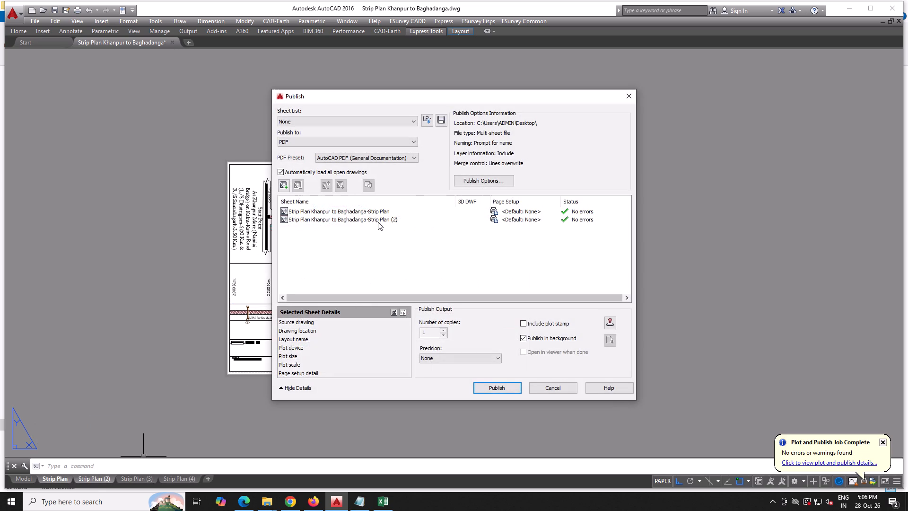
{"action": "left_click", "coordinate": [502, 387]}
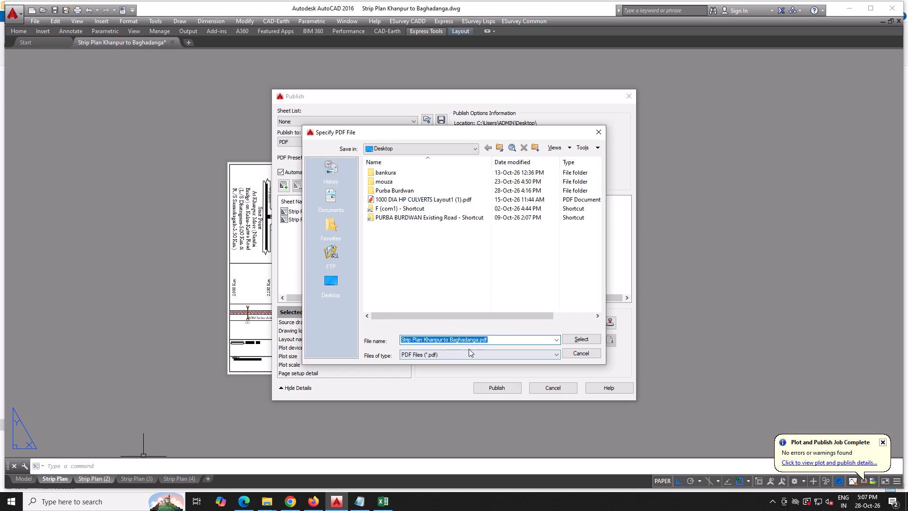
{"action": "left_click", "coordinate": [581, 339]}
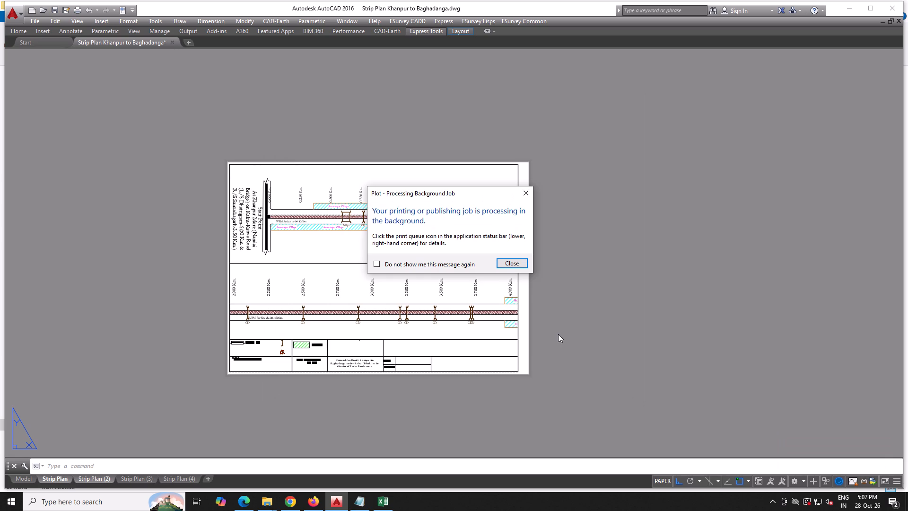
{"action": "left_click", "coordinate": [517, 262]}
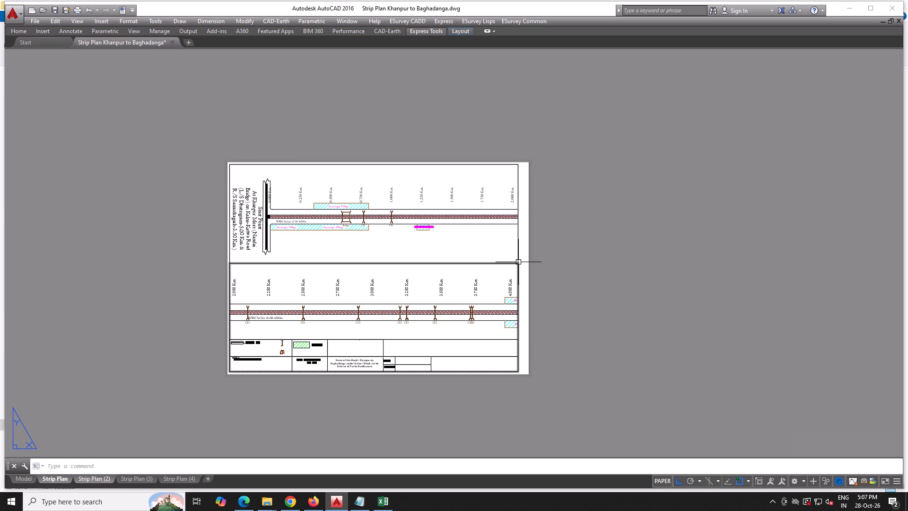
Move the Strip Plan Khanpur to Baghadanga PDF from the Desktop into the DWG PDF (00-7.0 km) folder.
{"action": "left_click", "coordinate": [907, 510]}
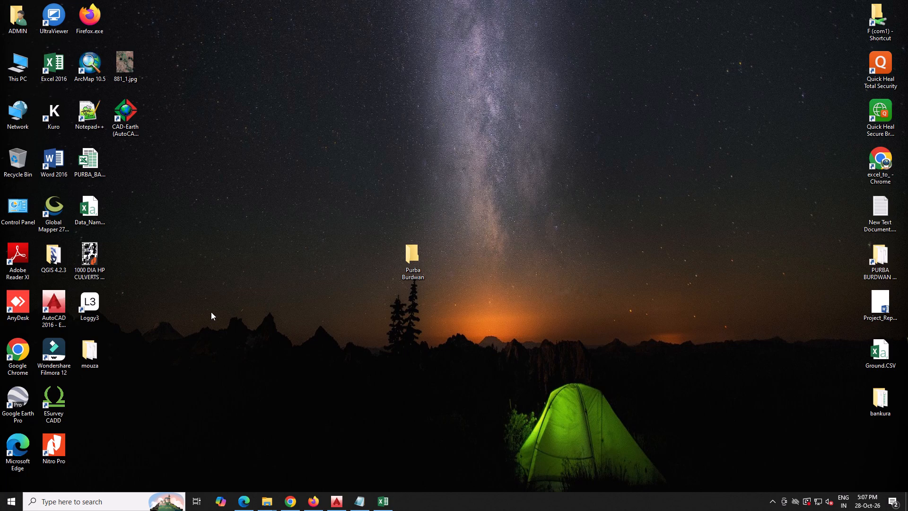
{"action": "left_click", "coordinate": [267, 507]}
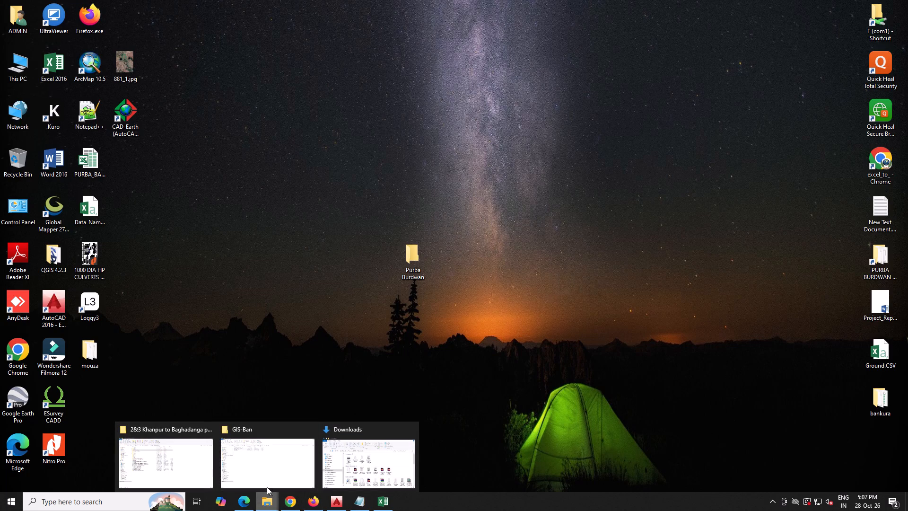
{"action": "left_click", "coordinate": [174, 465]}
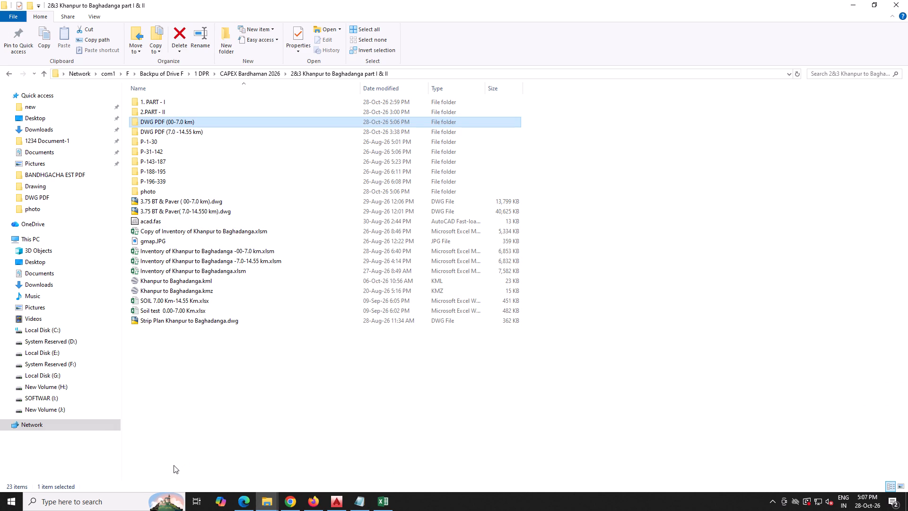
{"action": "left_click", "coordinate": [907, 510]}
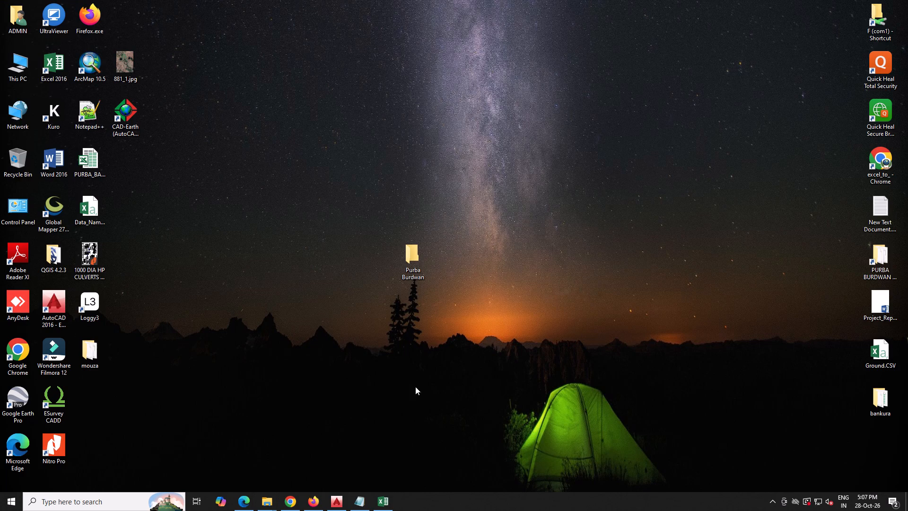
{"action": "left_click", "coordinate": [241, 335]}
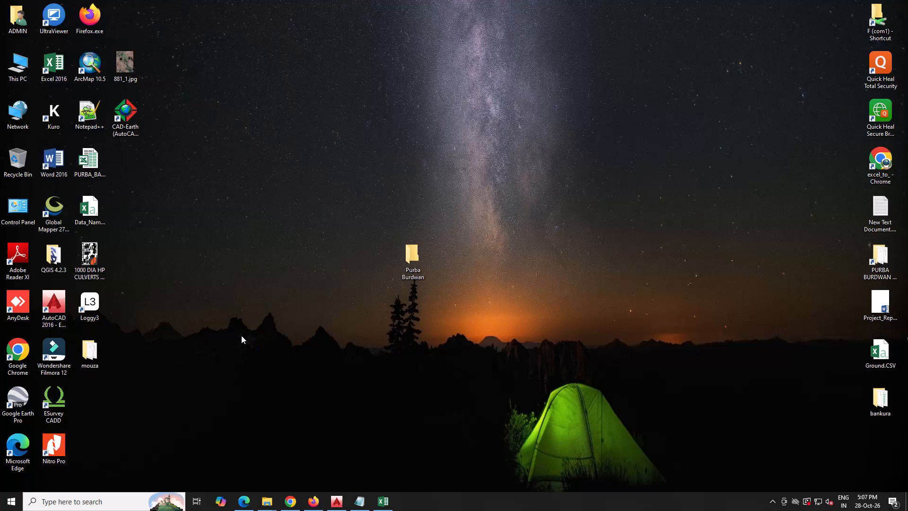
{"action": "right_click", "coordinate": [250, 304]}
{"action": "left_click", "coordinate": [272, 335]}
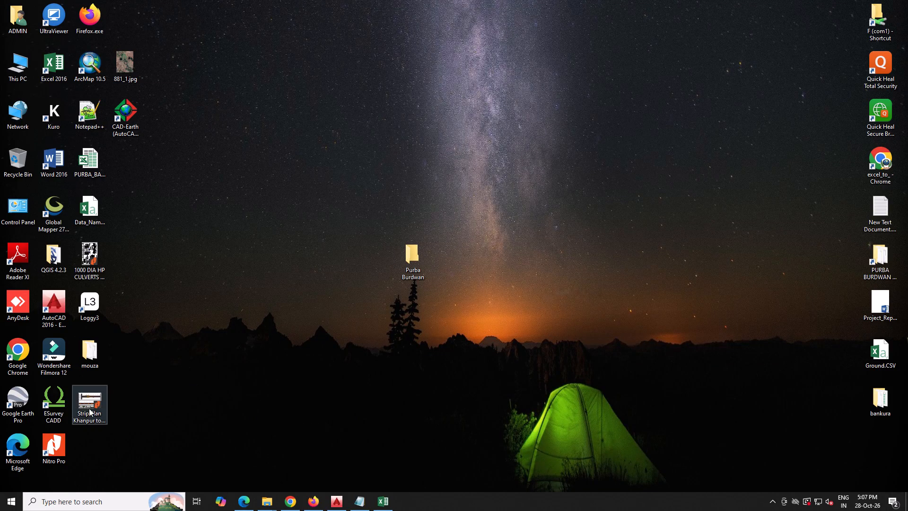
{"action": "left_click", "coordinate": [89, 408]}
{"action": "right_click", "coordinate": [91, 404]}
{"action": "left_click", "coordinate": [123, 339]}
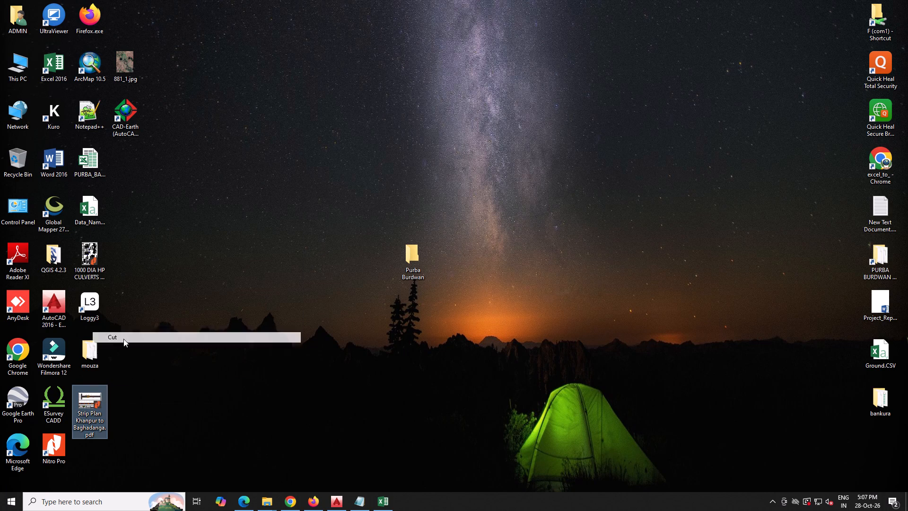
{"action": "left_click", "coordinate": [265, 502]}
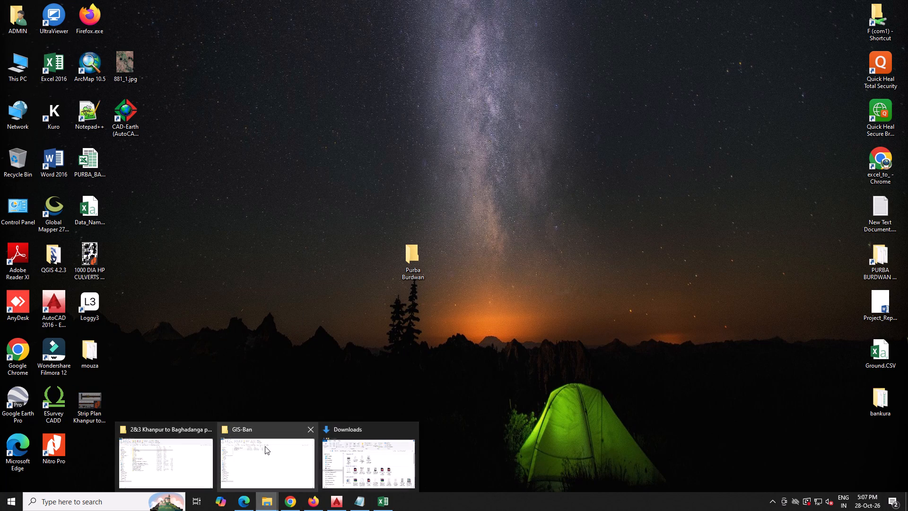
{"action": "left_click", "coordinate": [153, 444]}
{"action": "double_click", "coordinate": [173, 121]}
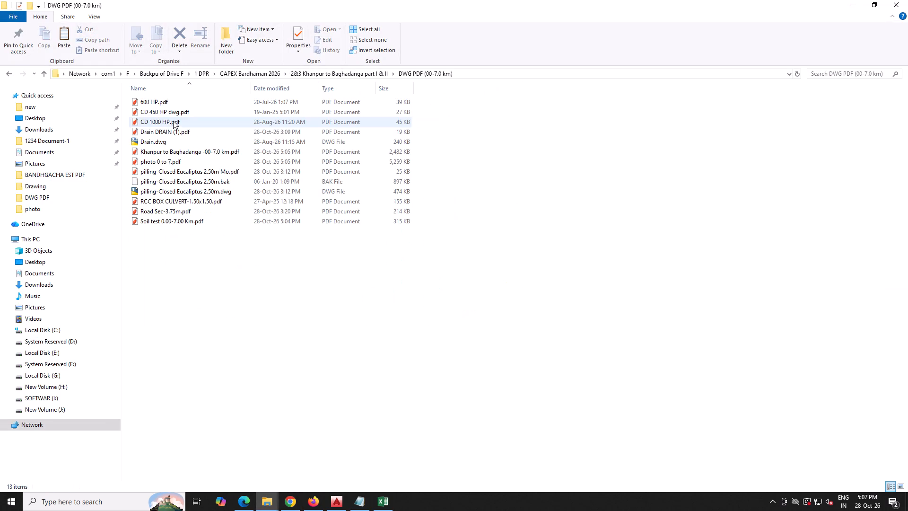
{"action": "right_click", "coordinate": [214, 247]}
{"action": "left_click", "coordinate": [238, 311]}
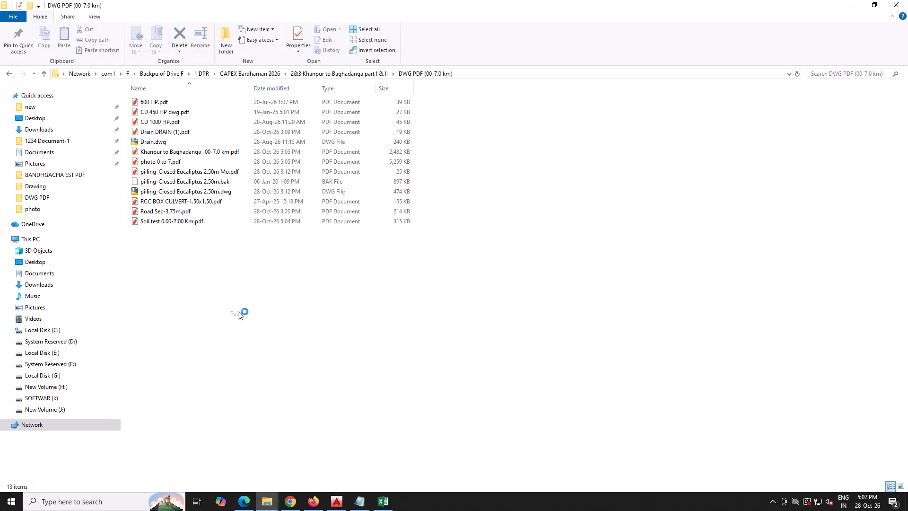
{"action": "left_click", "coordinate": [238, 311]}
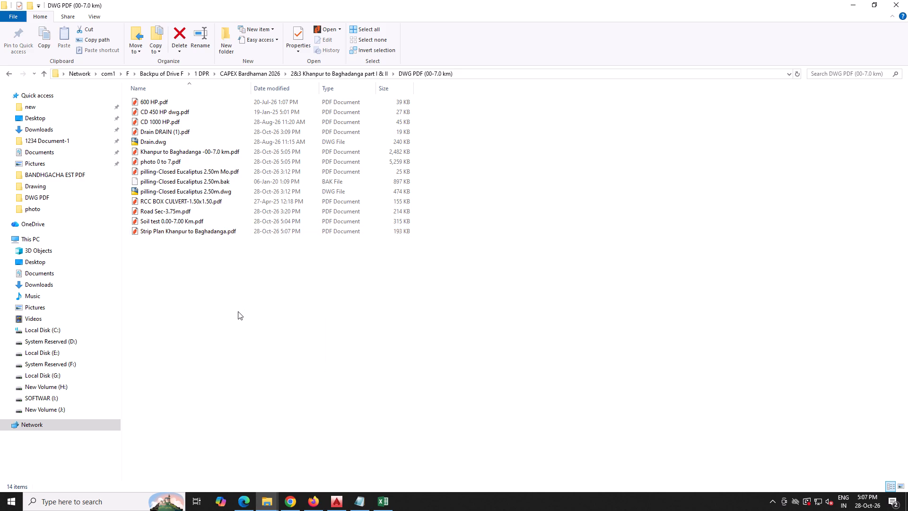
Open Khanpur to Baghadanga -00-7.0 km.pdf and examine the pages around the map, latitude and geotag photograph sections.
{"action": "double_click", "coordinate": [177, 155]}
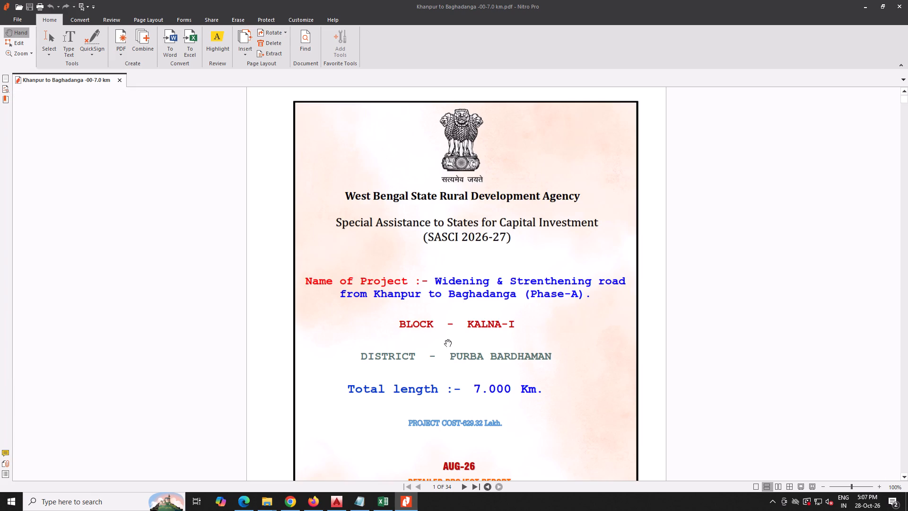
{"action": "scroll", "coordinate": [465, 440], "scroll_direction": "down", "scroll_amount": 5}
{"action": "scroll", "coordinate": [468, 439], "scroll_direction": "down", "scroll_amount": 20}
{"action": "scroll", "coordinate": [468, 439], "scroll_direction": "down", "scroll_amount": 3}
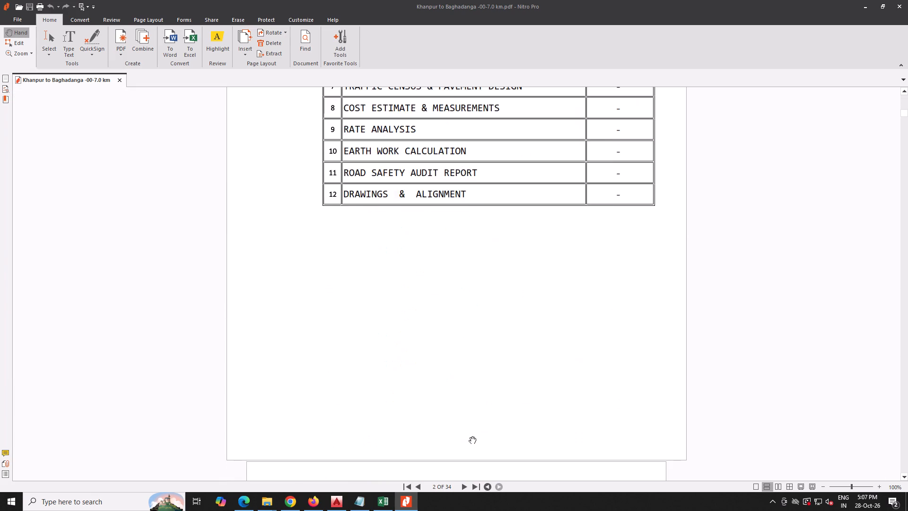
{"action": "left_click", "coordinate": [461, 482]}
{"action": "triple_click", "coordinate": [461, 483]}
{"action": "triple_click", "coordinate": [461, 483]}
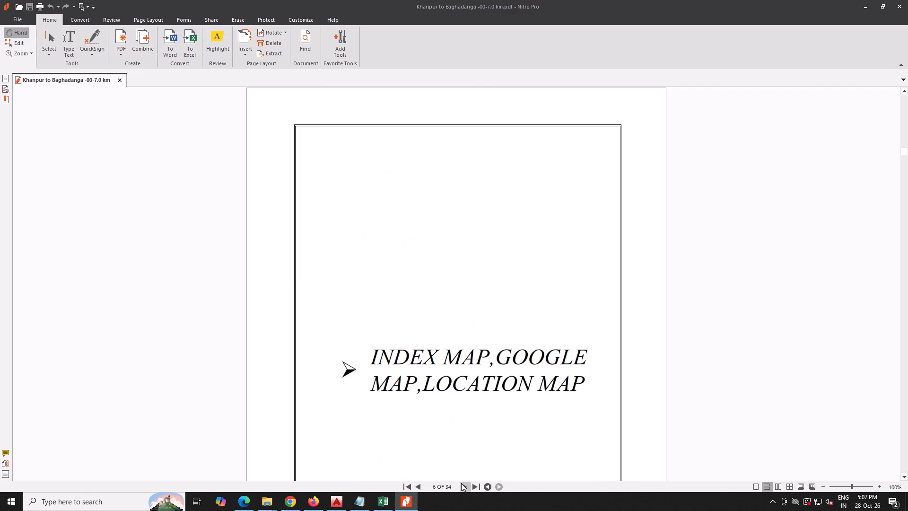
{"action": "left_click", "coordinate": [419, 485]}
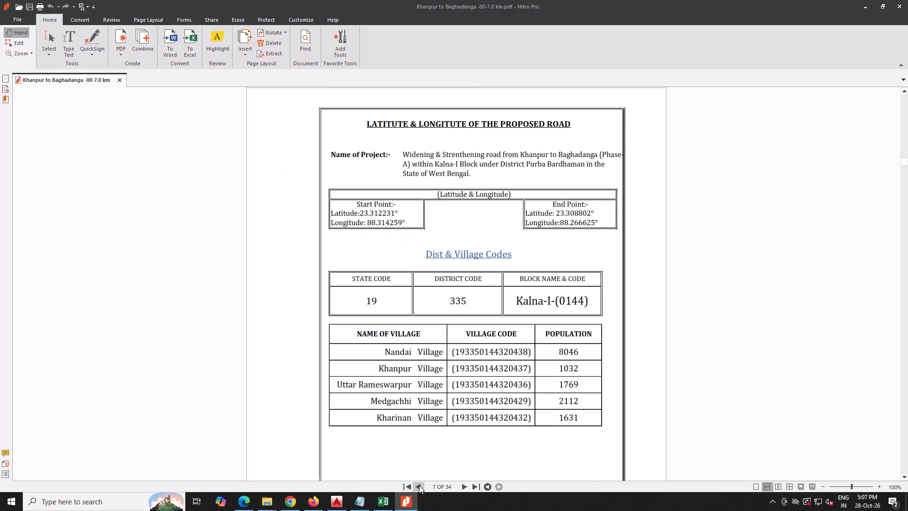
{"action": "scroll", "coordinate": [440, 459], "scroll_direction": "down", "scroll_amount": 17}
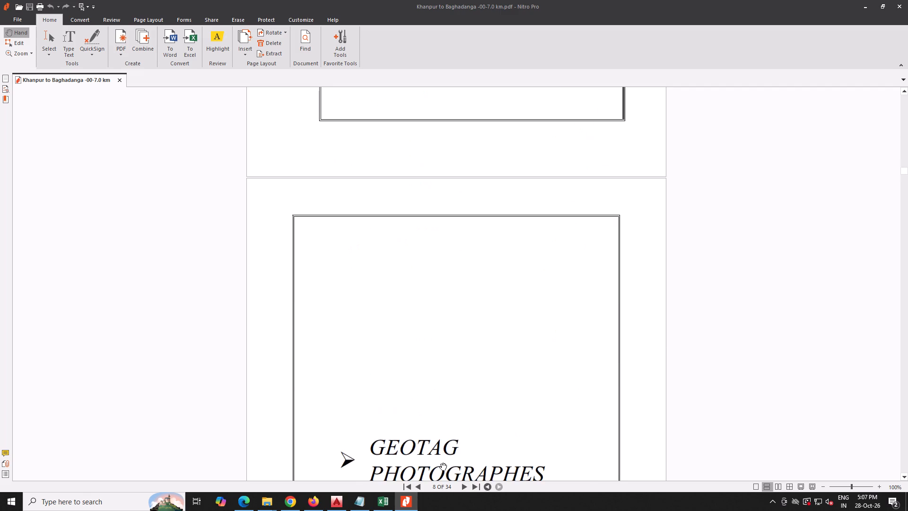
{"action": "scroll", "coordinate": [440, 463], "scroll_direction": "up", "scroll_amount": 20}
{"action": "scroll", "coordinate": [440, 463], "scroll_direction": "up", "scroll_amount": 2}
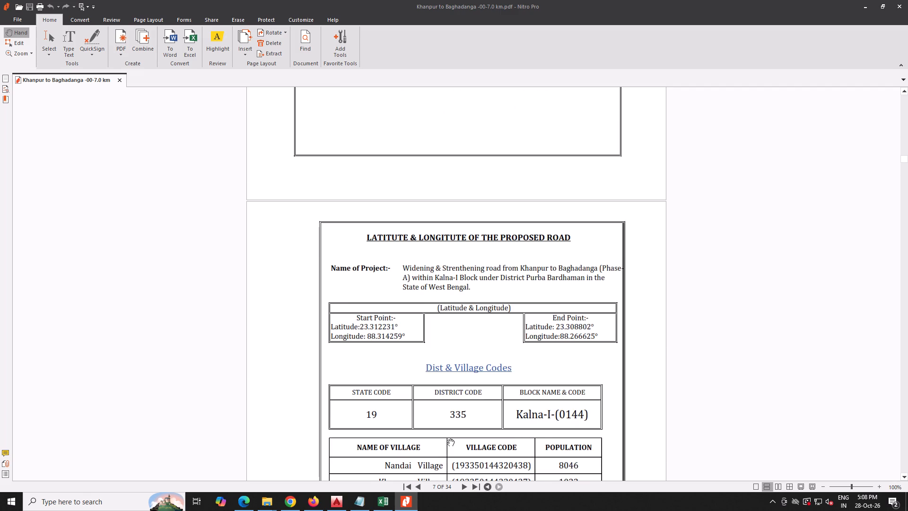
Switch to the Khanpur to Baghadanga -00-7.0 km inventory workbook in Excel and unhide the GOOGLE MAP sheet.
{"action": "left_click", "coordinate": [388, 502]}
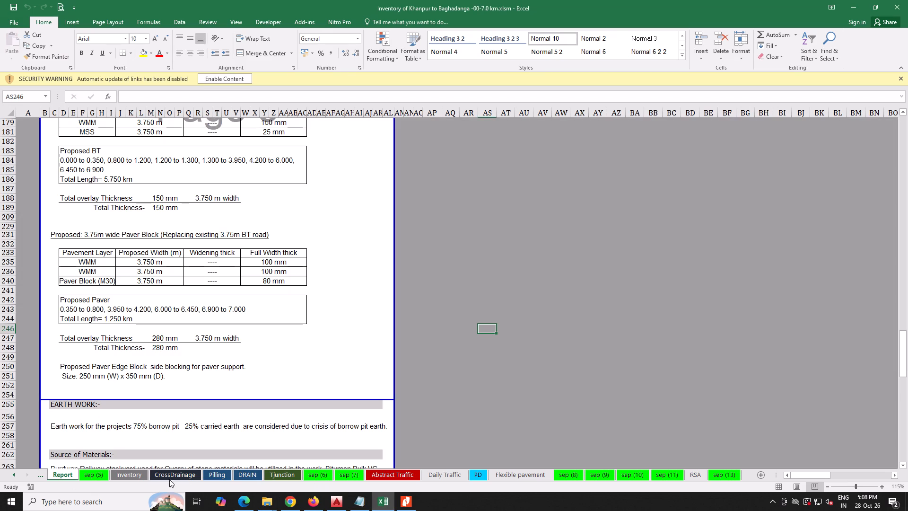
{"action": "left_click", "coordinate": [11, 476]}
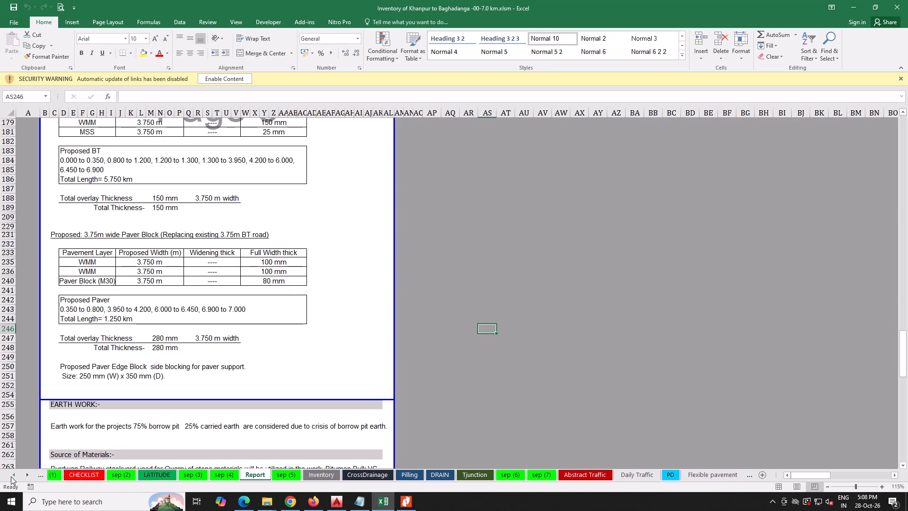
{"action": "right_click", "coordinate": [97, 472]}
{"action": "left_click", "coordinate": [112, 456]}
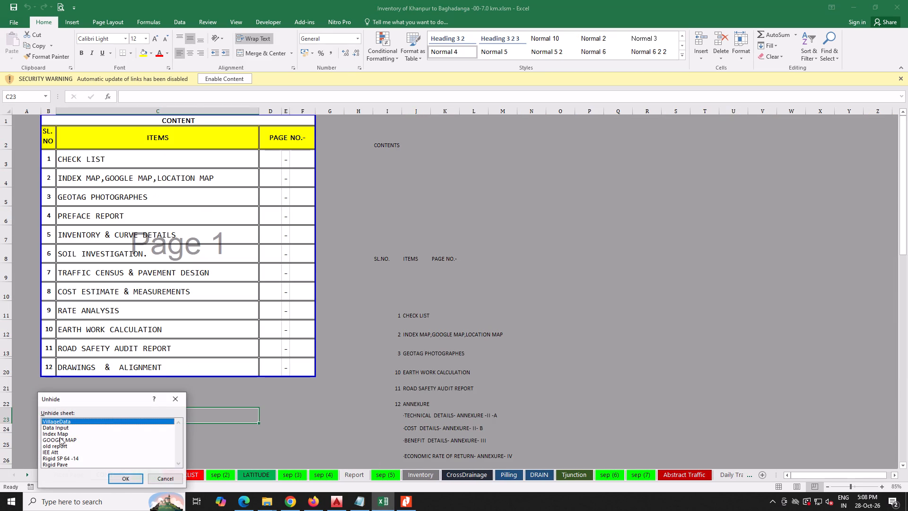
{"action": "double_click", "coordinate": [60, 437]}
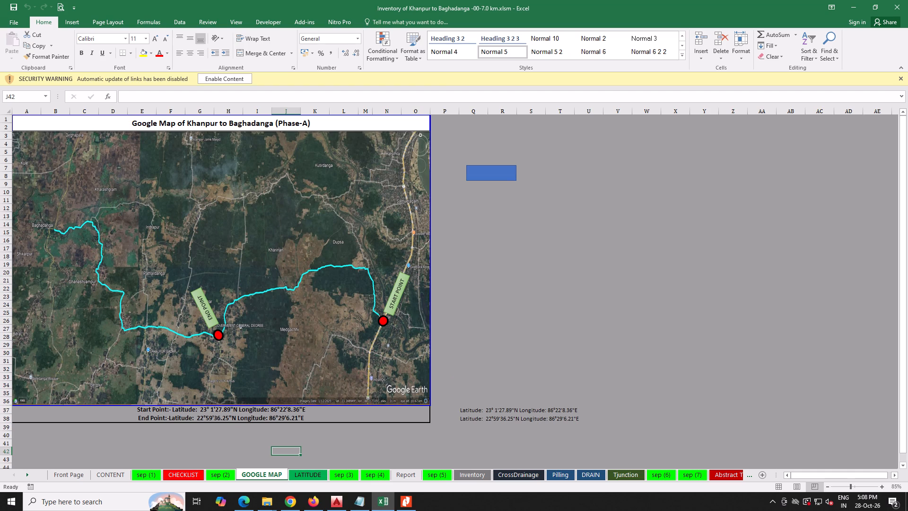
Export the GOOGLE MAP sheet as a PDF named gmap in the DWG PDF (00-7.0 km) folder, and close the published PDF.
{"action": "left_click", "coordinate": [14, 25]}
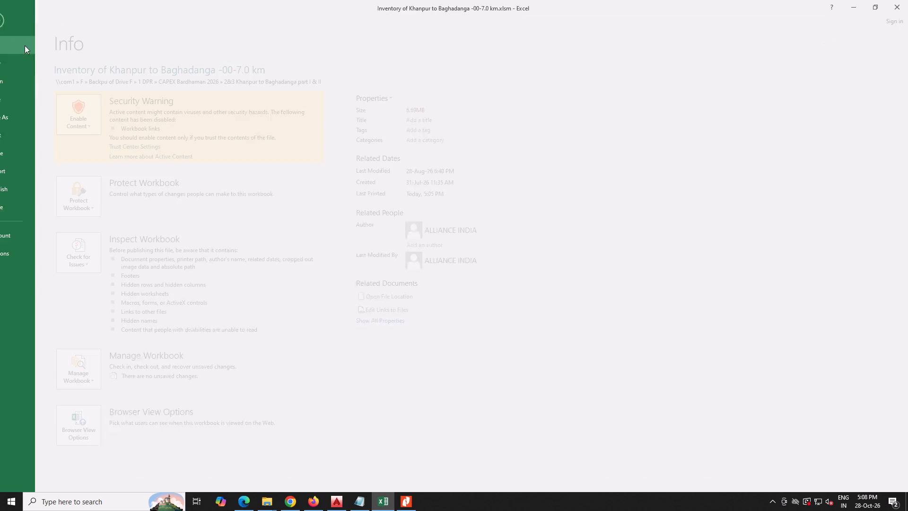
{"action": "left_click", "coordinate": [20, 173]}
{"action": "left_click", "coordinate": [254, 142]}
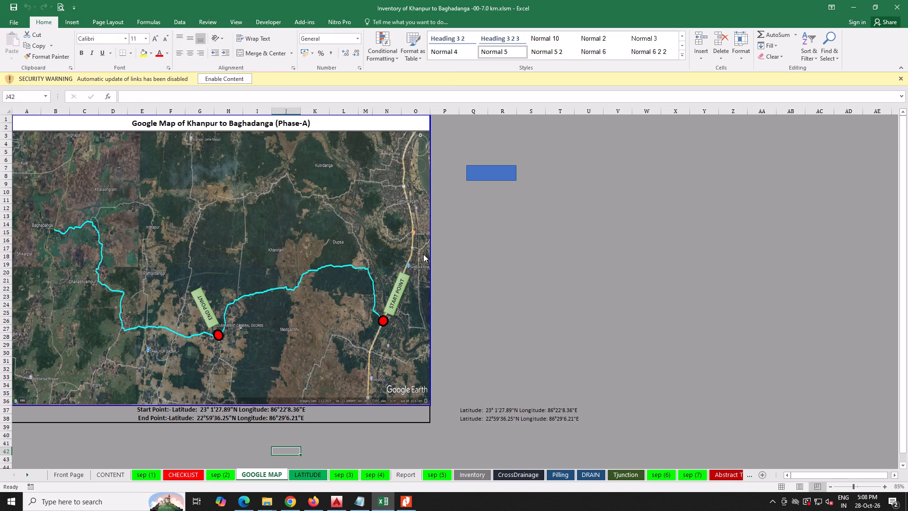
{"action": "type", "text": "gma"}
{"action": "key", "text": "p"}
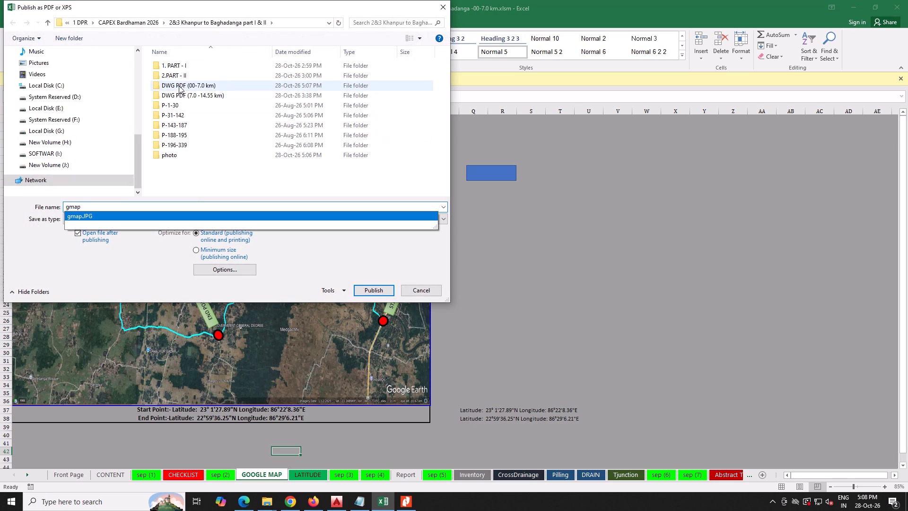
{"action": "double_click", "coordinate": [181, 90]}
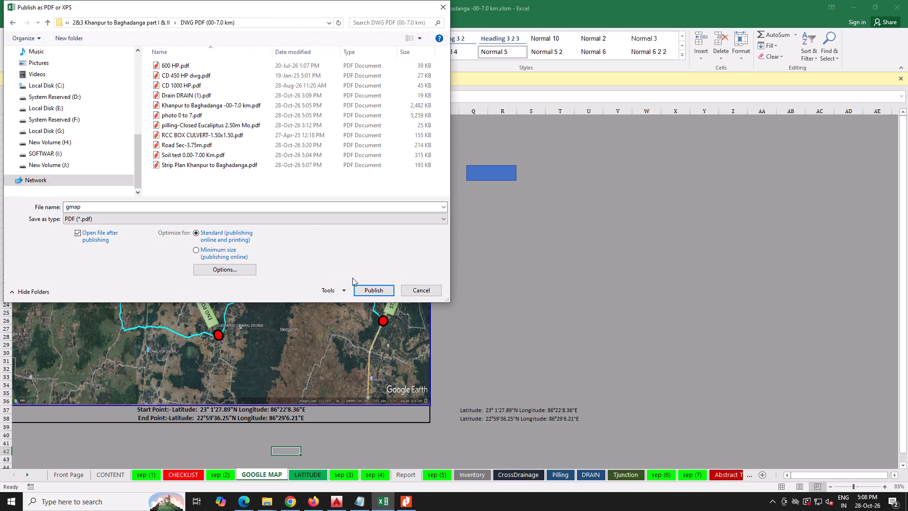
{"action": "left_click", "coordinate": [366, 293]}
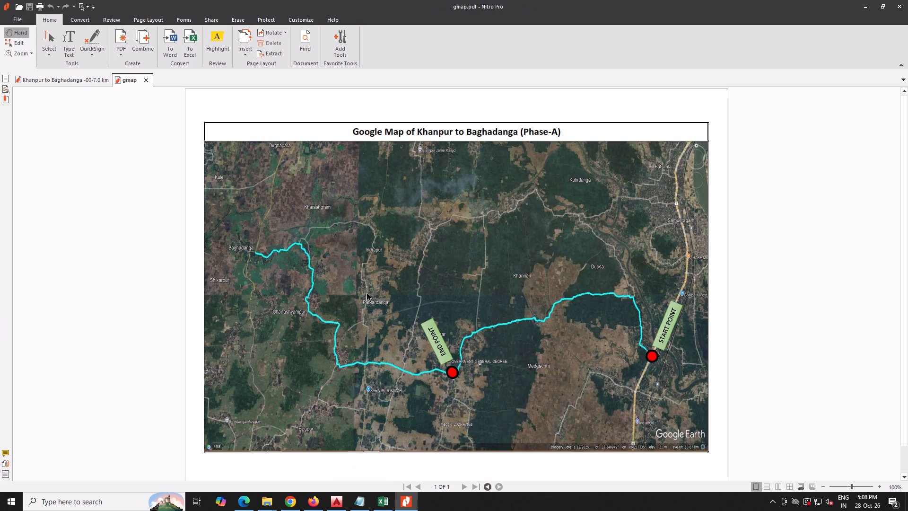
{"action": "scroll", "coordinate": [360, 316], "scroll_direction": "up", "scroll_amount": 2}
{"action": "left_click", "coordinate": [147, 78]}
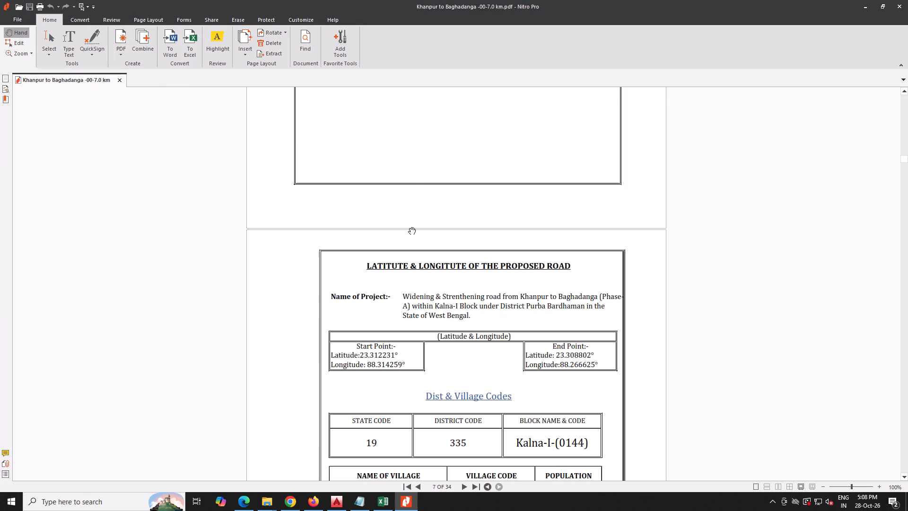
Insert gmap.pdf from the DWG PDF (00-7.0 km) folder before the Geotag Photographes title page of the report.
{"action": "scroll", "coordinate": [402, 232], "scroll_direction": "down", "scroll_amount": 20}
{"action": "scroll", "coordinate": [402, 232], "scroll_direction": "down", "scroll_amount": 6}
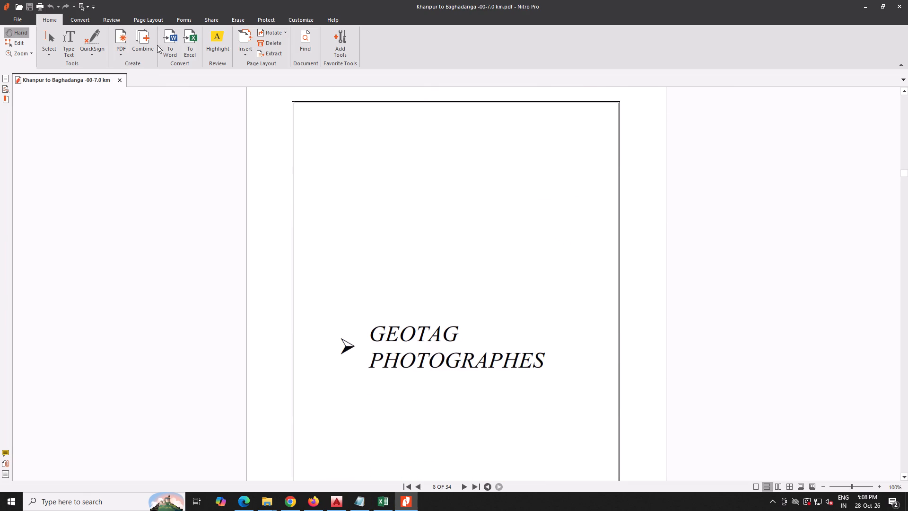
{"action": "left_click", "coordinate": [249, 51]}
{"action": "left_click", "coordinate": [258, 65]}
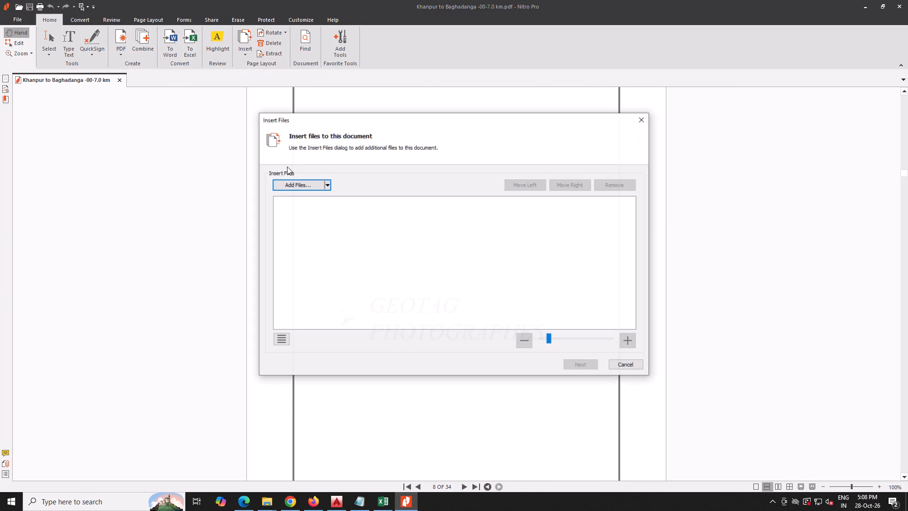
{"action": "left_click", "coordinate": [286, 190]}
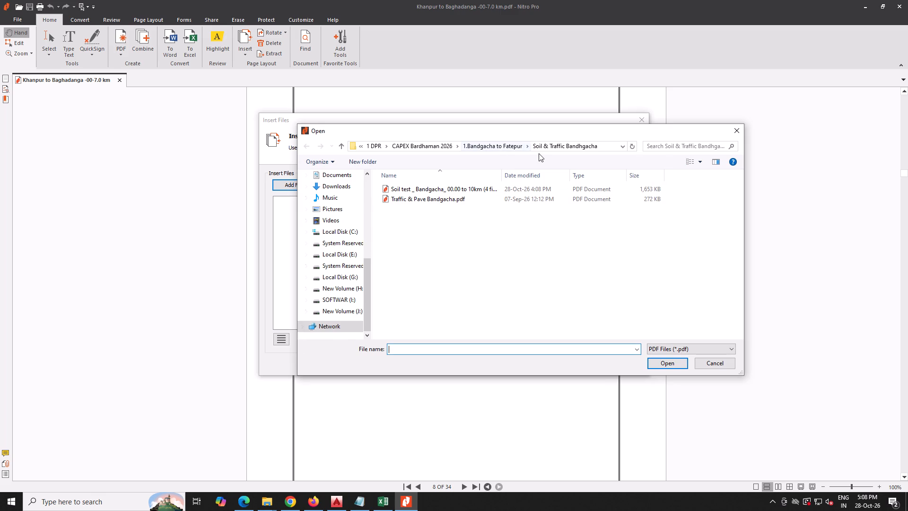
{"action": "left_click", "coordinate": [431, 146]}
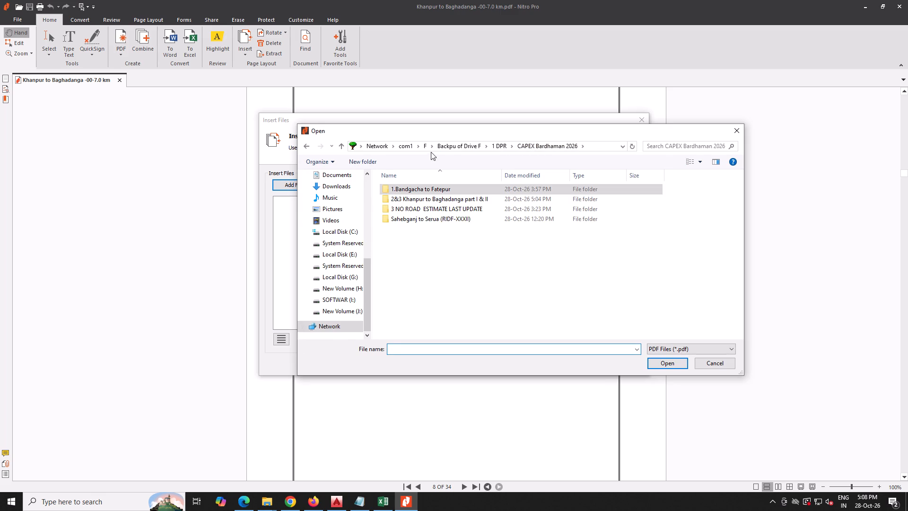
{"action": "left_click", "coordinate": [499, 147]}
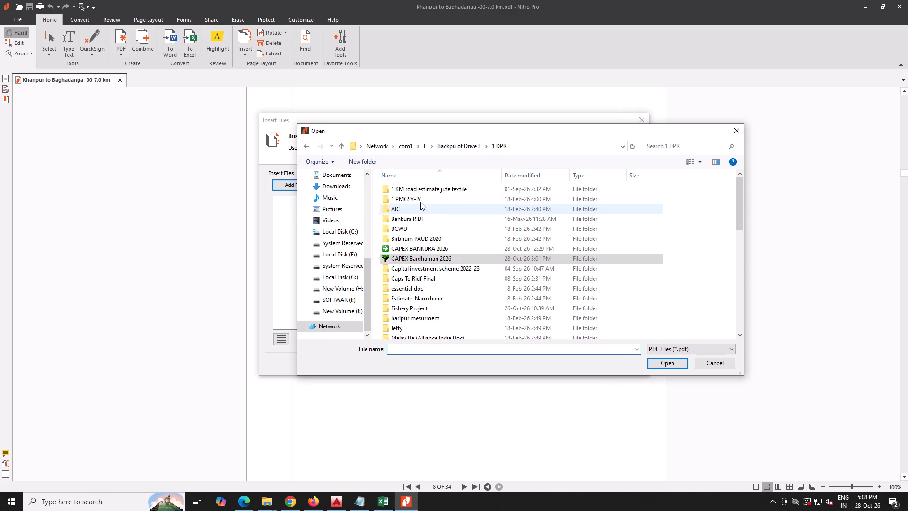
{"action": "double_click", "coordinate": [411, 261]}
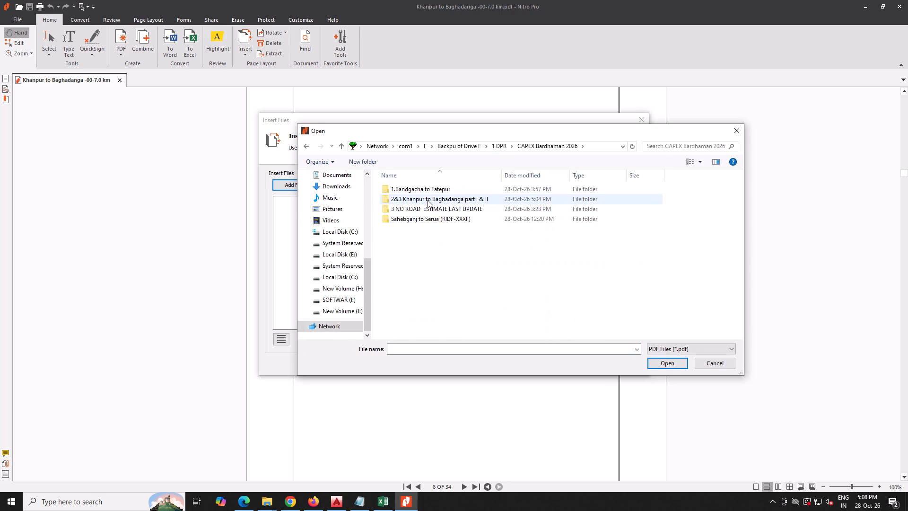
{"action": "double_click", "coordinate": [428, 199]}
{"action": "double_click", "coordinate": [428, 208]}
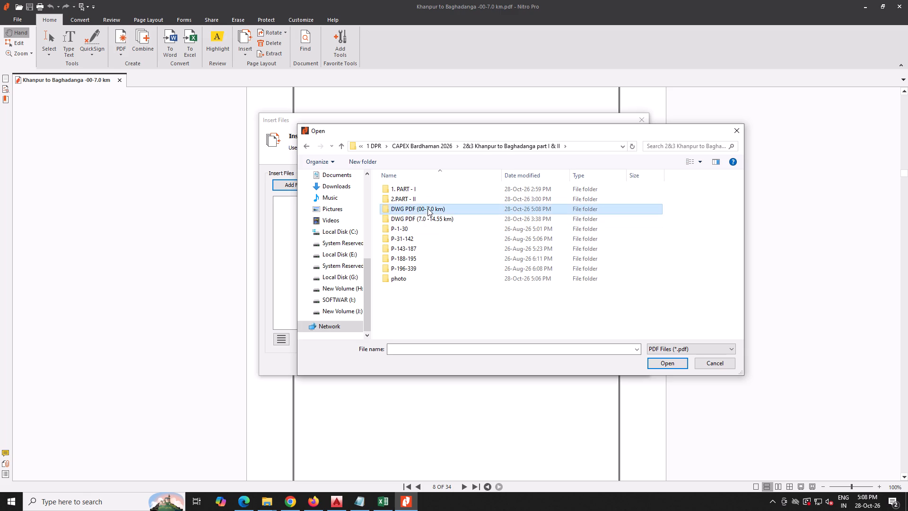
{"action": "double_click", "coordinate": [412, 228]}
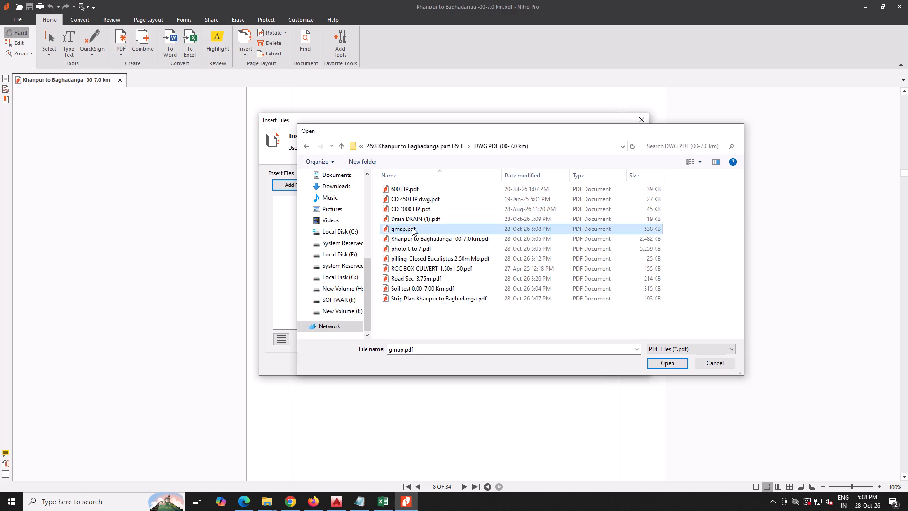
{"action": "left_click", "coordinate": [588, 367]}
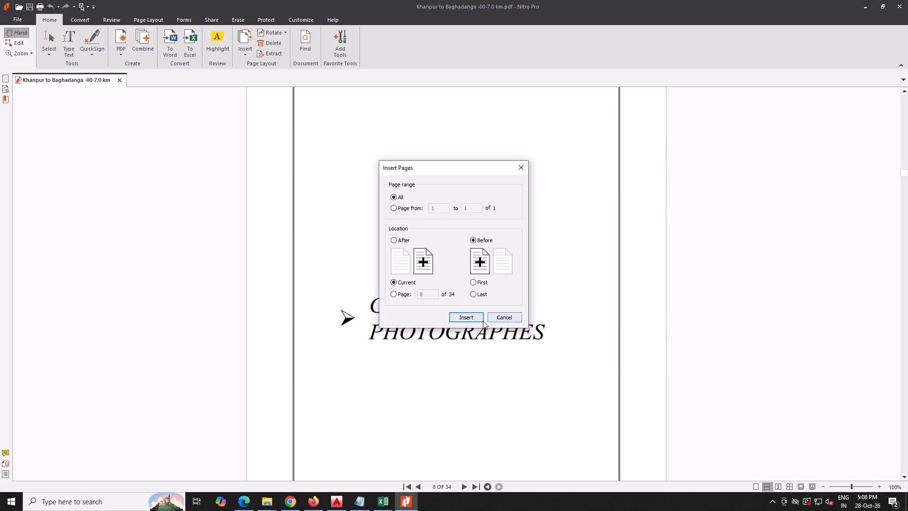
{"action": "left_click", "coordinate": [482, 321]}
{"action": "left_click", "coordinate": [907, 510]}
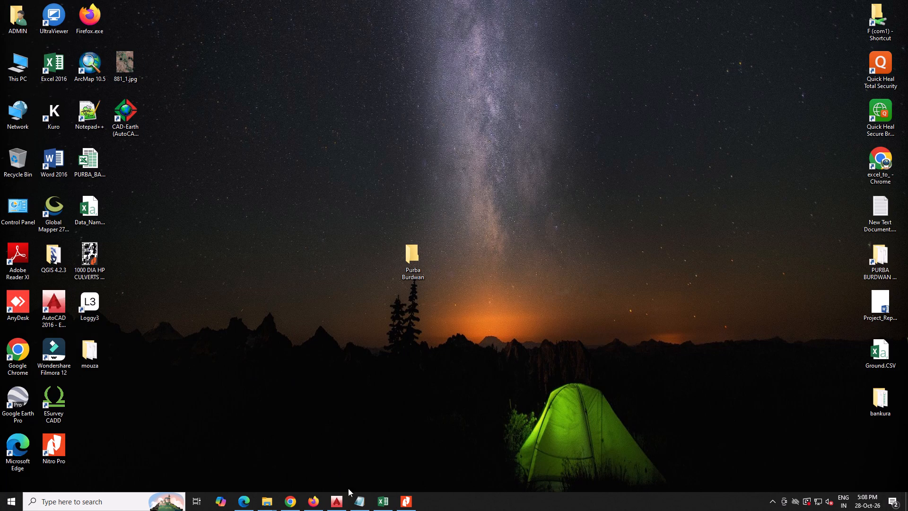
{"action": "left_click", "coordinate": [410, 504]}
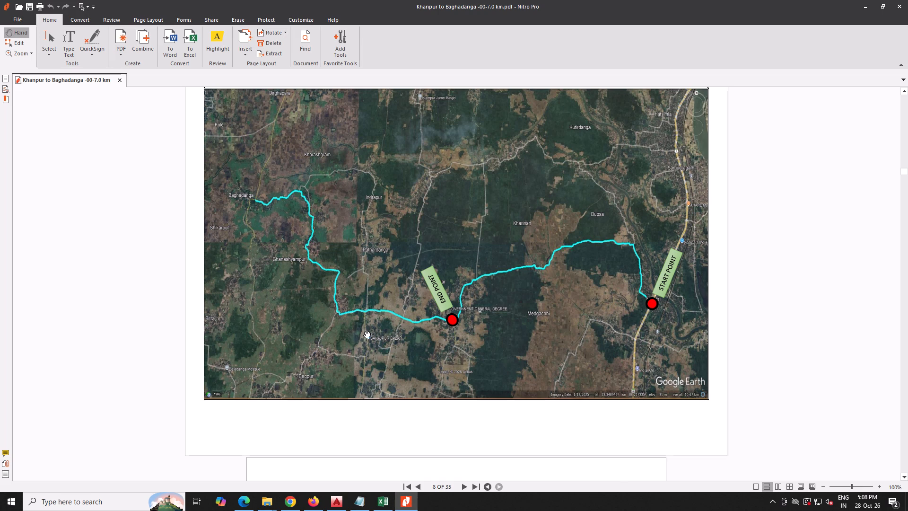
Insert all pages of Strip Plan Khanpur to Baghadanga.pdf before the Geotag Photographes title page.
{"action": "scroll", "coordinate": [370, 350], "scroll_direction": "down", "scroll_amount": 14}
{"action": "left_click", "coordinate": [249, 55]}
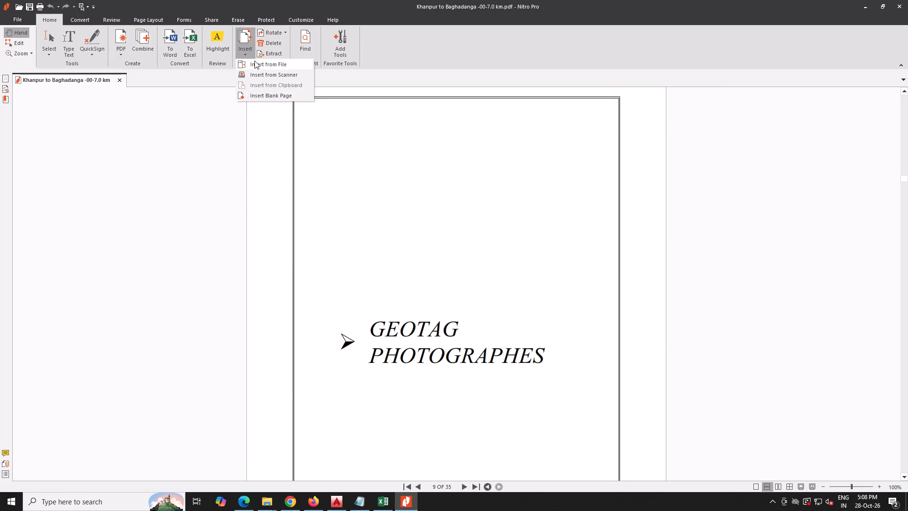
{"action": "left_click", "coordinate": [254, 61]}
{"action": "left_click", "coordinate": [297, 185]}
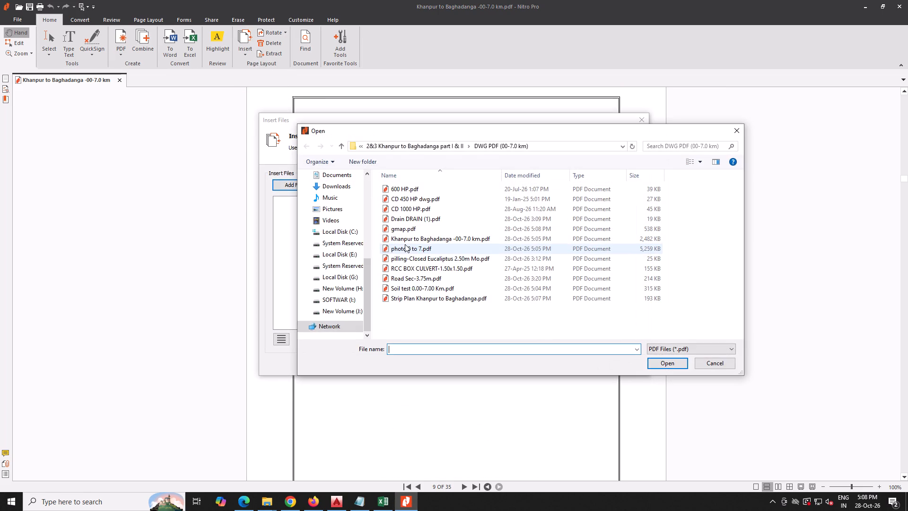
{"action": "left_click", "coordinate": [404, 244]}
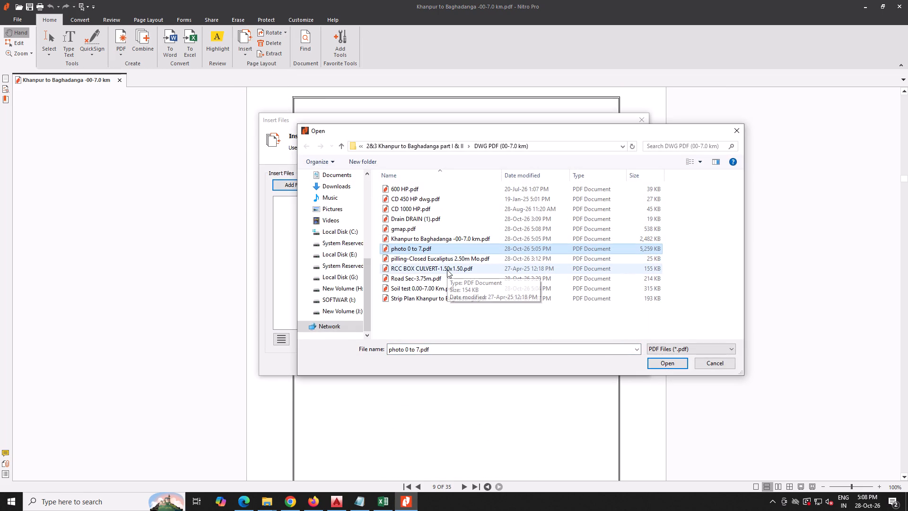
{"action": "double_click", "coordinate": [440, 298]}
{"action": "left_click", "coordinate": [590, 363]}
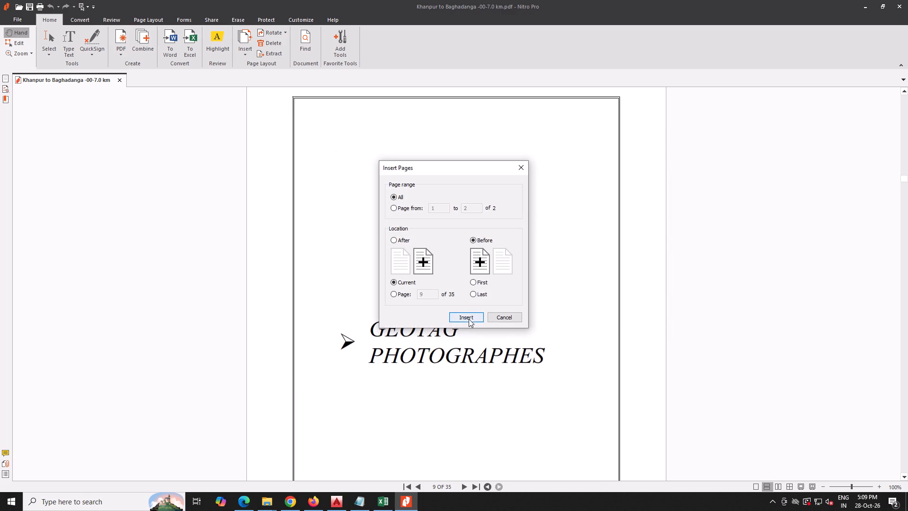
{"action": "left_click", "coordinate": [469, 319]}
Insert all pages of photo 0 to 7.pdf before the Preface Report title page.
{"action": "scroll", "coordinate": [470, 330], "scroll_direction": "down", "scroll_amount": 17}
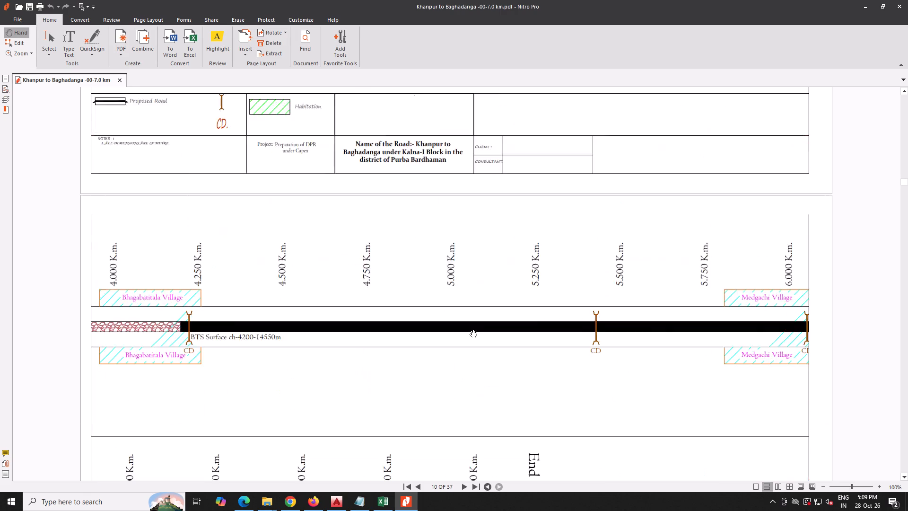
{"action": "scroll", "coordinate": [470, 330], "scroll_direction": "down", "scroll_amount": 20}
{"action": "scroll", "coordinate": [470, 330], "scroll_direction": "down", "scroll_amount": 20}
{"action": "scroll", "coordinate": [470, 330], "scroll_direction": "down", "scroll_amount": 1}
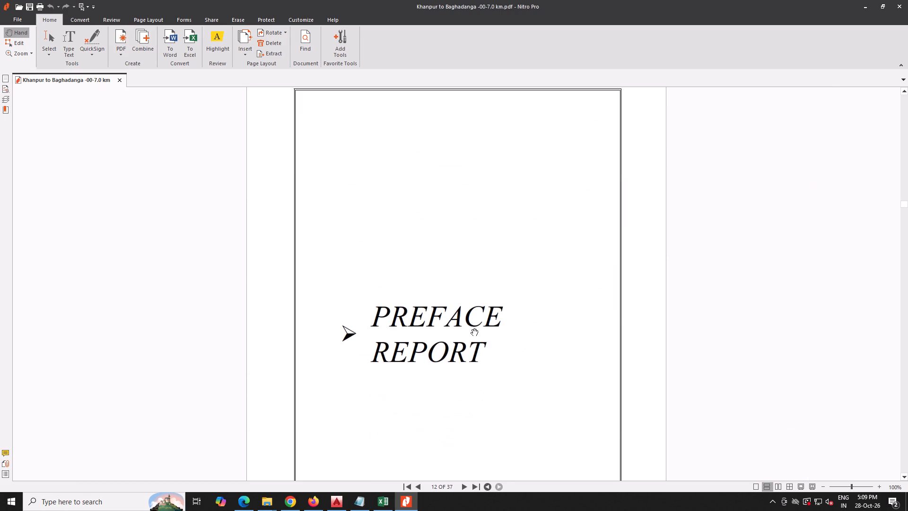
{"action": "left_click", "coordinate": [249, 52]}
{"action": "left_click", "coordinate": [262, 68]}
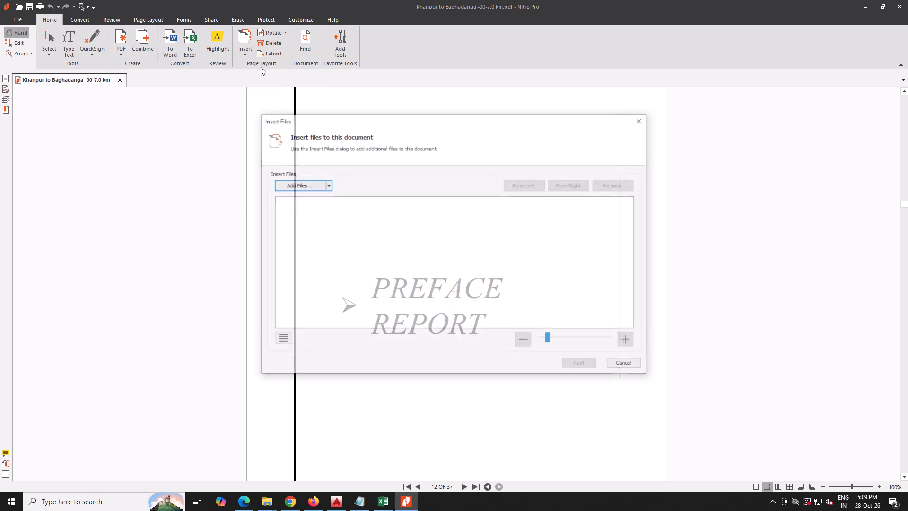
{"action": "left_click", "coordinate": [284, 186]}
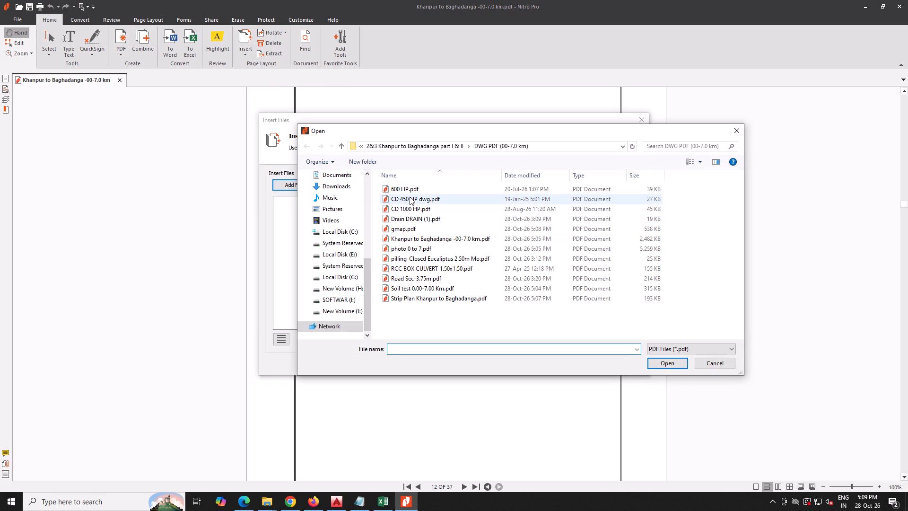
{"action": "double_click", "coordinate": [419, 248]}
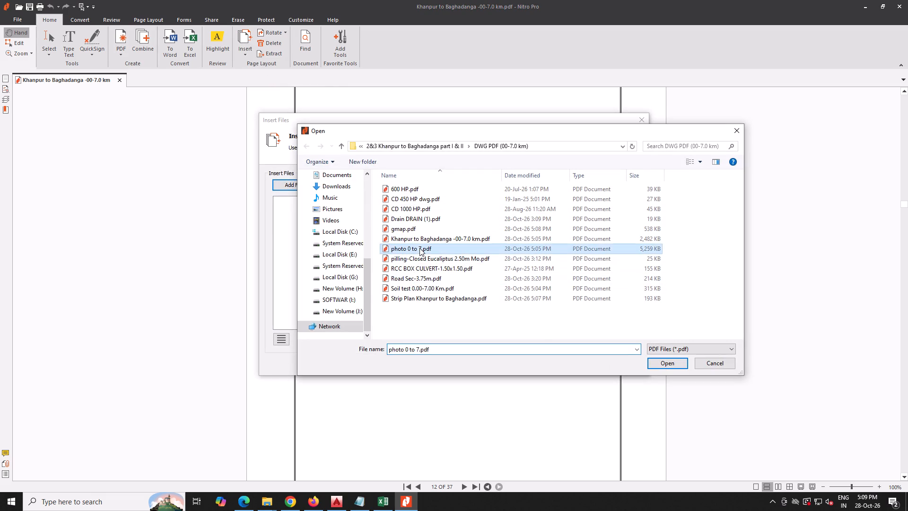
{"action": "left_click", "coordinate": [582, 366]}
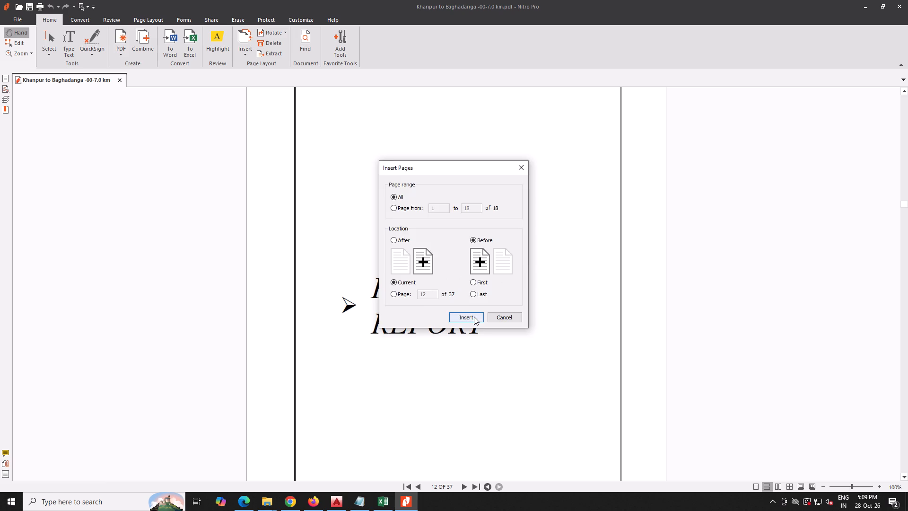
{"action": "left_click", "coordinate": [474, 317]}
Insert all pages of Soil test 0.00-7.00 Km.pdf before the Traffic Census & Pavement Design title page, following the Soil Investigation page.
{"action": "scroll", "coordinate": [468, 329], "scroll_direction": "down", "scroll_amount": 15}
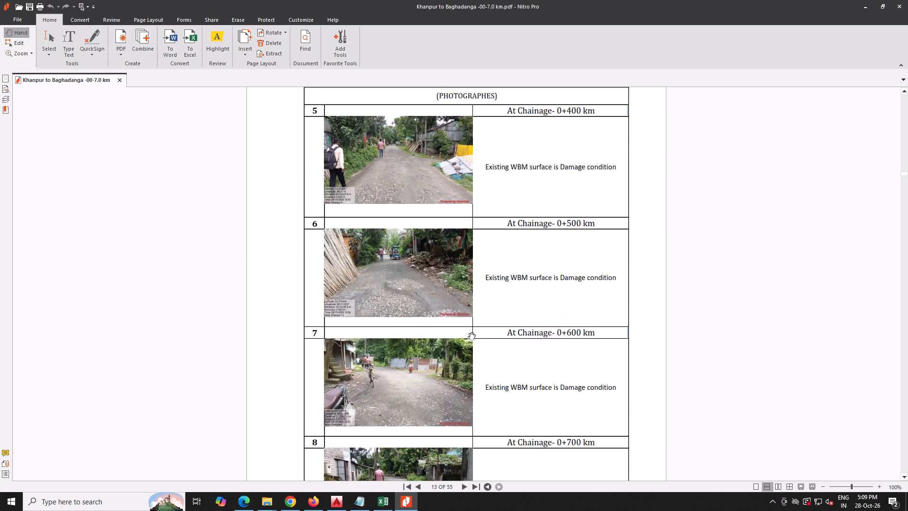
{"action": "scroll", "coordinate": [468, 332], "scroll_direction": "down", "scroll_amount": 20}
{"action": "scroll", "coordinate": [468, 332], "scroll_direction": "down", "scroll_amount": 20}
{"action": "scroll", "coordinate": [468, 332], "scroll_direction": "down", "scroll_amount": 1}
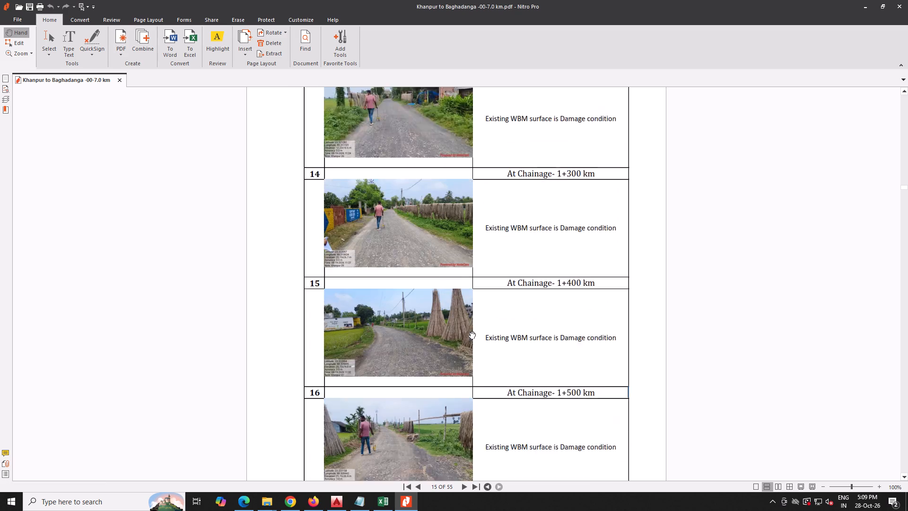
{"action": "scroll", "coordinate": [469, 331], "scroll_direction": "down", "scroll_amount": 20}
{"action": "scroll", "coordinate": [469, 331], "scroll_direction": "down", "scroll_amount": 20}
{"action": "scroll", "coordinate": [469, 331], "scroll_direction": "down", "scroll_amount": 1}
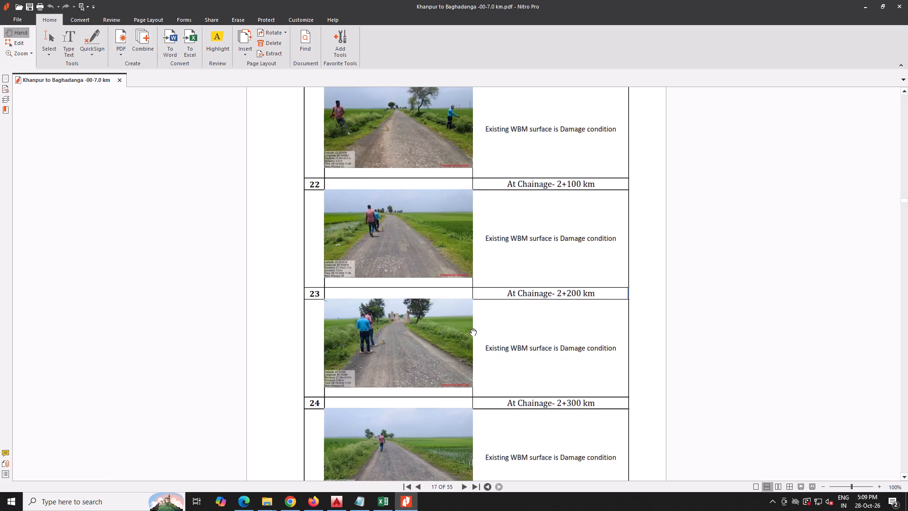
{"action": "scroll", "coordinate": [470, 328], "scroll_direction": "down", "scroll_amount": 20}
{"action": "scroll", "coordinate": [470, 328], "scroll_direction": "down", "scroll_amount": 20}
{"action": "scroll", "coordinate": [470, 328], "scroll_direction": "down", "scroll_amount": 1}
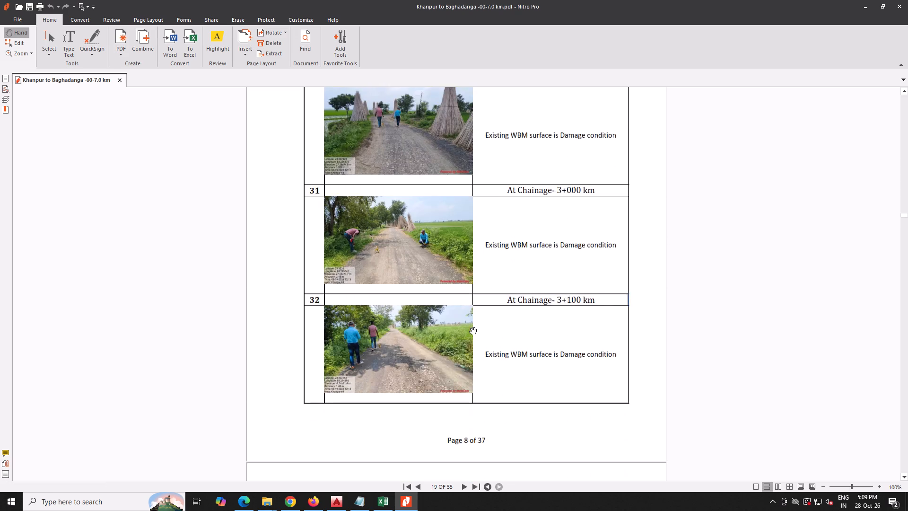
{"action": "scroll", "coordinate": [470, 327], "scroll_direction": "down", "scroll_amount": 20}
{"action": "scroll", "coordinate": [470, 327], "scroll_direction": "down", "scroll_amount": 20}
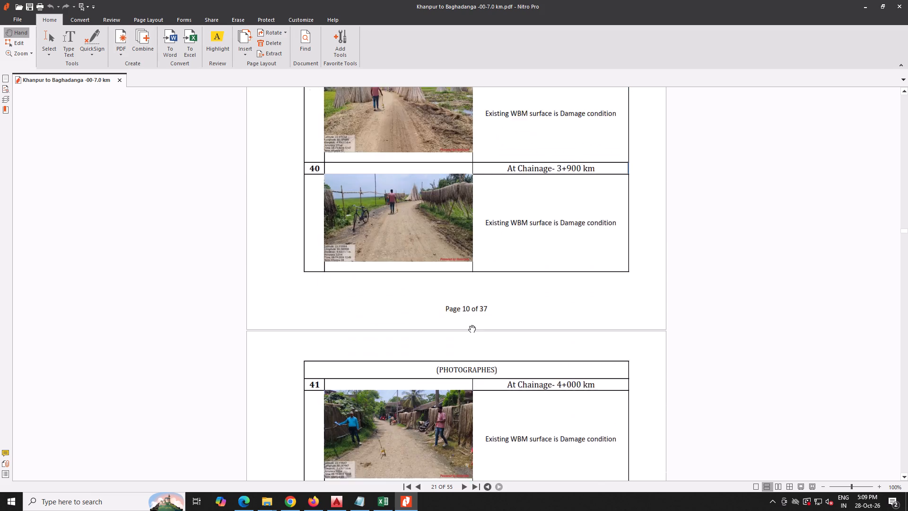
{"action": "scroll", "coordinate": [469, 325], "scroll_direction": "down", "scroll_amount": 20}
{"action": "scroll", "coordinate": [469, 325], "scroll_direction": "down", "scroll_amount": 20}
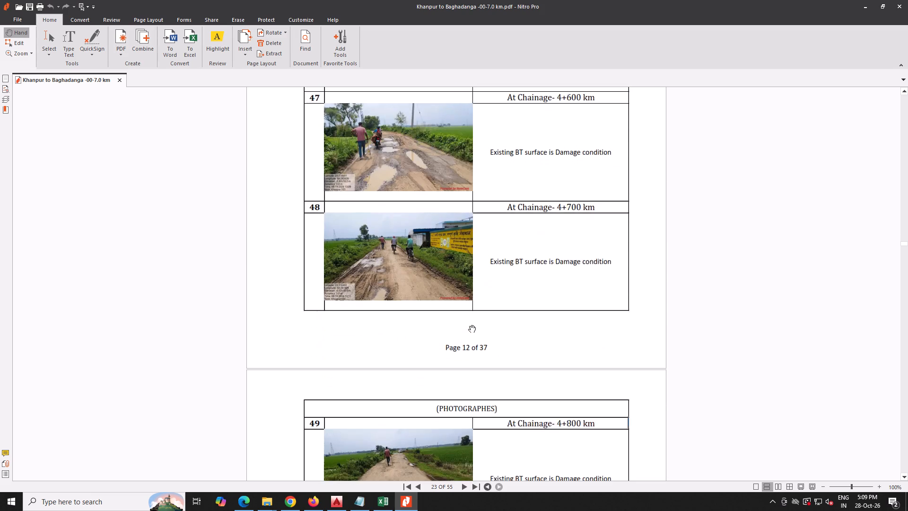
{"action": "scroll", "coordinate": [469, 325], "scroll_direction": "down", "scroll_amount": 8}
{"action": "triple_click", "coordinate": [462, 488]}
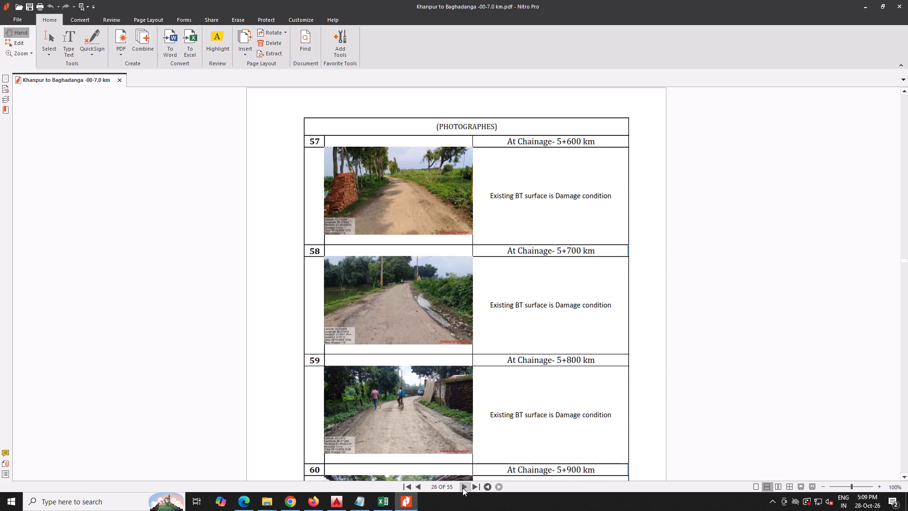
{"action": "left_click", "coordinate": [463, 488]}
{"action": "triple_click", "coordinate": [463, 488]}
{"action": "triple_click", "coordinate": [463, 488]}
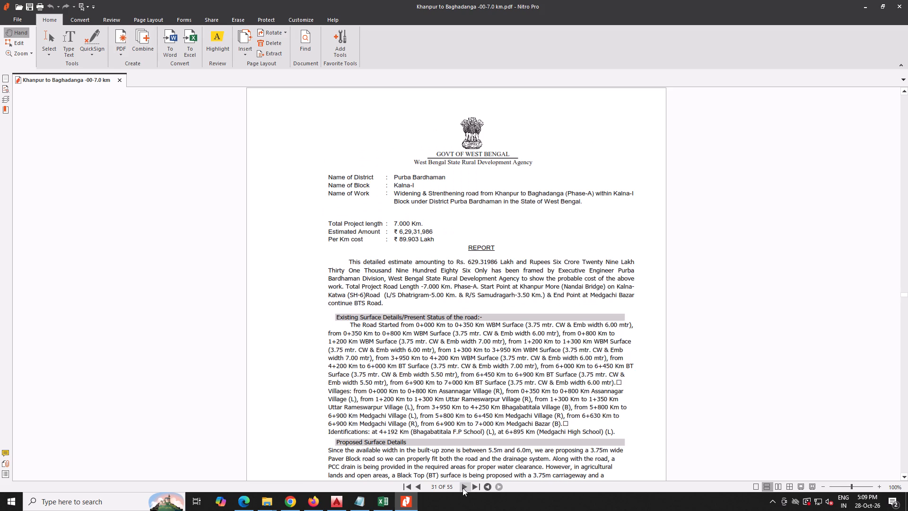
{"action": "double_click", "coordinate": [463, 488]}
{"action": "triple_click", "coordinate": [463, 488]}
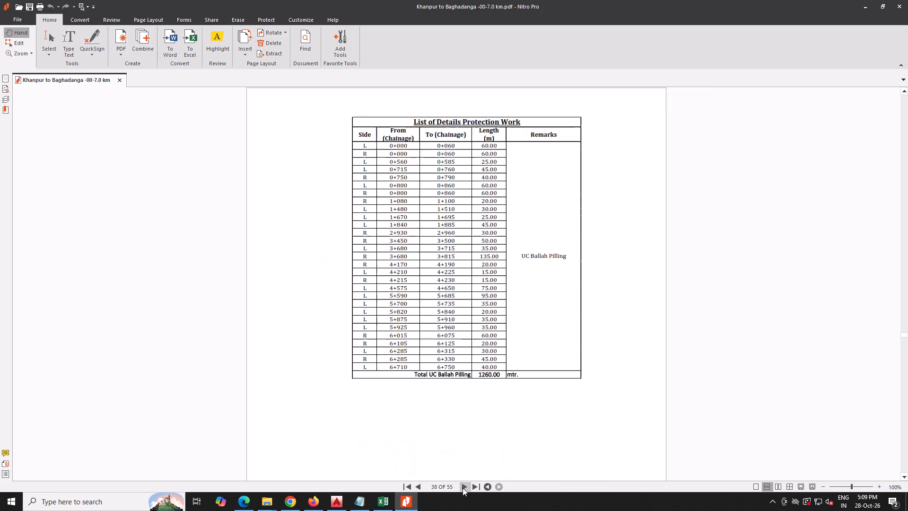
{"action": "double_click", "coordinate": [463, 488]}
{"action": "left_click", "coordinate": [463, 488]}
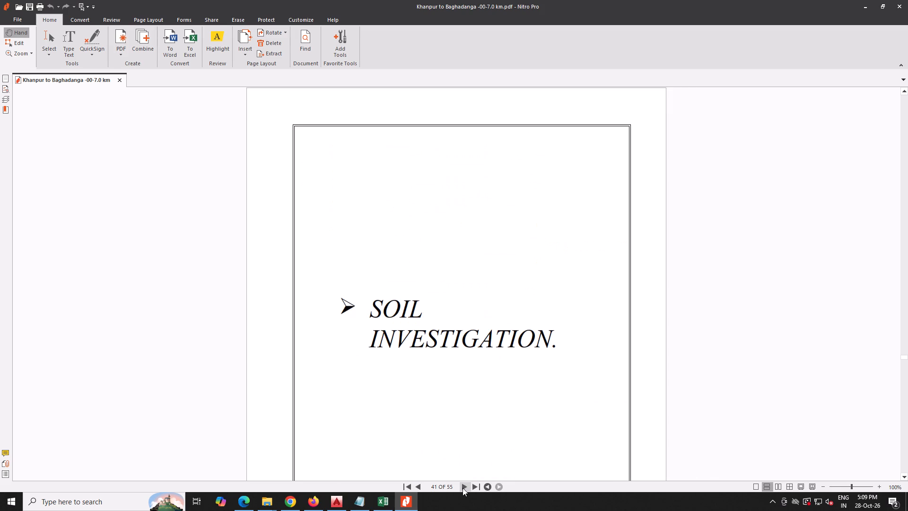
{"action": "left_click", "coordinate": [245, 57]}
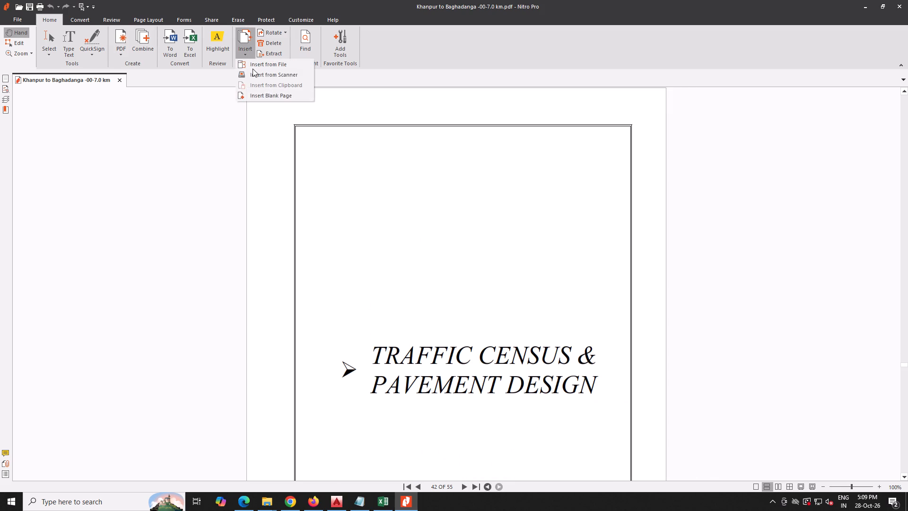
{"action": "left_click", "coordinate": [256, 64]}
{"action": "left_click", "coordinate": [316, 184]}
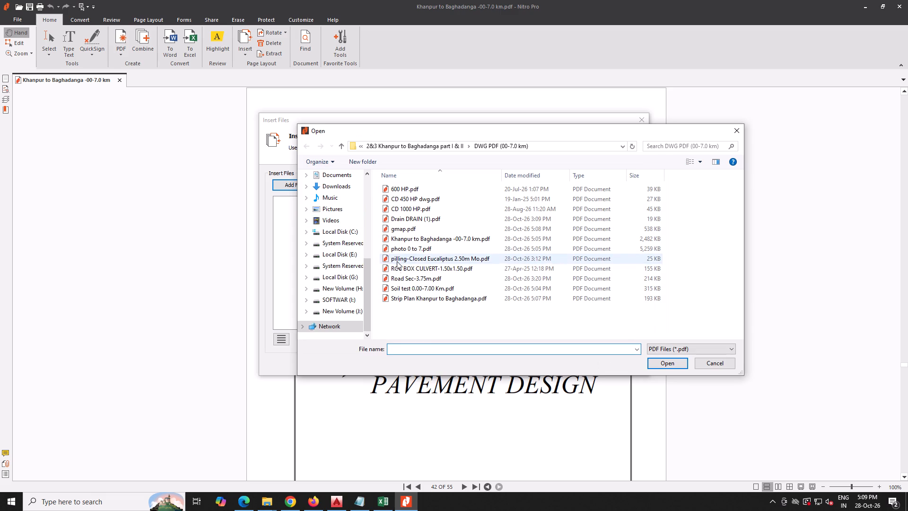
{"action": "double_click", "coordinate": [407, 292]}
{"action": "left_click", "coordinate": [578, 367]}
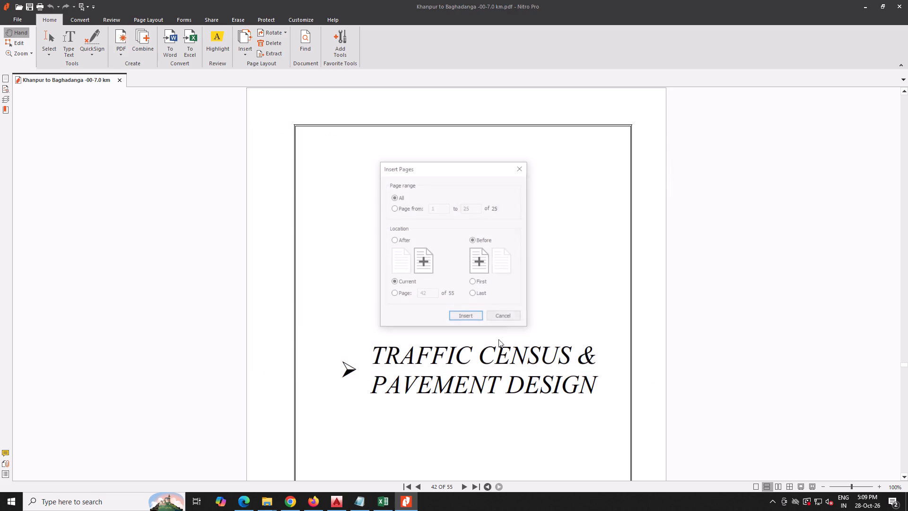
{"action": "left_click", "coordinate": [471, 322]}
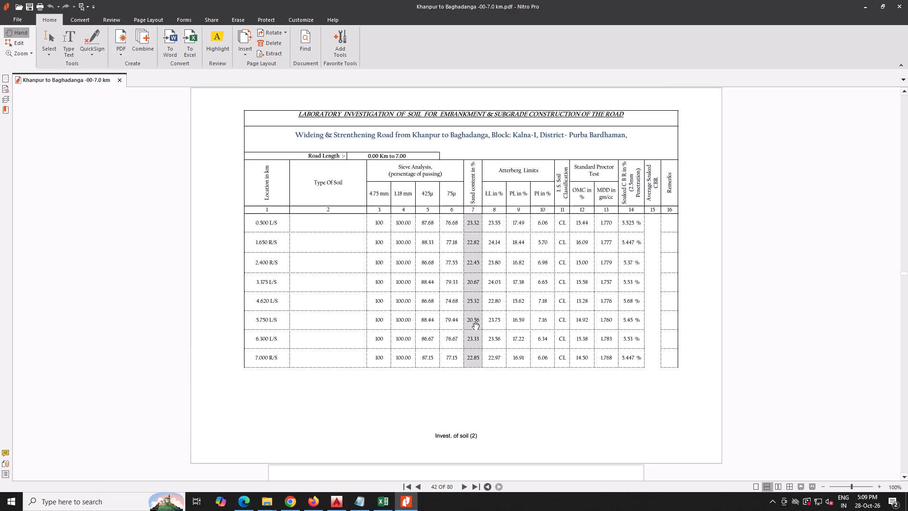
Queue 600 HP, CD 450 HP dwg, CD 1000 HP, Drain DRAIN (1), Road Sec-3.75m and pilling-Closed Eucaliptus 2.50m Mo PDFs for insertion at Drawings & Alignment.
{"action": "left_click", "coordinate": [461, 485]}
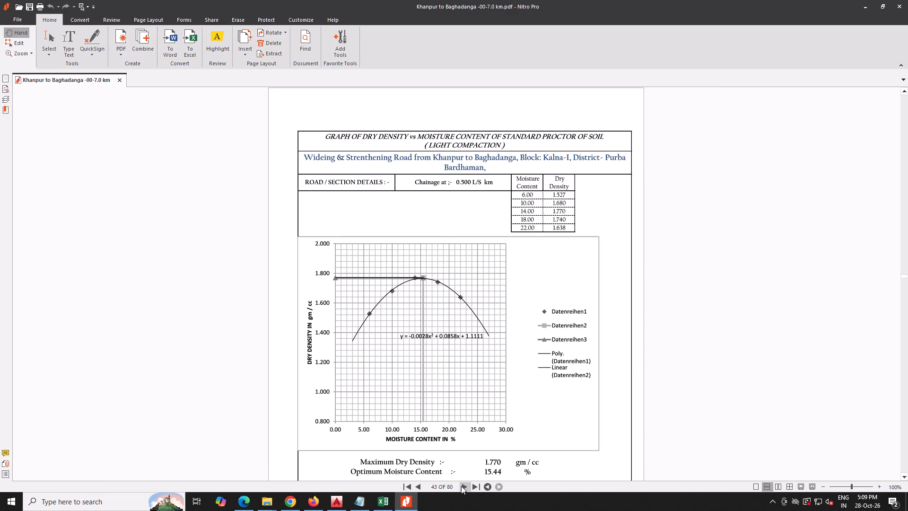
{"action": "left_click", "coordinate": [475, 486]}
{"action": "left_click", "coordinate": [251, 53]}
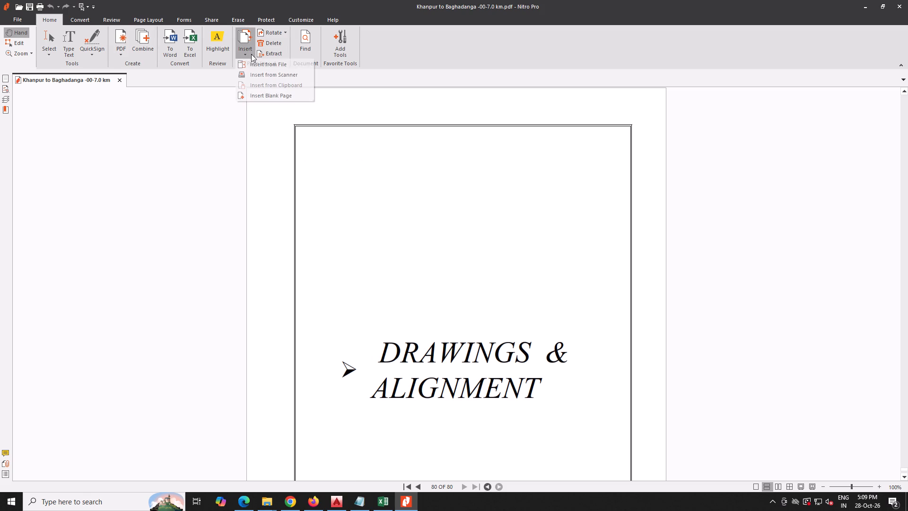
{"action": "left_click", "coordinate": [258, 65]}
{"action": "left_click", "coordinate": [305, 181]}
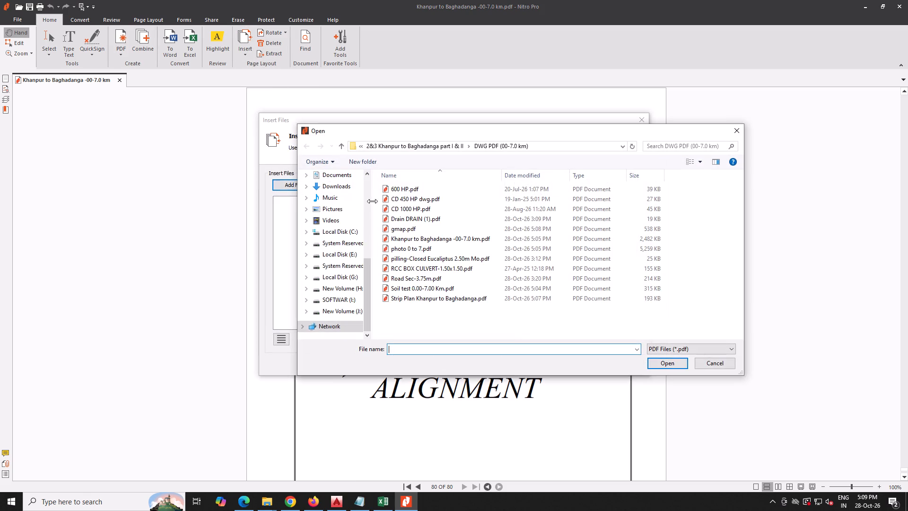
{"action": "left_click", "coordinate": [400, 190]}
{"action": "left_click", "coordinate": [402, 202], "text": "ctrl"}
{"action": "left_click", "coordinate": [405, 208], "text": "ctrl"}
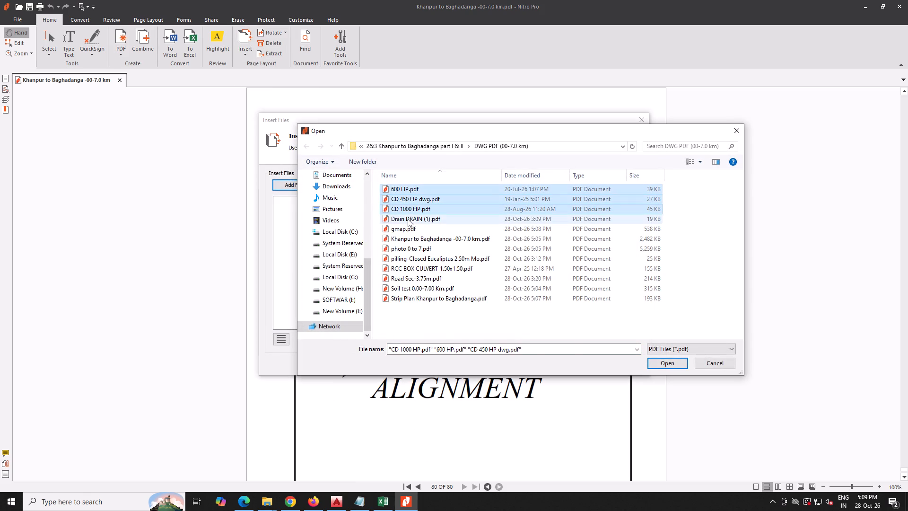
{"action": "left_click", "coordinate": [408, 220], "text": "ctrl"}
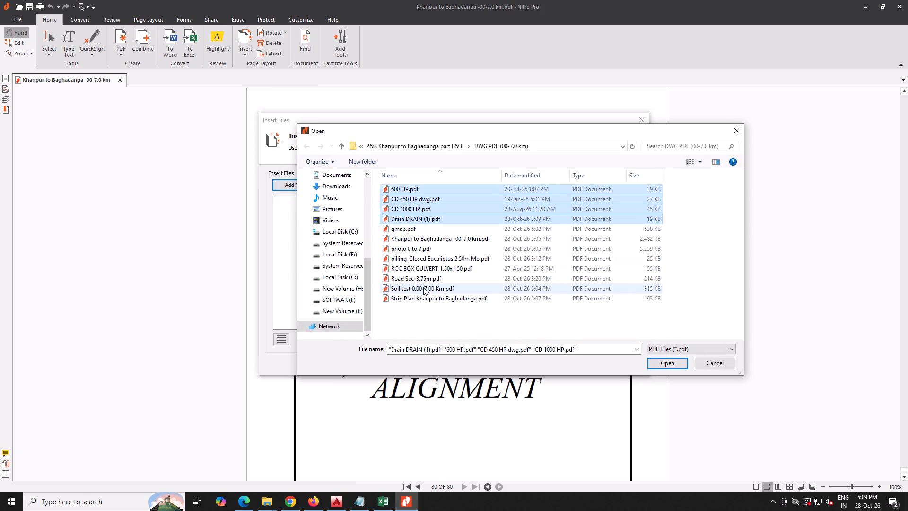
{"action": "left_click", "coordinate": [423, 279], "text": "ctrl"}
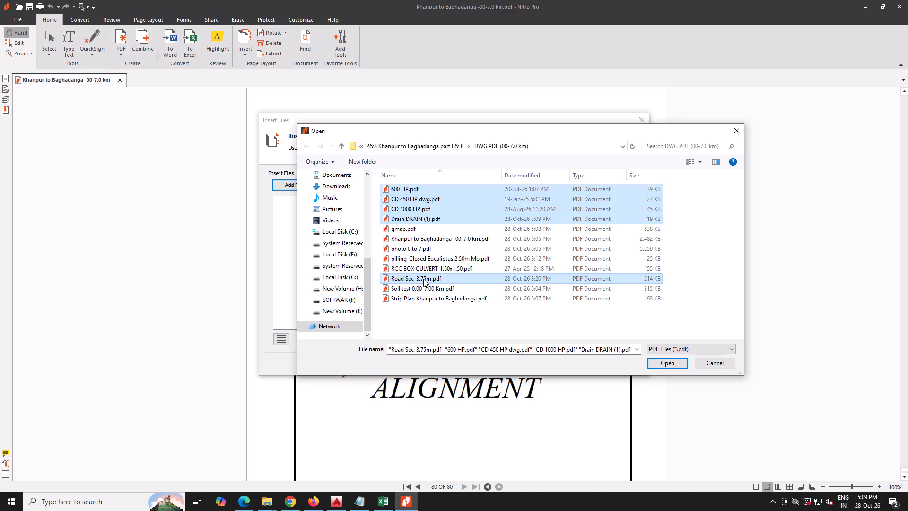
{"action": "left_click", "coordinate": [432, 257], "text": "ctrl"}
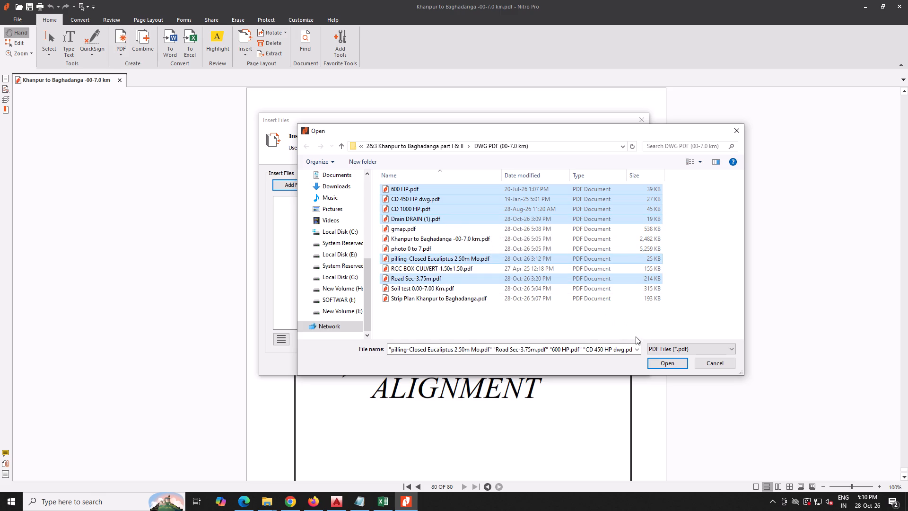
{"action": "left_click", "coordinate": [672, 366]}
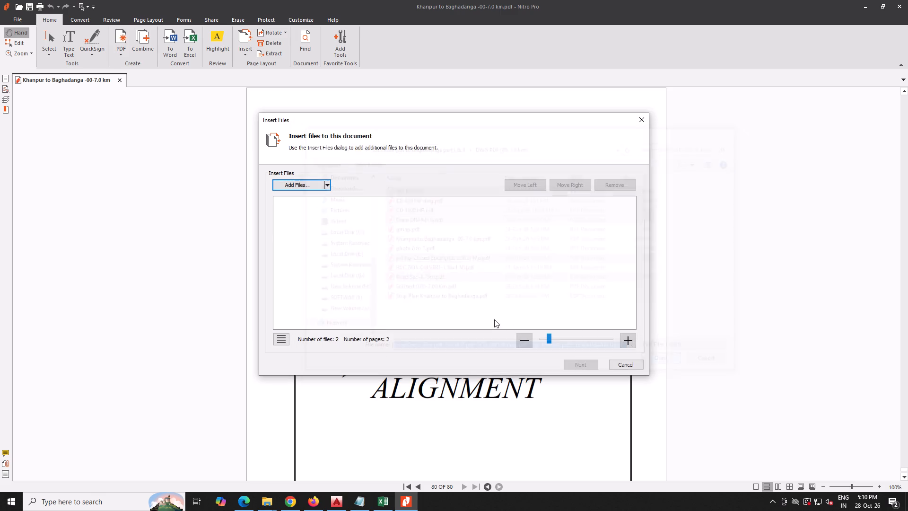
Move Road Sec-3.75m.pdf to the front of the queued files and insert them all after the Drawings & Alignment title page.
{"action": "left_click", "coordinate": [509, 222]}
{"action": "left_click_drag", "start_coordinate": [524, 212], "coordinate": [351, 217]}
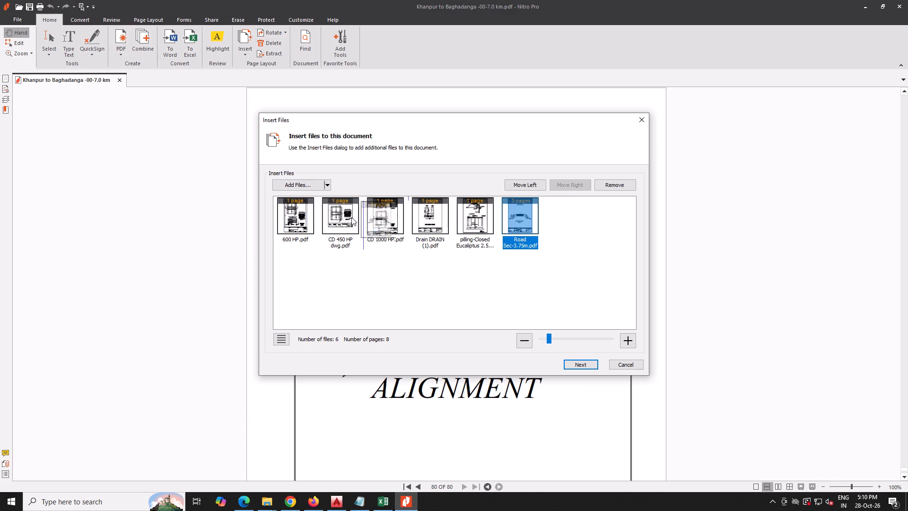
{"action": "left_click_drag", "start_coordinate": [351, 217], "coordinate": [289, 218]}
{"action": "left_click", "coordinate": [587, 364]}
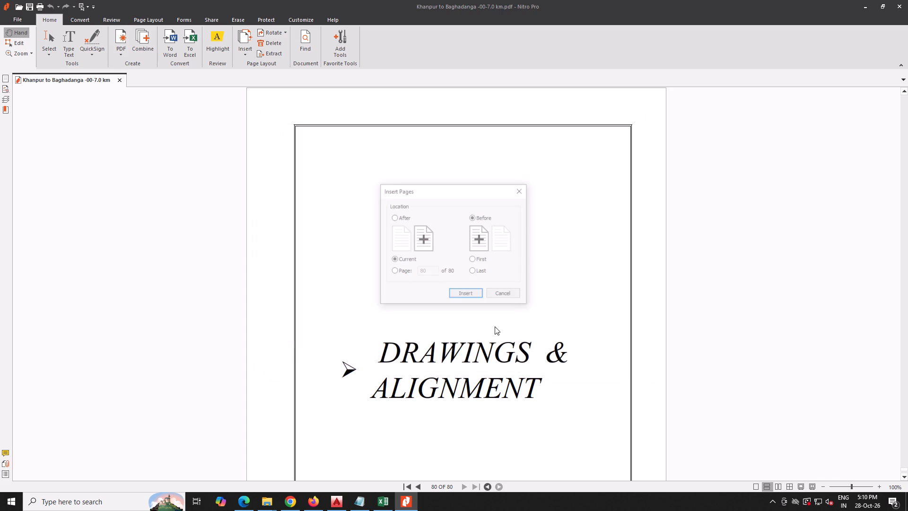
{"action": "left_click", "coordinate": [401, 219]}
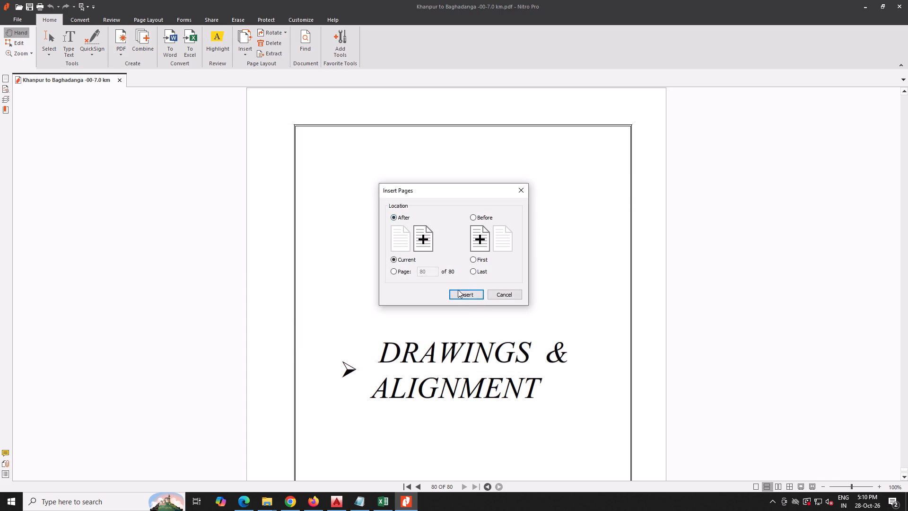
{"action": "left_click", "coordinate": [460, 292]}
Save the report PDF.
{"action": "left_click", "coordinate": [28, 9]}
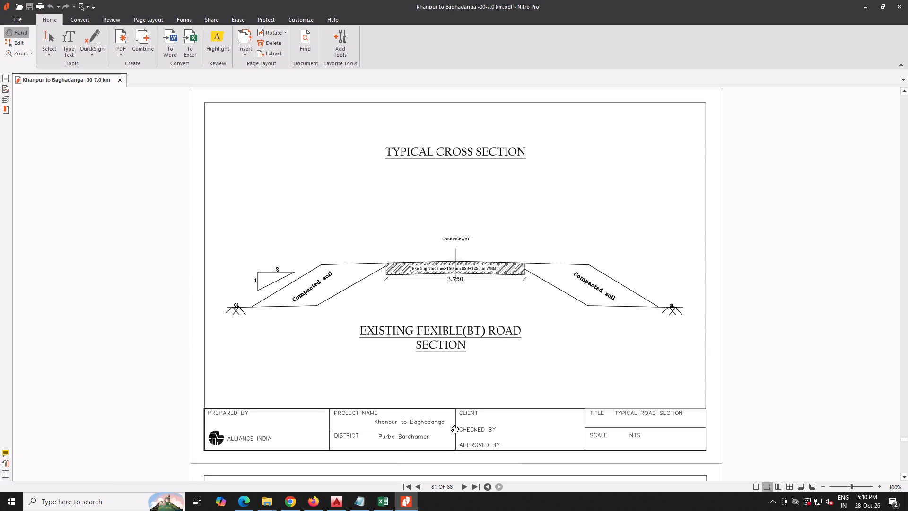
Insert all pages of EST Khanpur to Bagadanga NH Sch Phase-1 Revised.pdf from the KHANPUR P-I folder before the Rate Analysis title page.
{"action": "scroll", "coordinate": [452, 426], "scroll_direction": "up", "scroll_amount": 20}
{"action": "scroll", "coordinate": [452, 426], "scroll_direction": "up", "scroll_amount": 5}
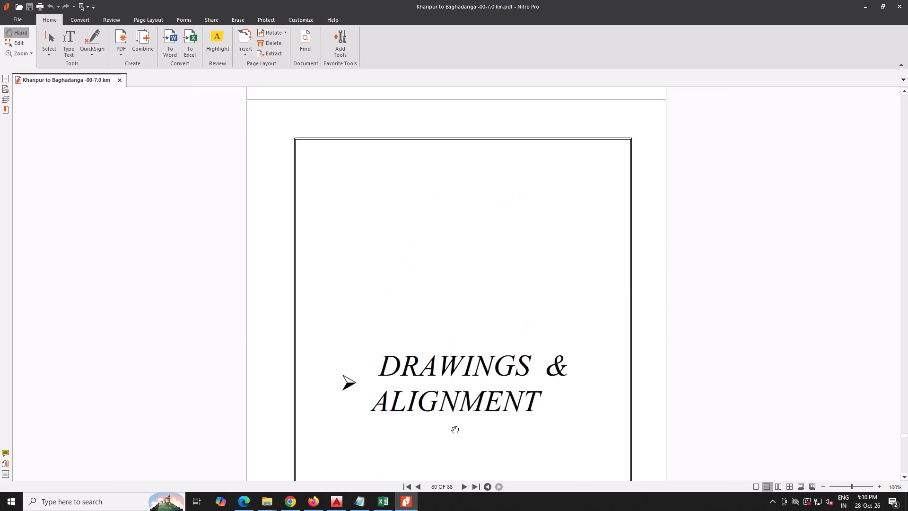
{"action": "scroll", "coordinate": [452, 426], "scroll_direction": "up", "scroll_amount": 20}
{"action": "scroll", "coordinate": [452, 426], "scroll_direction": "up", "scroll_amount": 11}
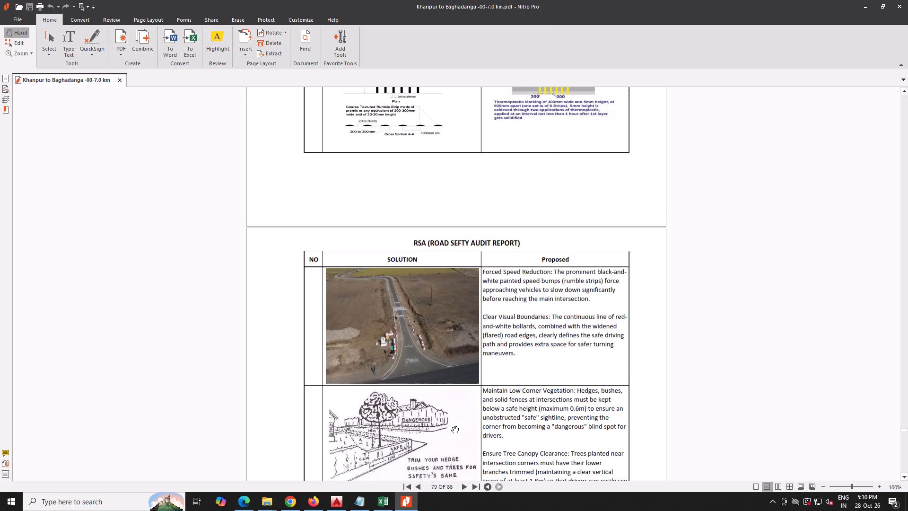
{"action": "scroll", "coordinate": [452, 426], "scroll_direction": "up", "scroll_amount": 20}
{"action": "scroll", "coordinate": [452, 426], "scroll_direction": "up", "scroll_amount": 11}
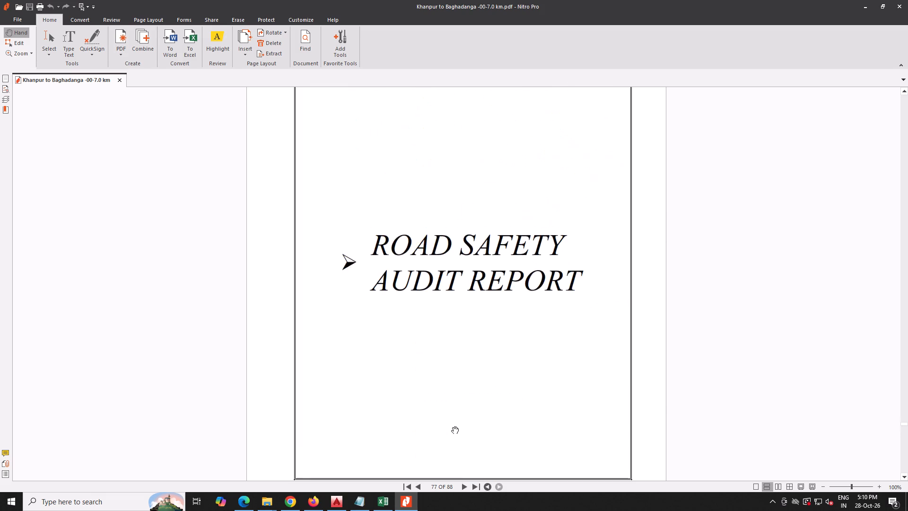
{"action": "scroll", "coordinate": [452, 426], "scroll_direction": "up", "scroll_amount": 20}
{"action": "scroll", "coordinate": [452, 426], "scroll_direction": "up", "scroll_amount": 8}
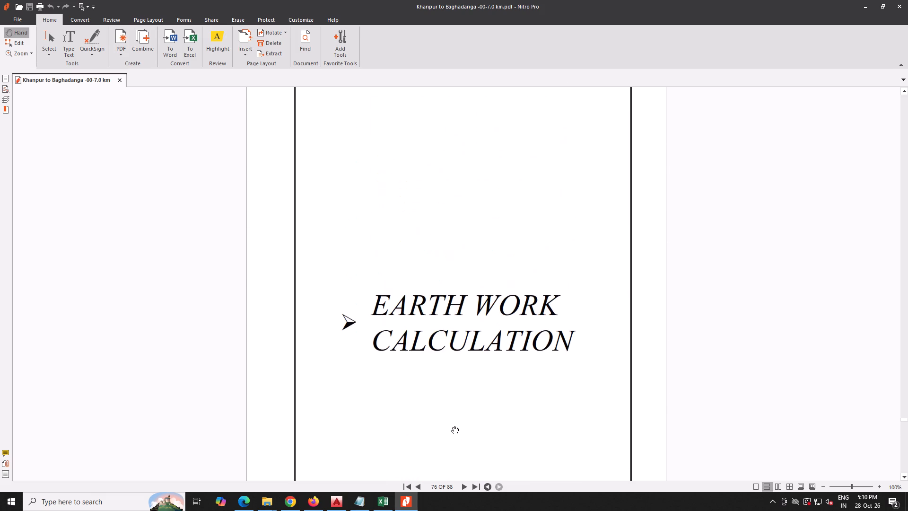
{"action": "scroll", "coordinate": [452, 426], "scroll_direction": "up", "scroll_amount": 20}
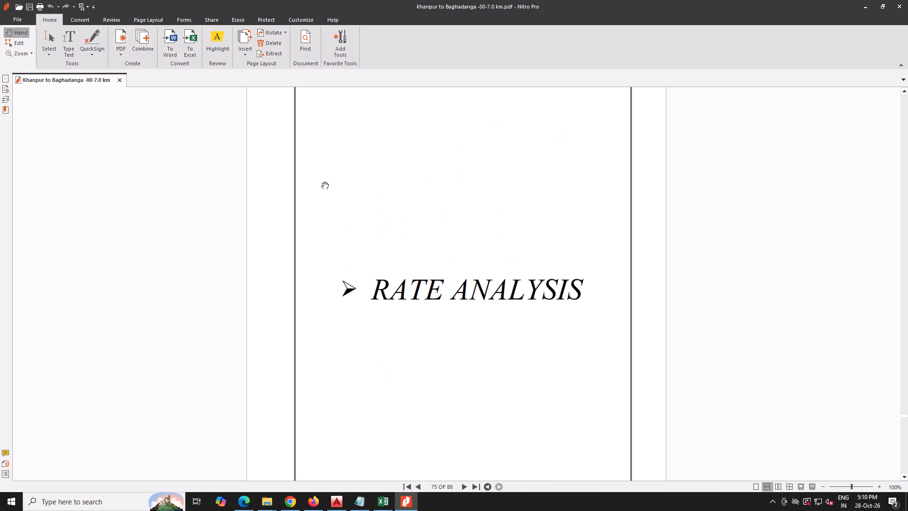
{"action": "scroll", "coordinate": [300, 188], "scroll_direction": "up", "scroll_amount": 5}
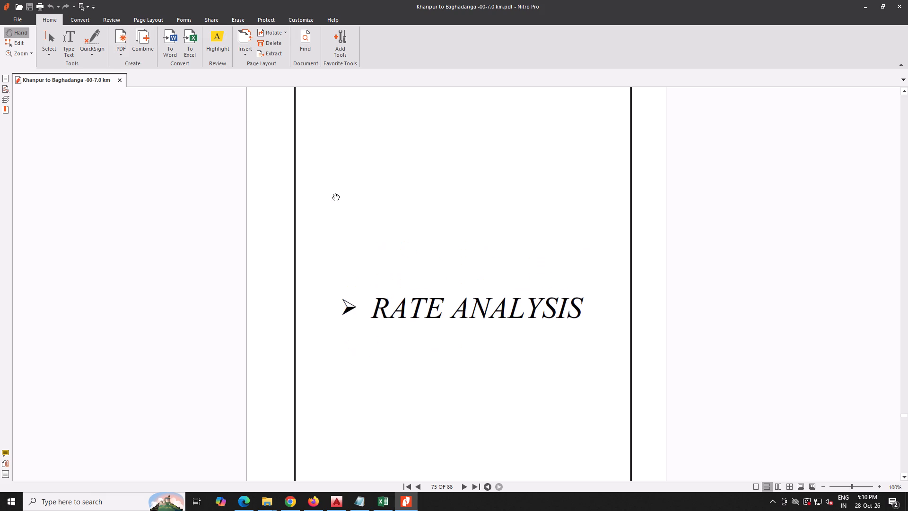
{"action": "left_click", "coordinate": [241, 38]}
{"action": "left_click", "coordinate": [255, 63]}
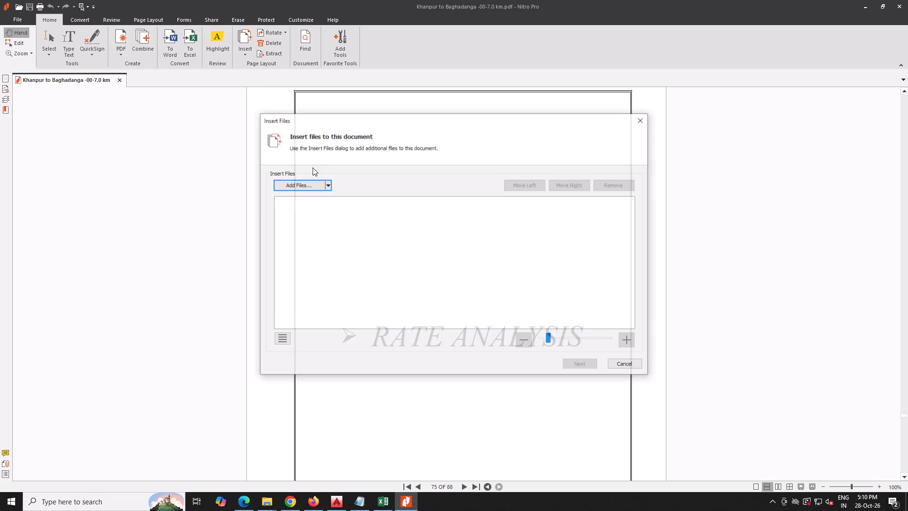
{"action": "left_click", "coordinate": [304, 185]}
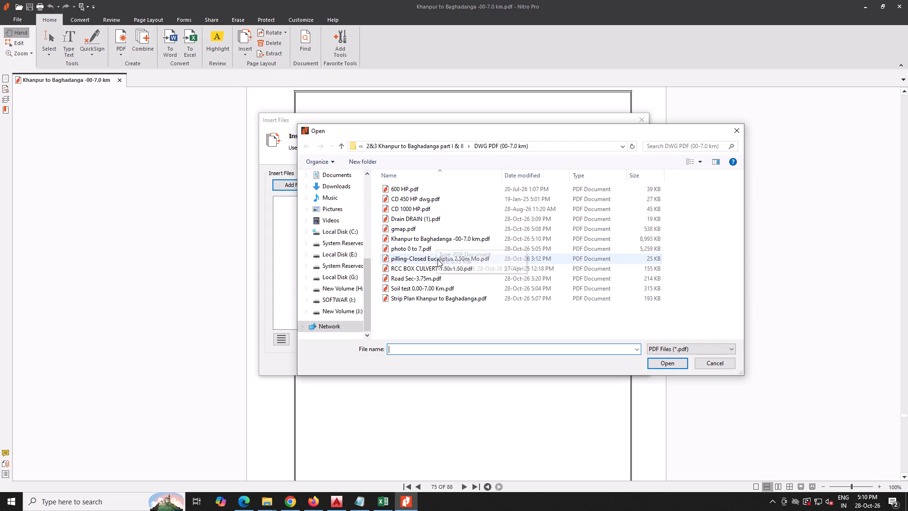
{"action": "left_click", "coordinate": [449, 146]}
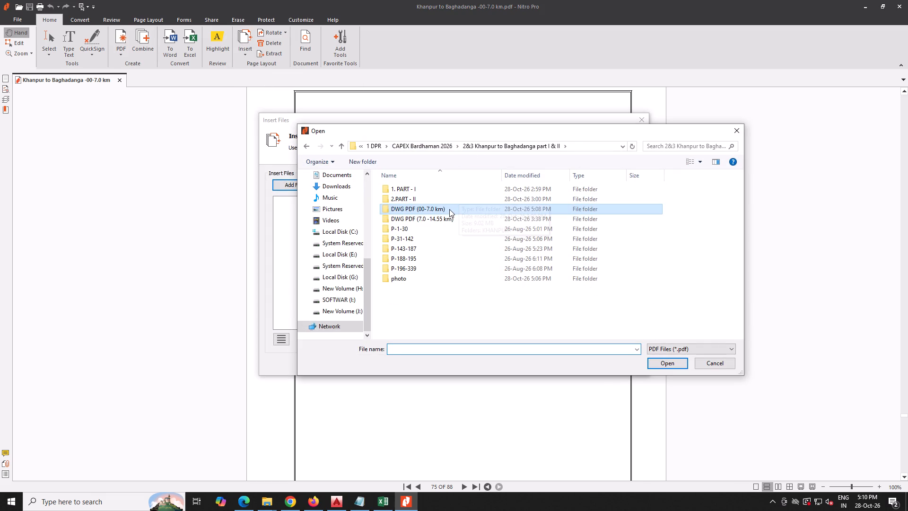
{"action": "double_click", "coordinate": [449, 209]}
{"action": "left_click", "coordinate": [441, 143]}
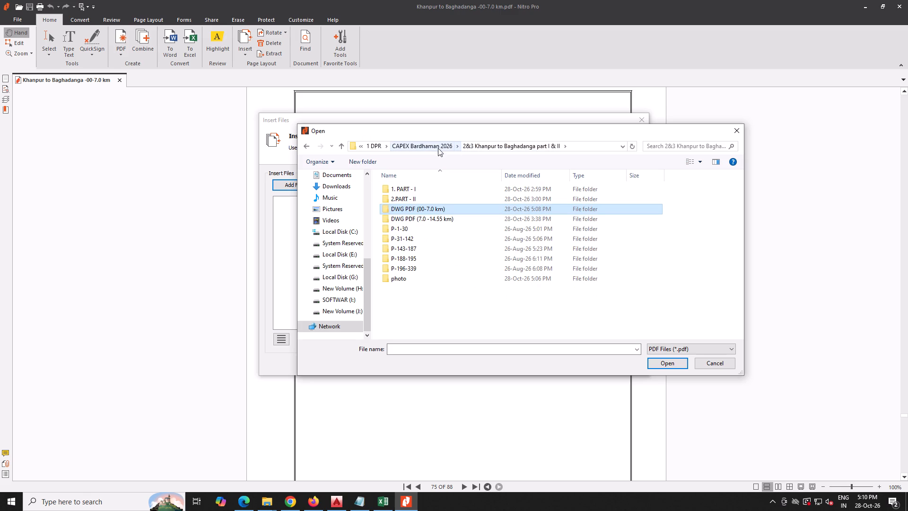
{"action": "double_click", "coordinate": [419, 189]}
{"action": "double_click", "coordinate": [420, 189]}
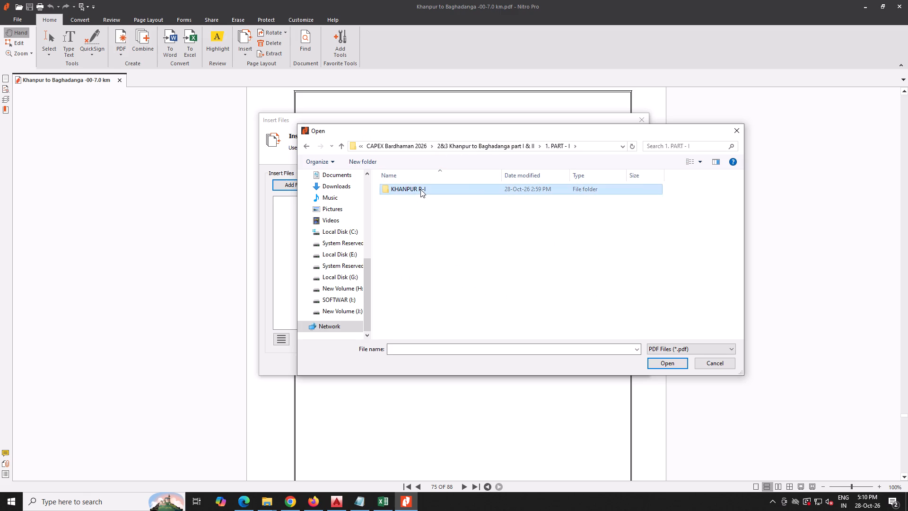
{"action": "double_click", "coordinate": [424, 192]}
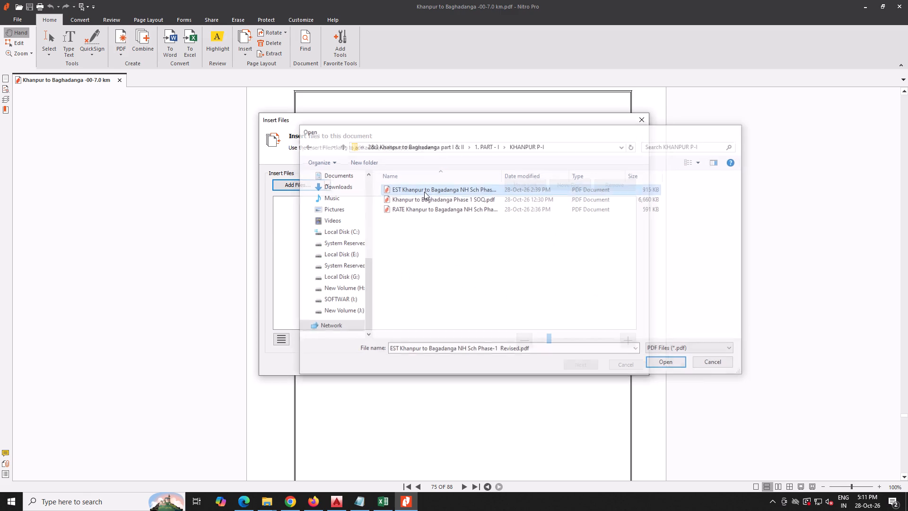
{"action": "left_click", "coordinate": [585, 366]}
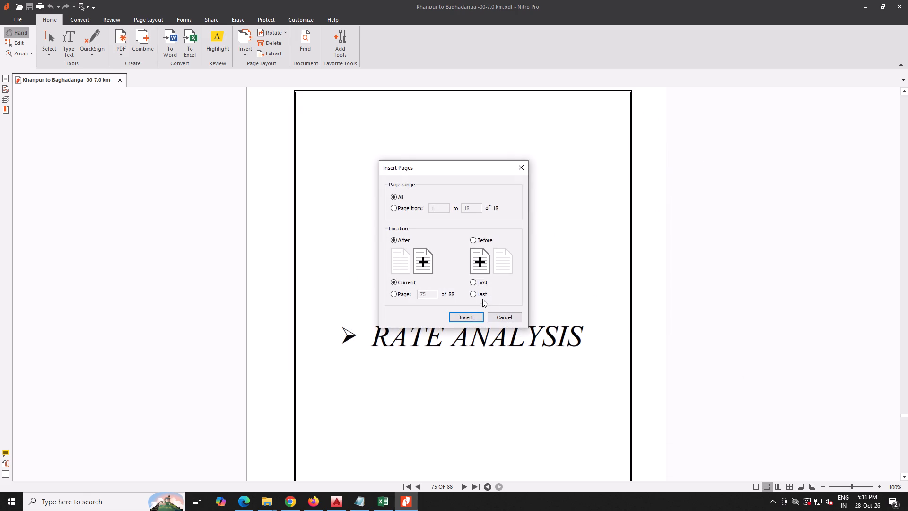
{"action": "left_click", "coordinate": [482, 242]}
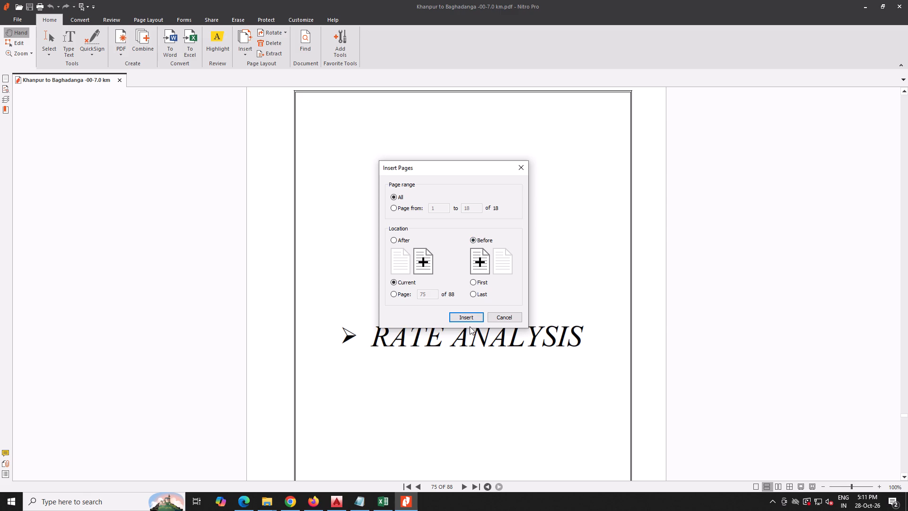
{"action": "left_click", "coordinate": [471, 318]}
Insert all pages of RATE Khanpur to Bagadanga NH Sch Phase-1 Revised.pdf before the Earth Work Calculation title page.
{"action": "scroll", "coordinate": [474, 312], "scroll_direction": "down", "scroll_amount": 4}
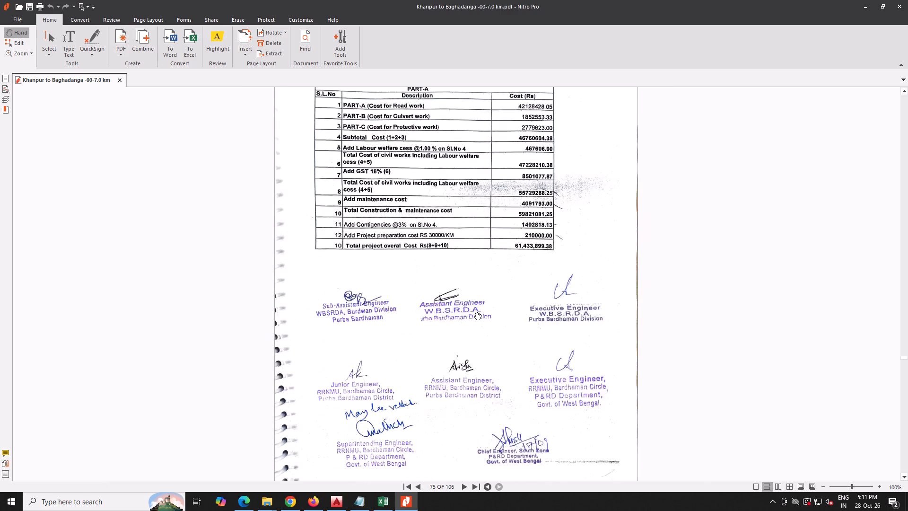
{"action": "scroll", "coordinate": [474, 312], "scroll_direction": "down", "scroll_amount": 20}
{"action": "scroll", "coordinate": [474, 312], "scroll_direction": "down", "scroll_amount": 1}
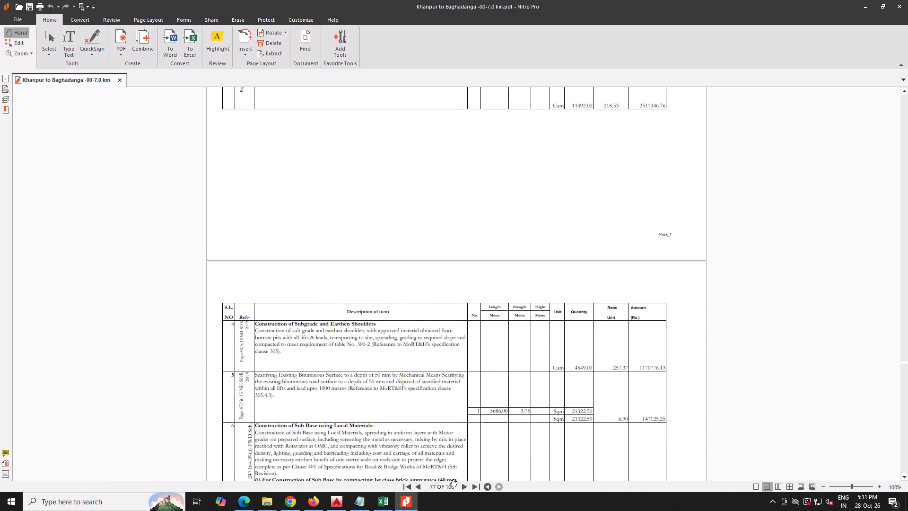
{"action": "double_click", "coordinate": [471, 489]}
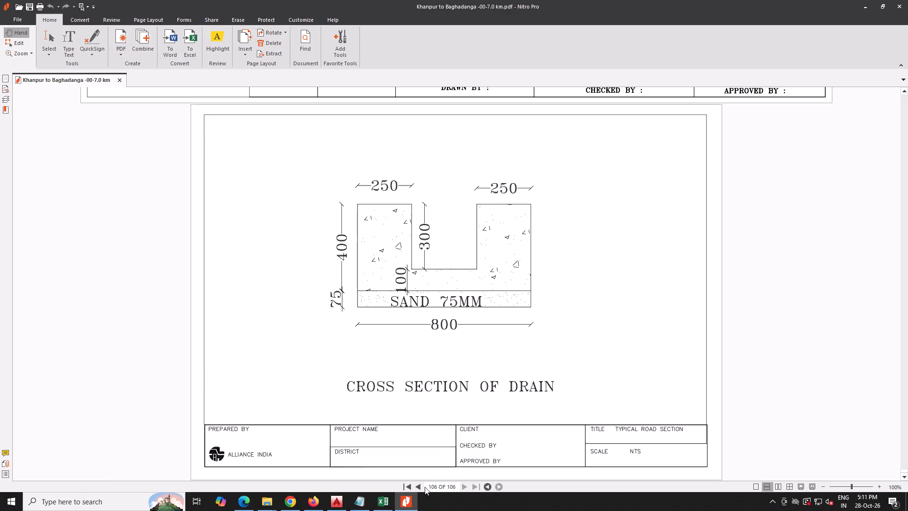
{"action": "triple_click", "coordinate": [416, 487]}
{"action": "triple_click", "coordinate": [416, 487]}
{"action": "double_click", "coordinate": [416, 487]}
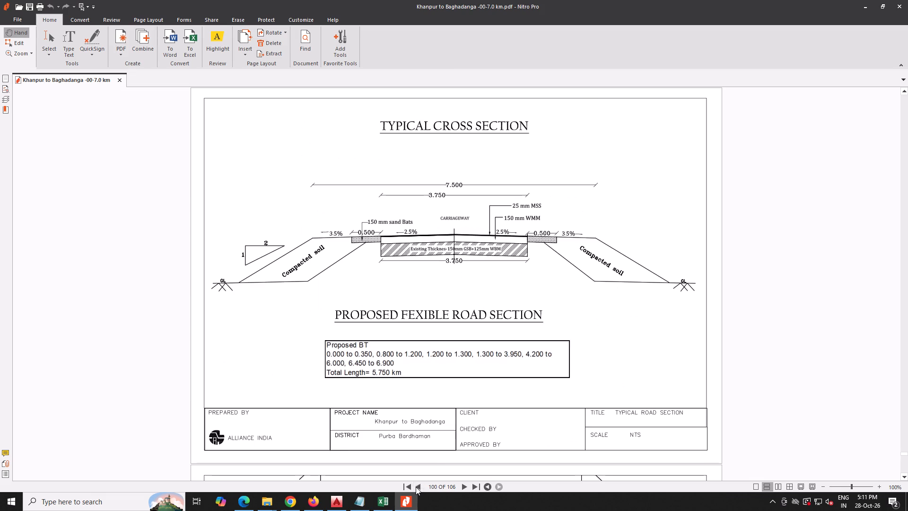
{"action": "left_click", "coordinate": [416, 487]}
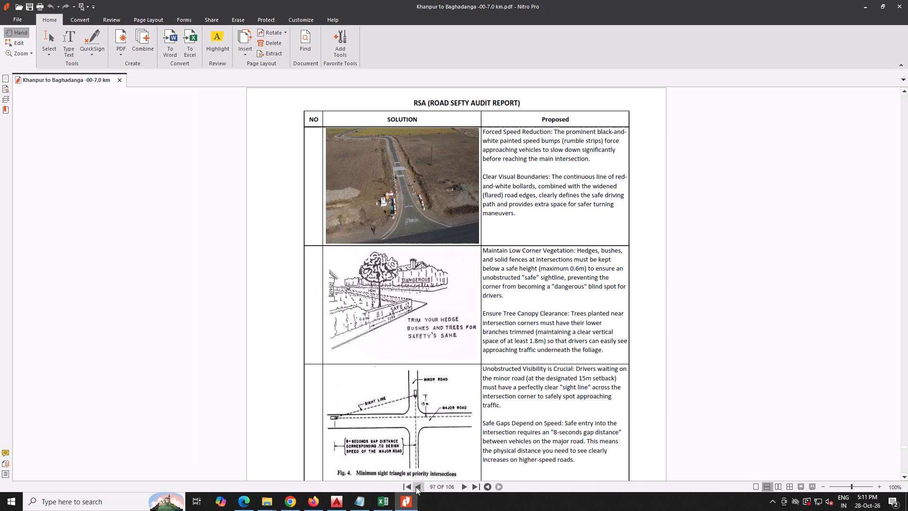
{"action": "left_click", "coordinate": [416, 487]}
{"action": "left_click", "coordinate": [416, 487]}
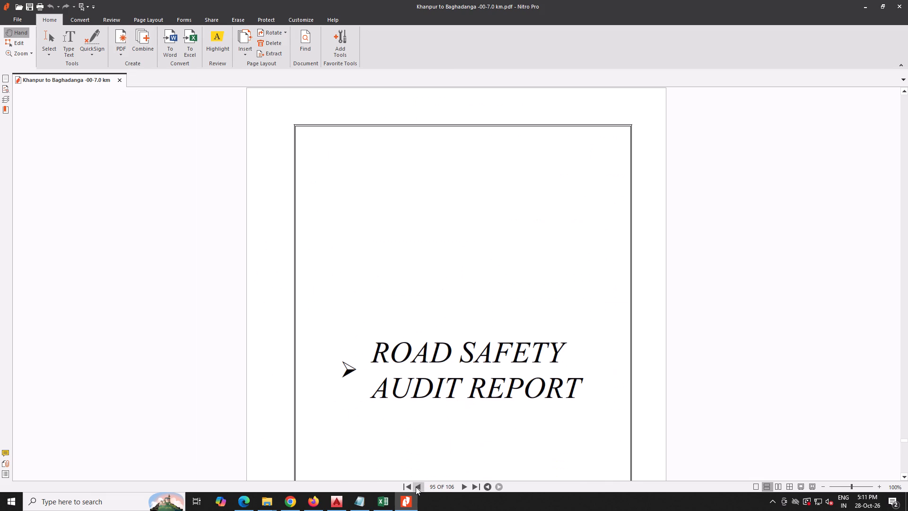
{"action": "left_click", "coordinate": [416, 487]}
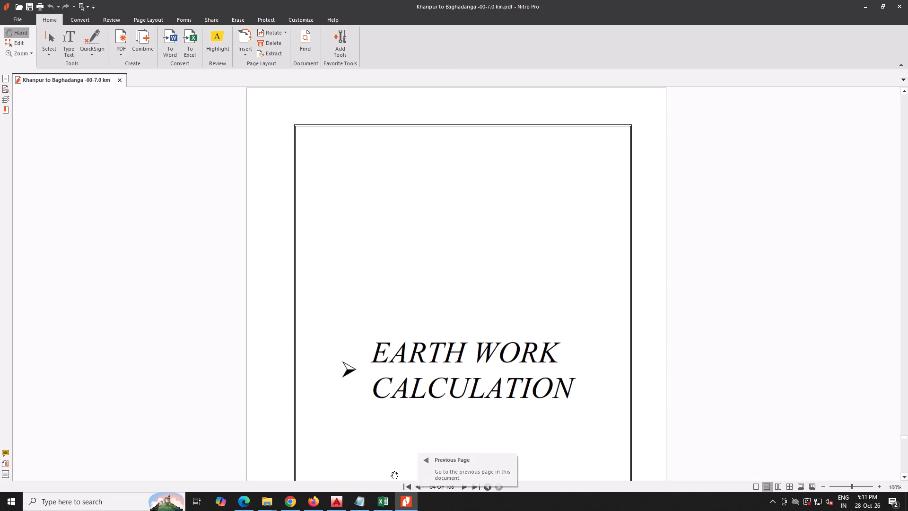
{"action": "left_click", "coordinate": [241, 53]}
{"action": "left_click", "coordinate": [255, 63]}
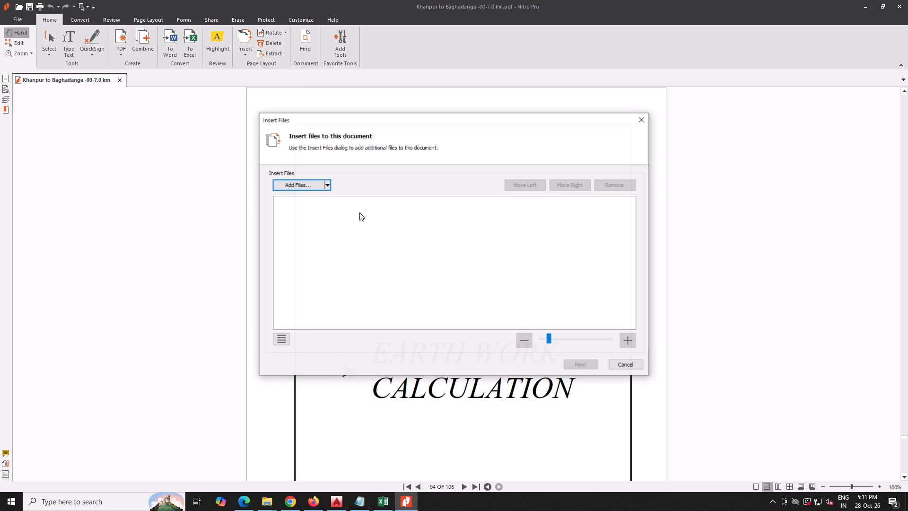
{"action": "left_click", "coordinate": [300, 190]}
{"action": "double_click", "coordinate": [403, 212]}
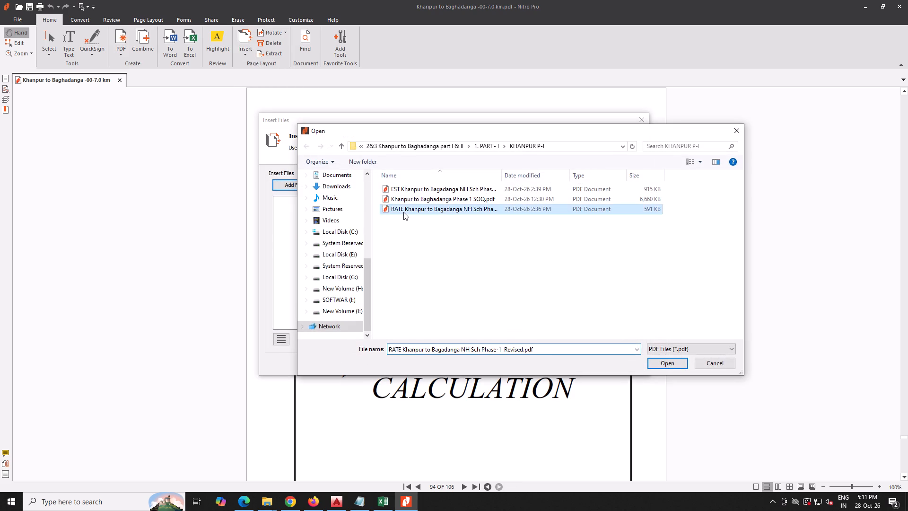
{"action": "left_click", "coordinate": [575, 368]}
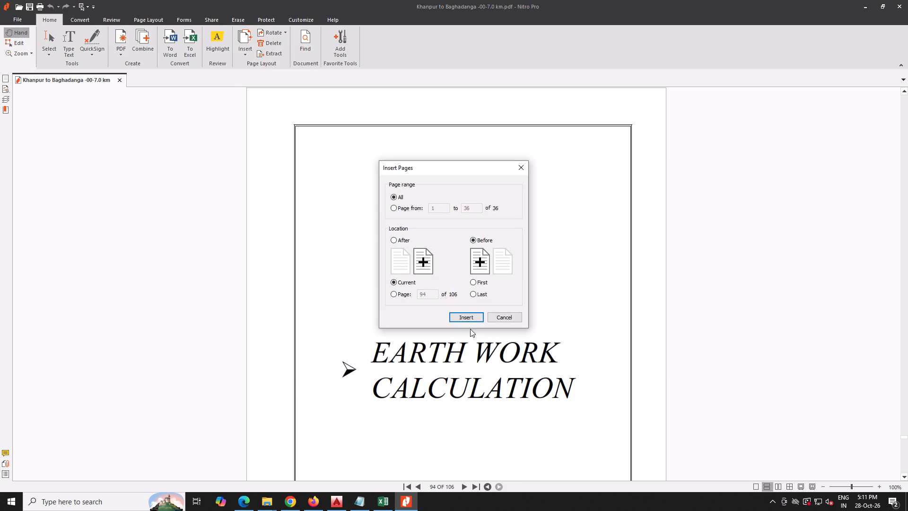
{"action": "left_click", "coordinate": [469, 315]}
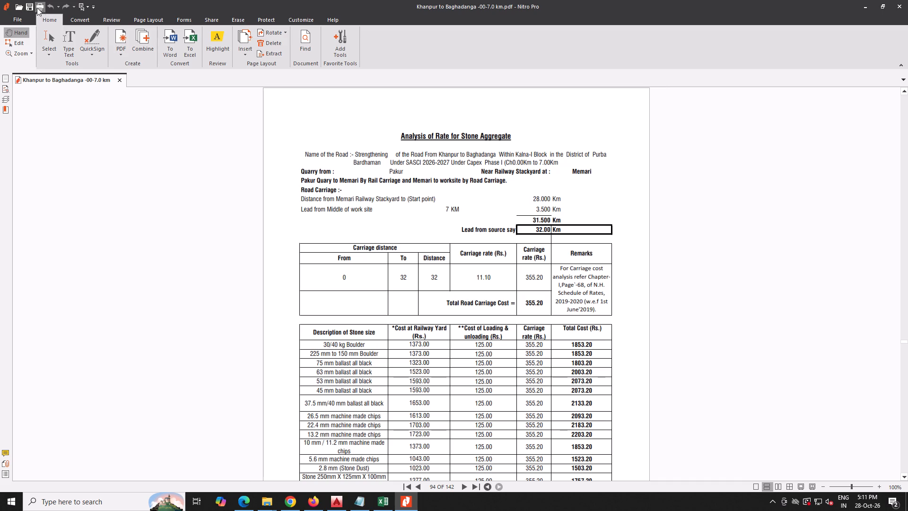
Save the report PDF.
{"action": "left_click", "coordinate": [31, 7]}
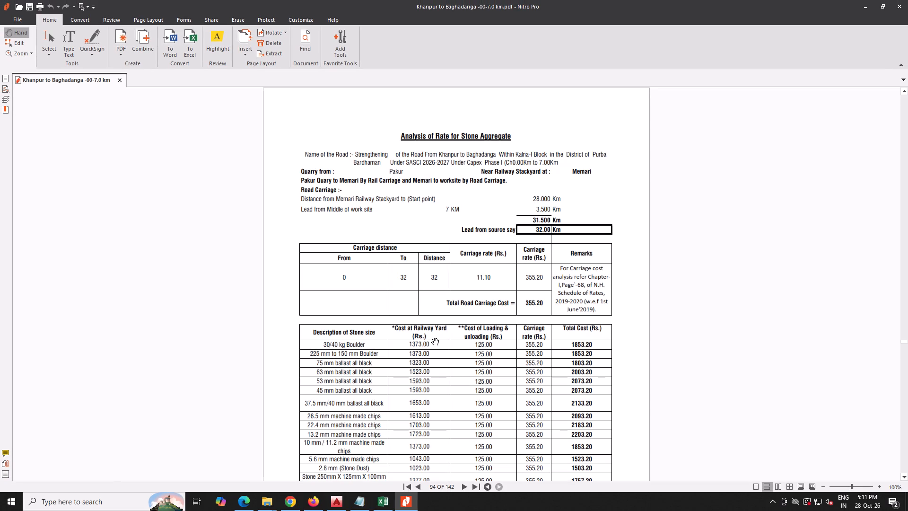
Insert all pages of Khanpur to Baghadanga Phase 1 SOQ.pdf before the report's cover page.
{"action": "scroll", "coordinate": [453, 419], "scroll_direction": "down", "scroll_amount": 20}
{"action": "scroll", "coordinate": [453, 419], "scroll_direction": "down", "scroll_amount": 11}
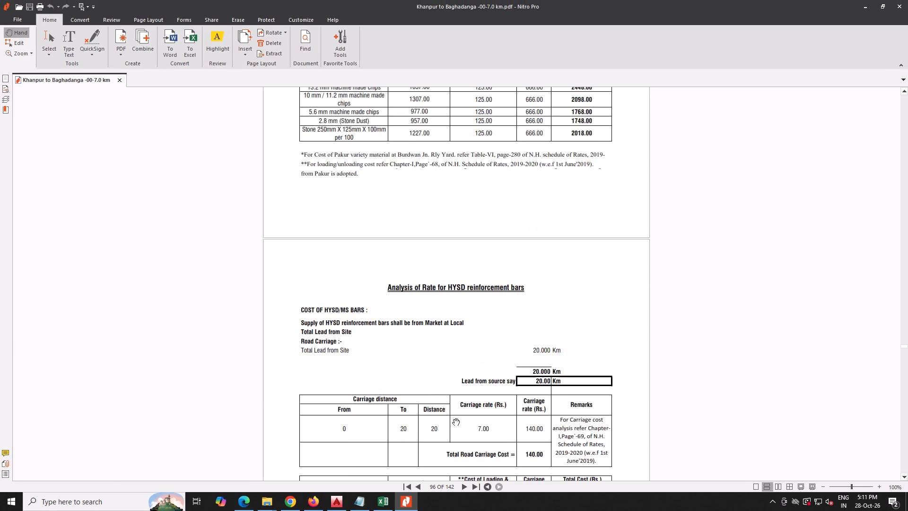
{"action": "scroll", "coordinate": [453, 418], "scroll_direction": "down", "scroll_amount": 4}
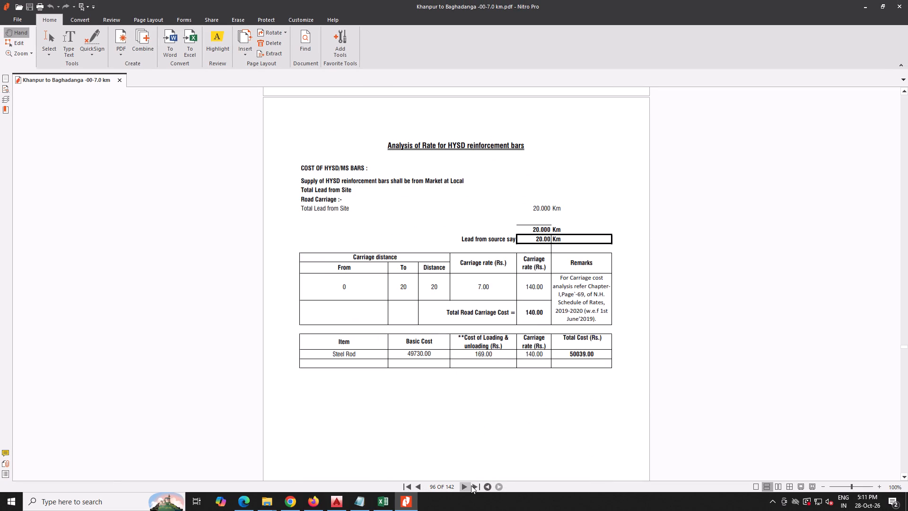
{"action": "left_click", "coordinate": [410, 485]}
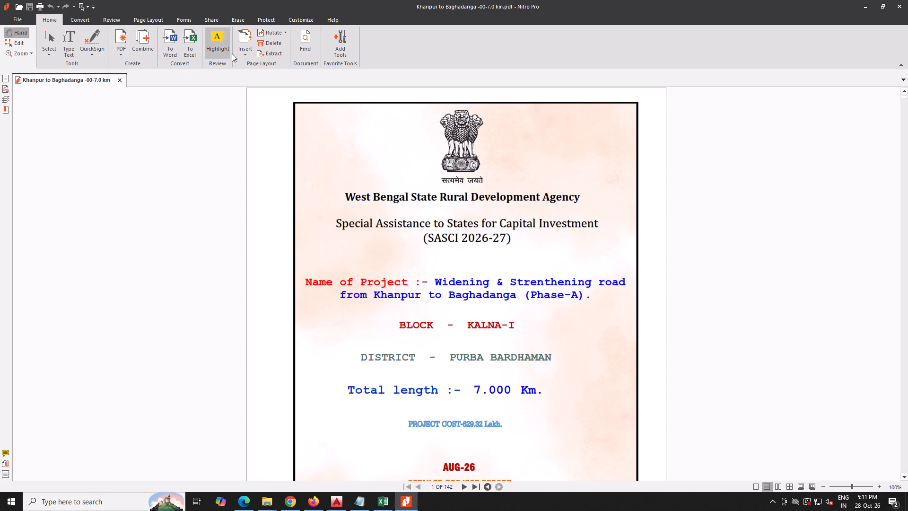
{"action": "left_click", "coordinate": [244, 51]}
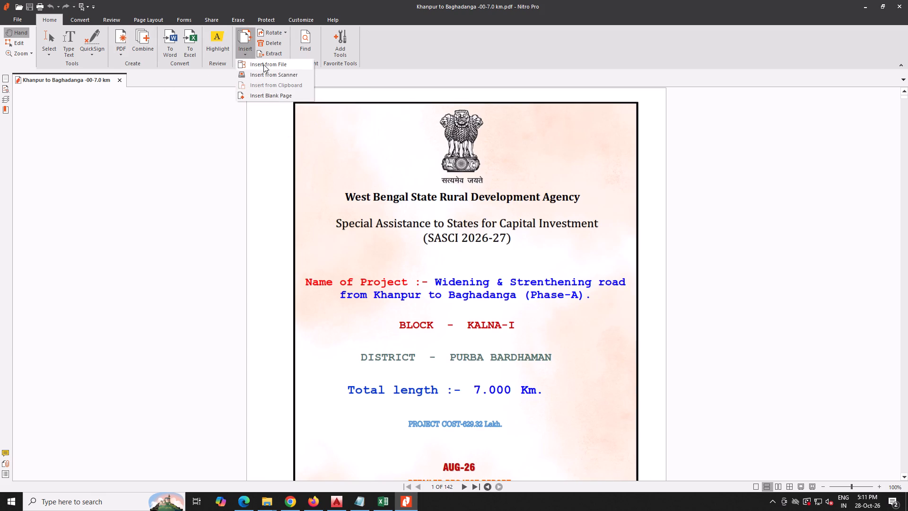
{"action": "left_click", "coordinate": [263, 64]}
{"action": "left_click", "coordinate": [302, 185]}
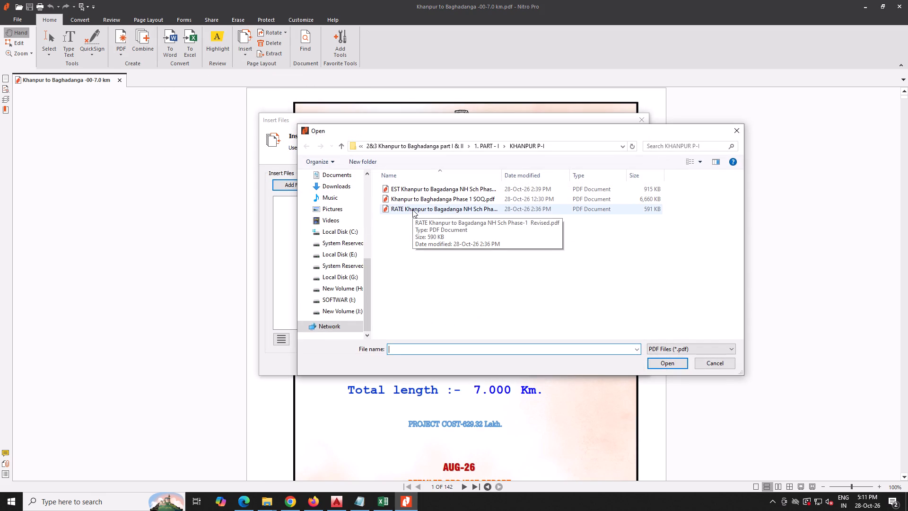
{"action": "double_click", "coordinate": [459, 202]}
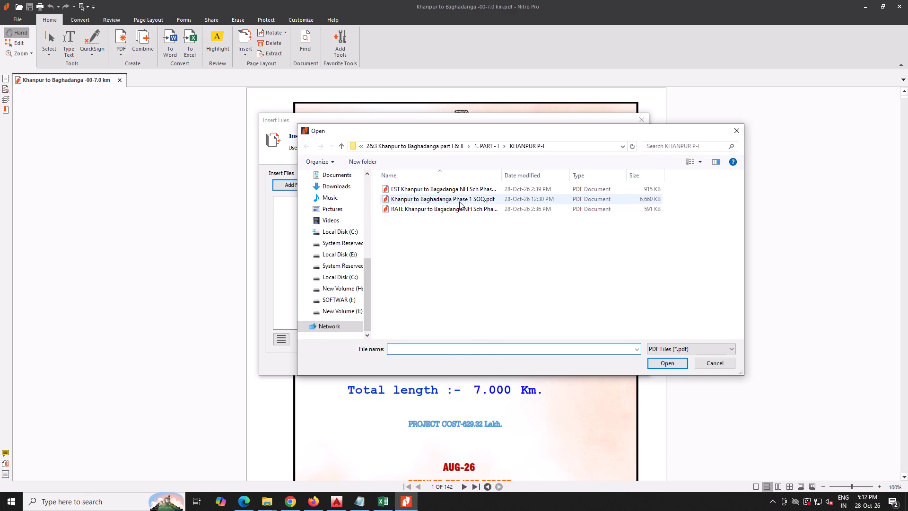
{"action": "left_click", "coordinate": [589, 365]}
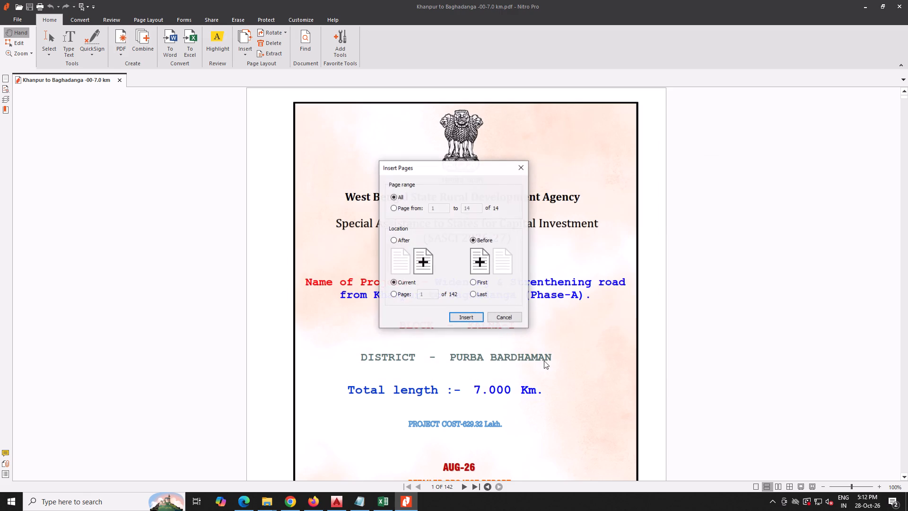
{"action": "left_click", "coordinate": [471, 314]}
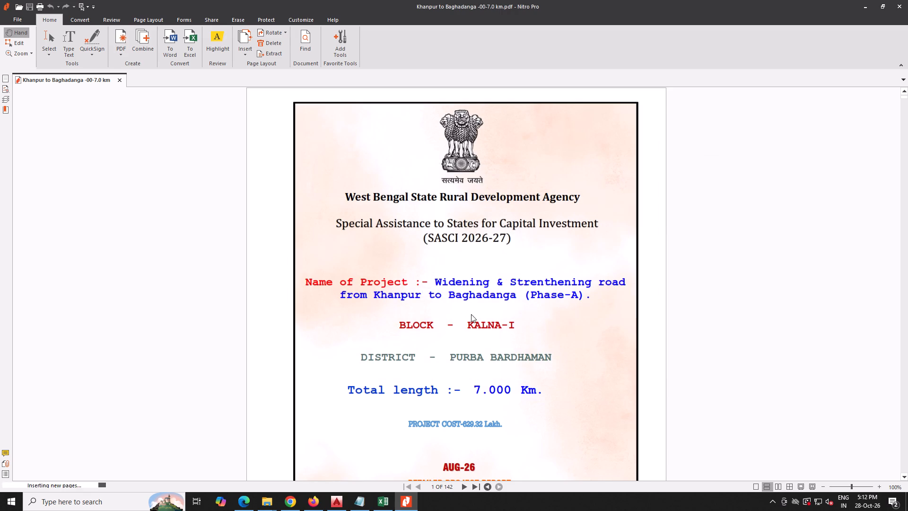
Review the assembled report, checking the inserted SOQ pages, and page backwards from the final drawing to the traffic volume count survey.
{"action": "scroll", "coordinate": [471, 314], "scroll_direction": "down", "scroll_amount": 20}
{"action": "scroll", "coordinate": [471, 314], "scroll_direction": "down", "scroll_amount": 7}
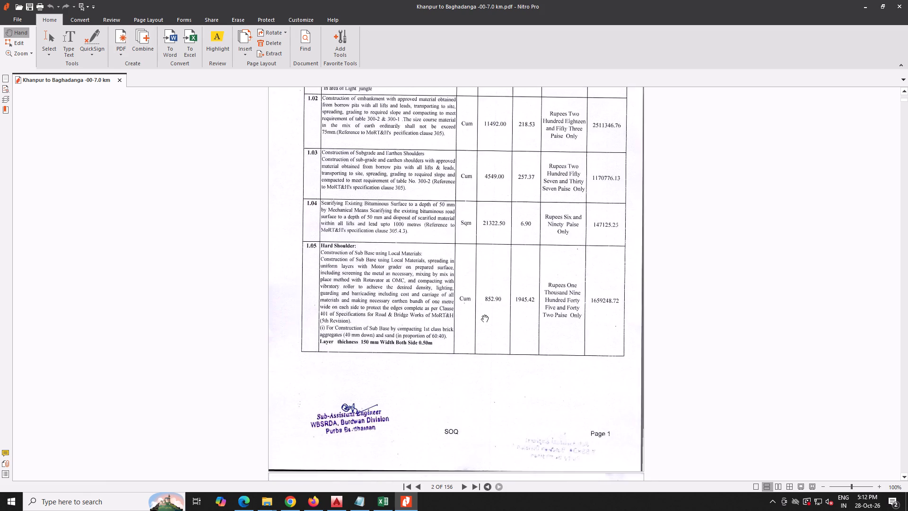
{"action": "scroll", "coordinate": [481, 315], "scroll_direction": "down", "scroll_amount": 11}
{"action": "left_click", "coordinate": [474, 487]}
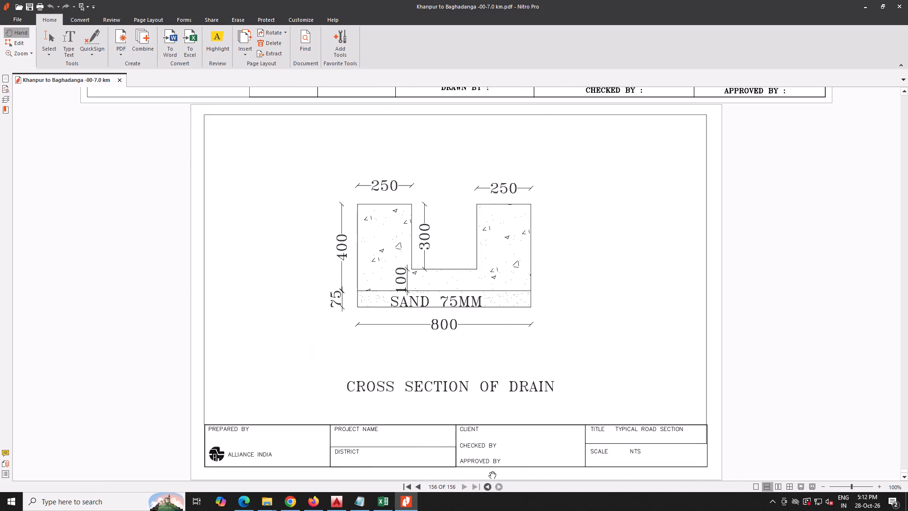
{"action": "key", "text": "Left"}
{"action": "key", "text": "Left"}
{"action": "key", "text": "Left"}
{"action": "key", "text": "Left"}
{"action": "key", "text": "Left"}
{"action": "key", "text": "Left"}
{"action": "key", "text": "Left"}
{"action": "key", "text": "Left"}
{"action": "key", "text": "Left"}
{"action": "key", "text": "Left"}
{"action": "key", "text": "Left"}
{"action": "key", "text": "Left"}
{"action": "key", "text": "Left"}
{"action": "key", "text": "Left"}
{"action": "key", "text": "Left"}
{"action": "key", "text": "Left"}
{"action": "key", "text": "Left"}
{"action": "key", "text": "Left"}
{"action": "key", "text": "Left"}
{"action": "key", "text": "Left"}
{"action": "key", "text": "Left"}
{"action": "key", "text": "Left"}
{"action": "key", "text": "Left"}
{"action": "key", "text": "Left"}
{"action": "key", "text": "Left"}
{"action": "key", "text": "Left"}
{"action": "key", "text": "Left"}
{"action": "key", "text": "Left"}
{"action": "key", "text": "Left"}
{"action": "key", "text": "Left"}
{"action": "key", "text": "Left"}
{"action": "key", "text": "Left"}
{"action": "key", "text": "Left"}
{"action": "key", "text": "Left"}
{"action": "key", "text": "Left"}
{"action": "key", "text": "Left"}
{"action": "key", "text": "Left"}
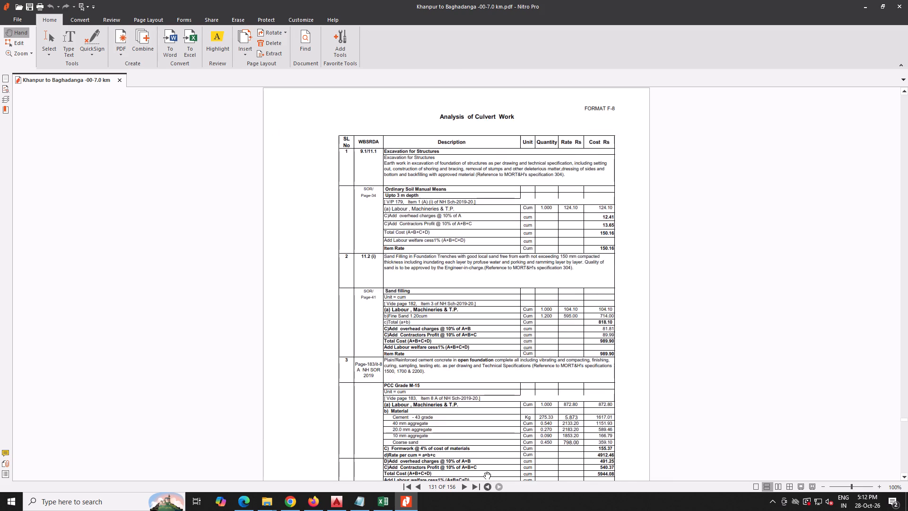
{"action": "key", "text": "Left"}
{"action": "key", "text": "Left"}
{"action": "key", "text": "Left"}
{"action": "key", "text": "Left"}
{"action": "key", "text": "Left"}
{"action": "key", "text": "Left"}
{"action": "key", "text": "Left"}
{"action": "key", "text": "Left"}
{"action": "key", "text": "Left"}
{"action": "key", "text": "Left"}
{"action": "key", "text": "Left"}
{"action": "key", "text": "Left"}
{"action": "key", "text": "Left"}
{"action": "key", "text": "Left"}
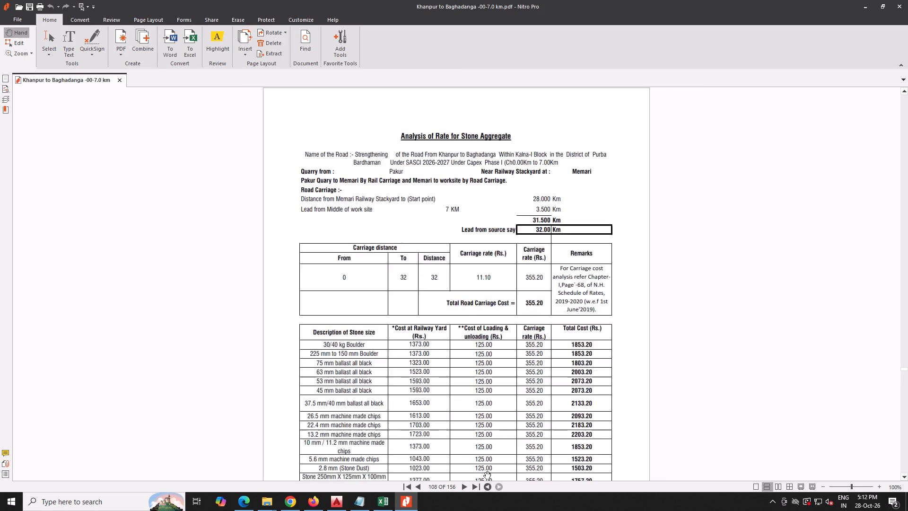
{"action": "key", "text": "Left"}
{"action": "key", "text": "Left"}
{"action": "key", "text": "Left"}
{"action": "key", "text": "Left"}
{"action": "key", "text": "Left"}
{"action": "key", "text": "Left"}
{"action": "key", "text": "Left"}
{"action": "key", "text": "Left"}
{"action": "key", "text": "Left"}
{"action": "key", "text": "Left"}
{"action": "key", "text": "Left"}
{"action": "key", "text": "Left"}
{"action": "key", "text": "Left"}
{"action": "key", "text": "Left"}
{"action": "key", "text": "Left"}
{"action": "key", "text": "Left"}
{"action": "key", "text": "Left"}
{"action": "key", "text": "Left"}
{"action": "key", "text": "Left"}
{"action": "key", "text": "Left"}
{"action": "key", "text": "Left"}
{"action": "key", "text": "Left"}
{"action": "key", "text": "Left"}
{"action": "key", "text": "Left"}
{"action": "key", "text": "Left"}
{"action": "key", "text": "Left"}
{"action": "key", "text": "Left"}
{"action": "key", "text": "Left"}
{"action": "key", "text": "Left"}
{"action": "key", "text": "Left"}
{"action": "key", "text": "Left"}
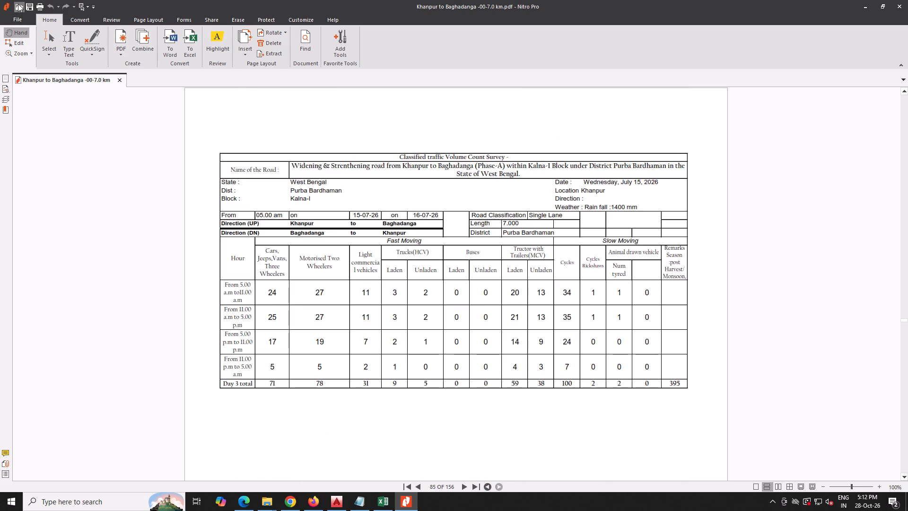
Save the completed report PDF and close Nitro Pro.
{"action": "left_click", "coordinate": [30, 9]}
{"action": "left_click", "coordinate": [904, 6]}
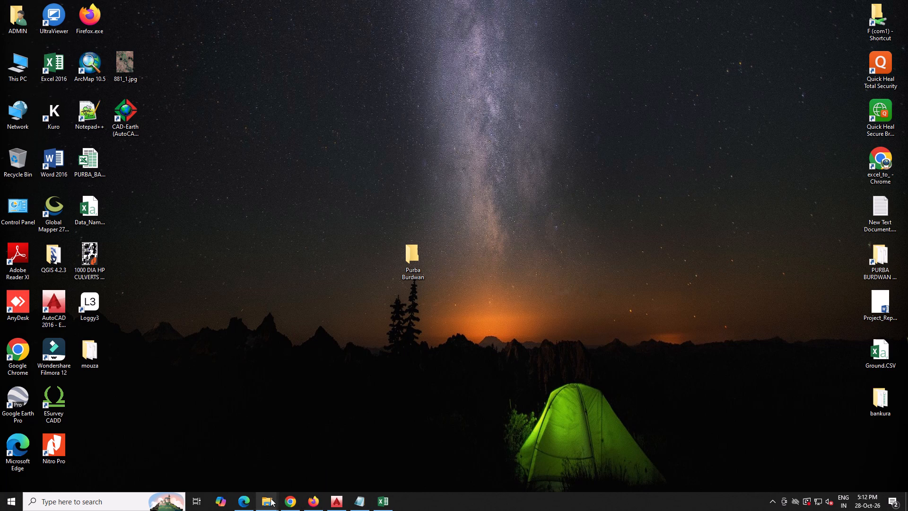
Upload Khanpur to Baghadanga -00-7.0 km.pdf from the DWG PDF (00-7.0 km) folder to the Purba Burdwan folder in Google Drive.
{"action": "left_click", "coordinate": [271, 498]}
{"action": "left_click", "coordinate": [174, 452]}
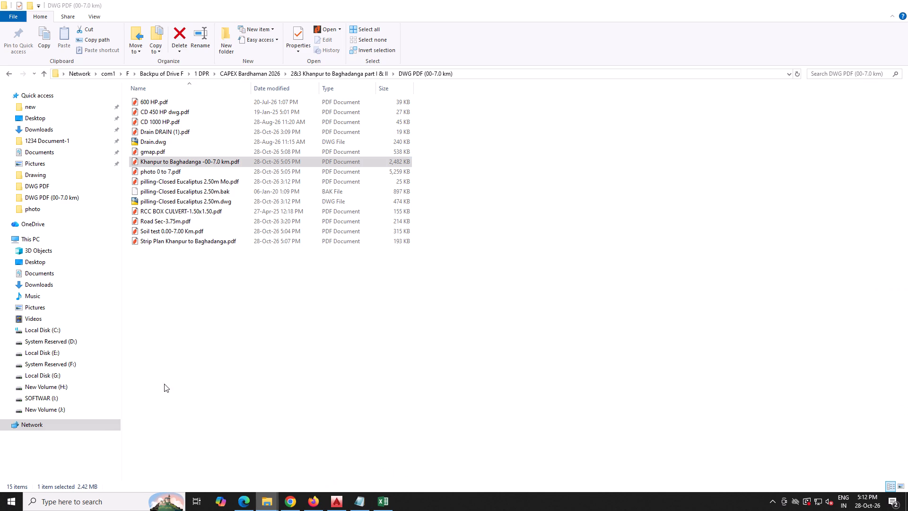
{"action": "key", "text": "ctrl+c"}
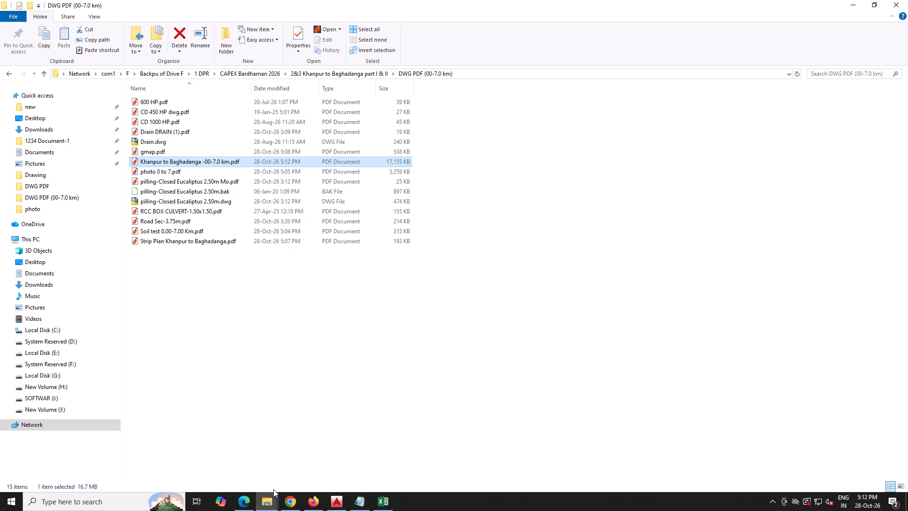
{"action": "left_click", "coordinate": [264, 510]}
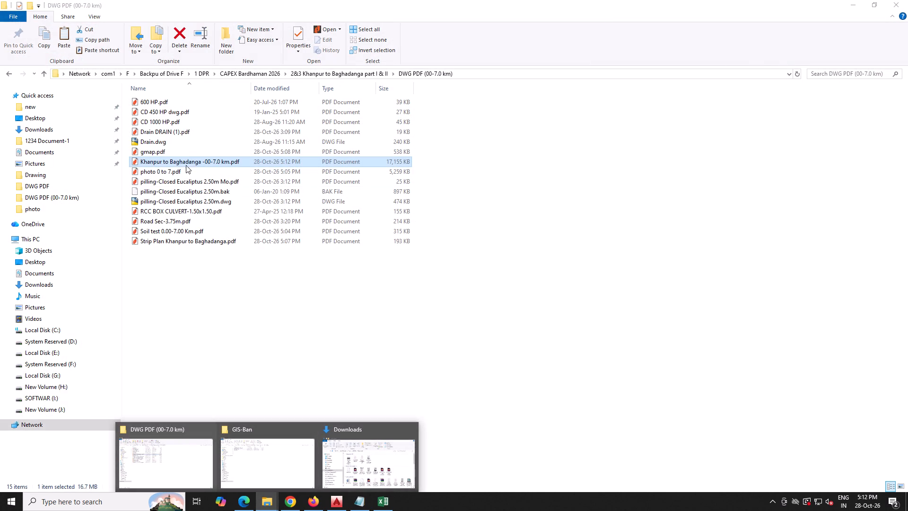
{"action": "left_click_drag", "start_coordinate": [186, 164], "coordinate": [315, 505]}
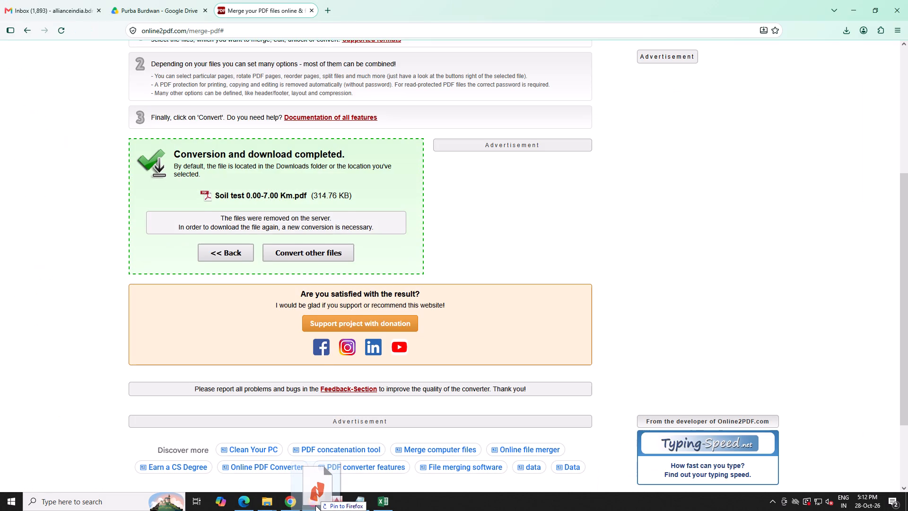
{"action": "left_click_drag", "start_coordinate": [315, 505], "coordinate": [209, 88]}
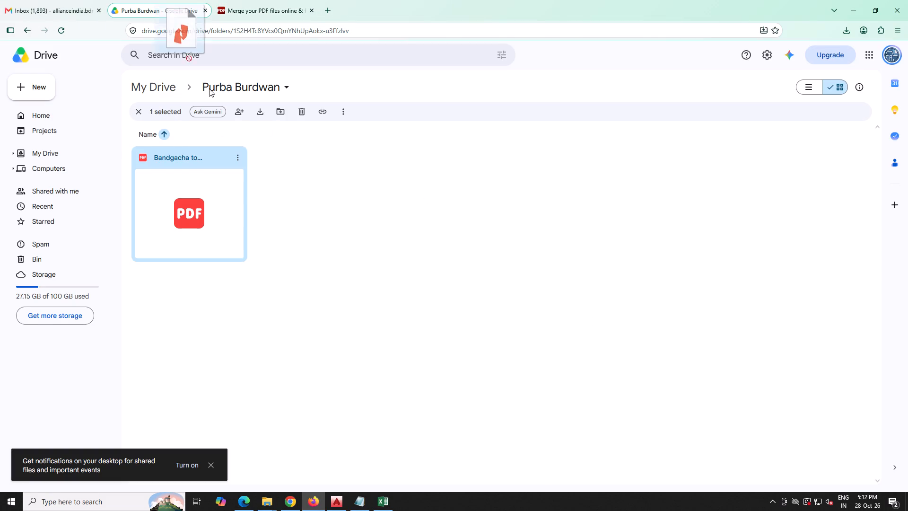
{"action": "left_click_drag", "start_coordinate": [209, 88], "coordinate": [355, 281]}
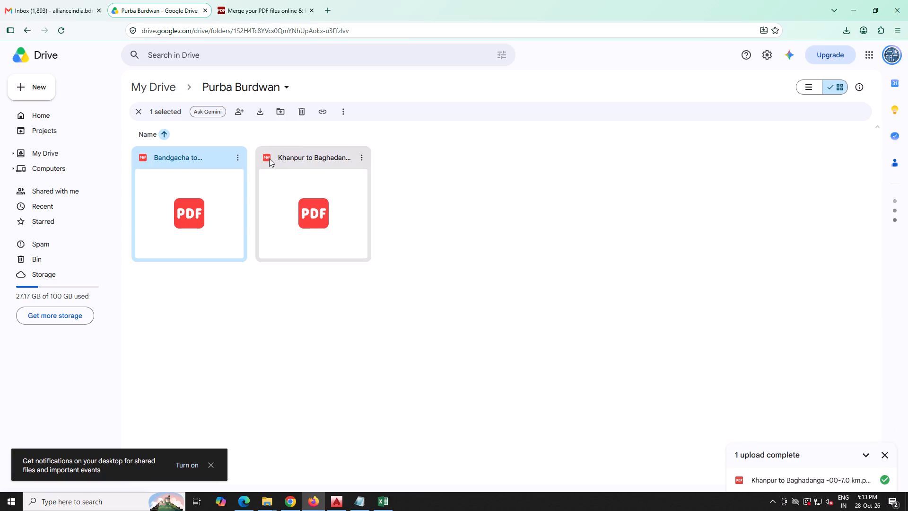
Share the uploaded Khanpur to Baghadanga PDF with anyone with the link as Editor, and copy its link.
{"action": "left_click", "coordinate": [364, 157]}
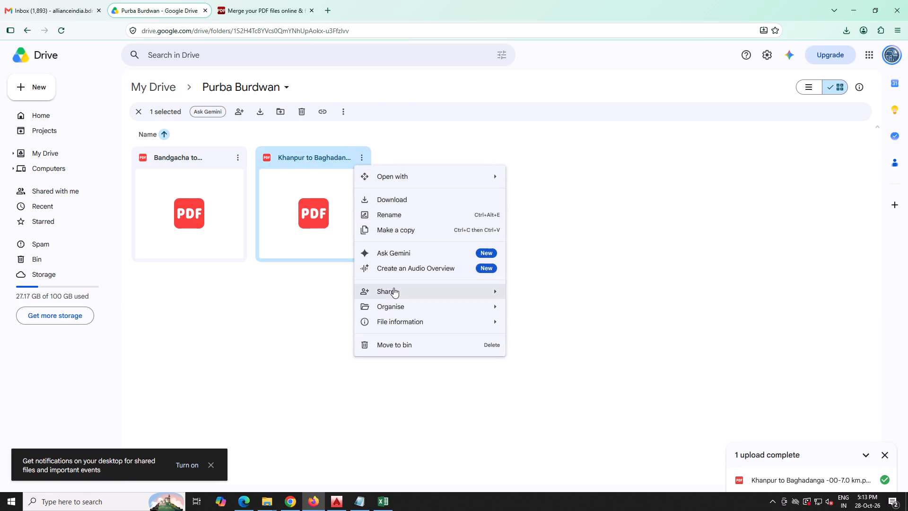
{"action": "left_click", "coordinate": [522, 296]}
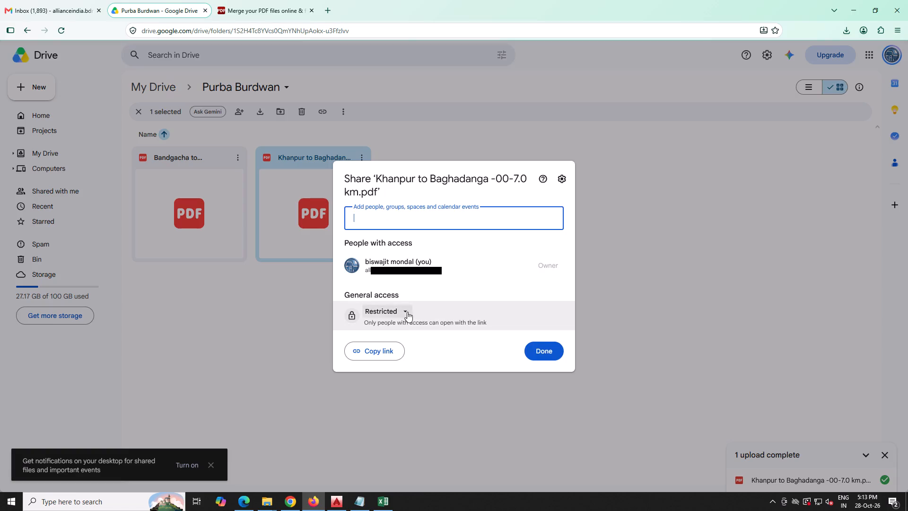
{"action": "left_click", "coordinate": [407, 312]}
{"action": "left_click", "coordinate": [406, 351]}
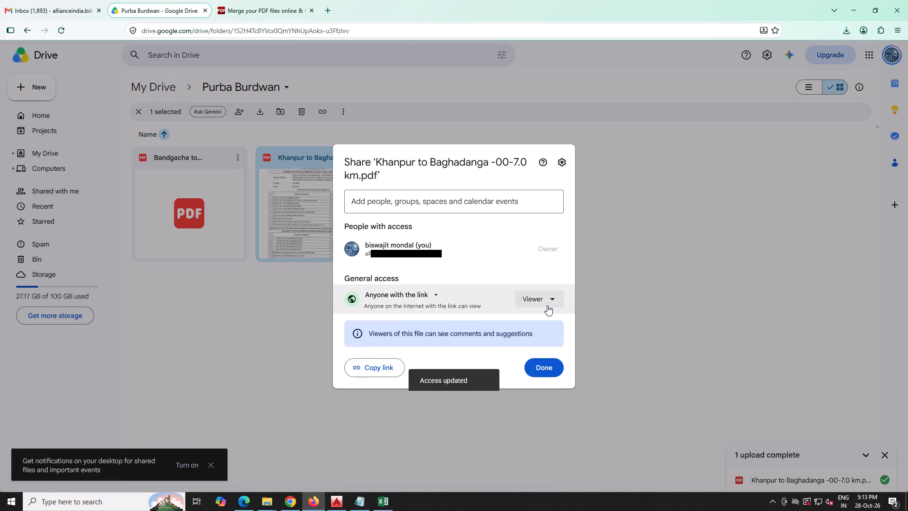
{"action": "left_click", "coordinate": [547, 305]}
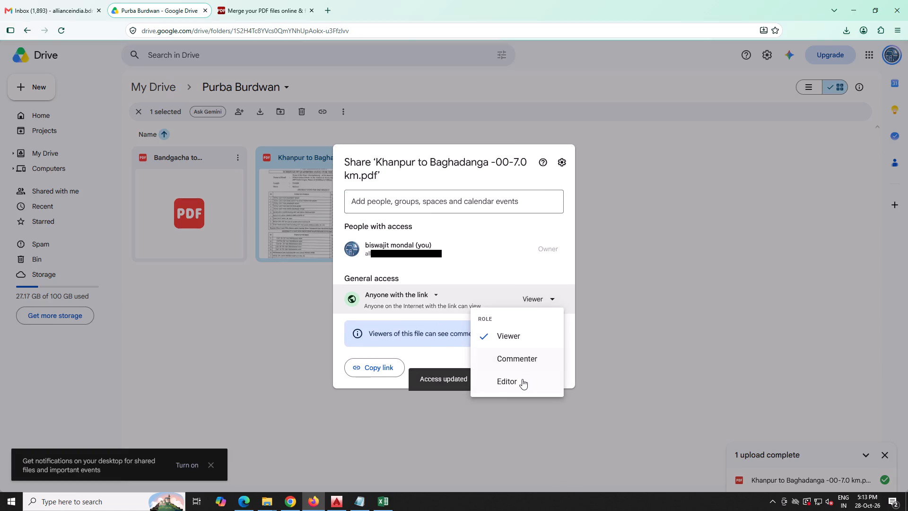
{"action": "left_click", "coordinate": [522, 379]}
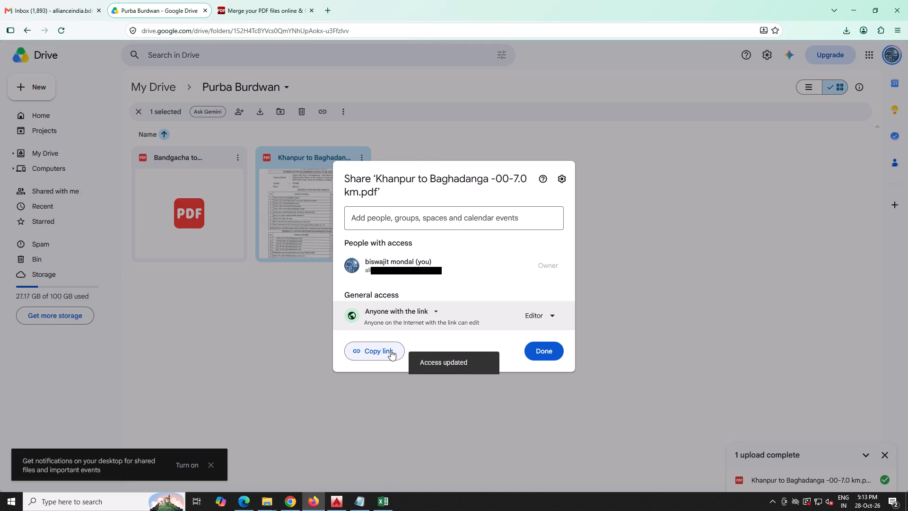
{"action": "left_click", "coordinate": [391, 350]}
{"action": "left_click", "coordinate": [543, 353]}
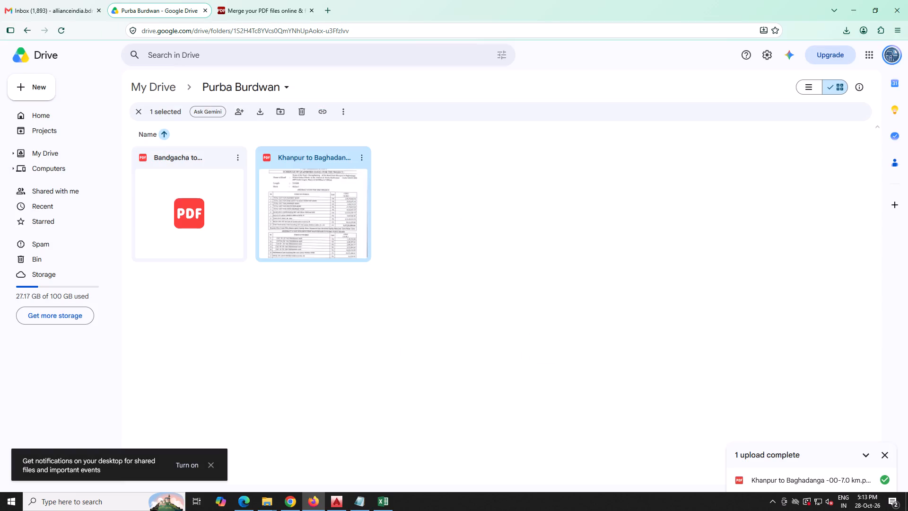
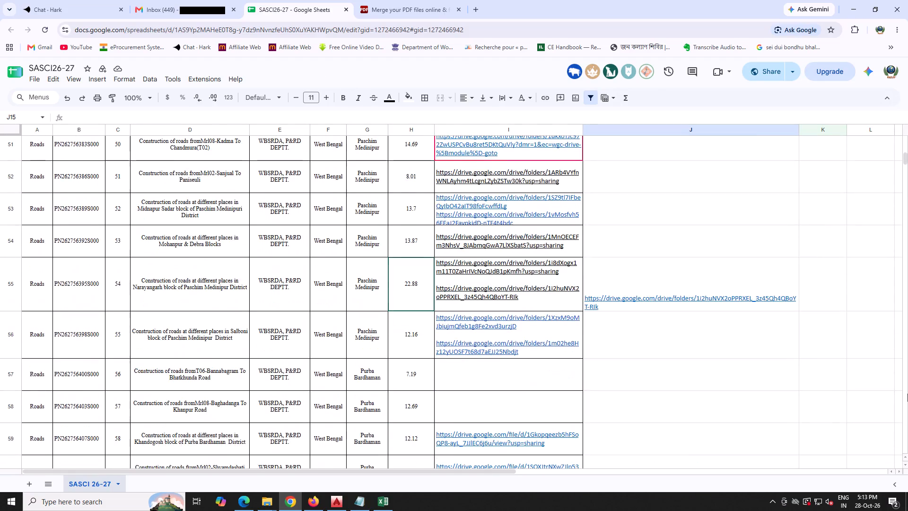
Go down the District column from the top of the SASCI 26-27 sheet and check the first group of Purba Bardhaman road projects.
{"action": "scroll", "coordinate": [907, 379], "scroll_direction": "down", "scroll_amount": 5}
{"action": "left_click_drag", "start_coordinate": [907, 159], "coordinate": [907, 105]}
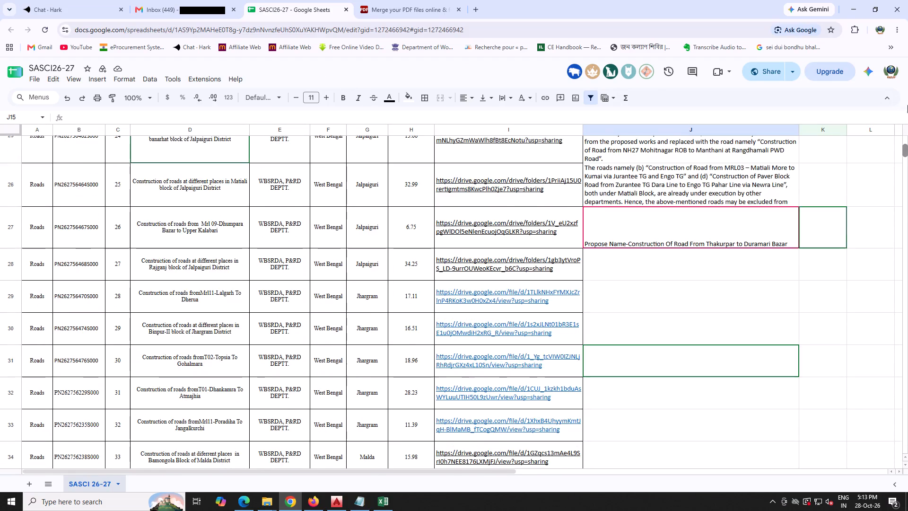
{"action": "left_click_drag", "start_coordinate": [907, 105], "coordinate": [907, 89]}
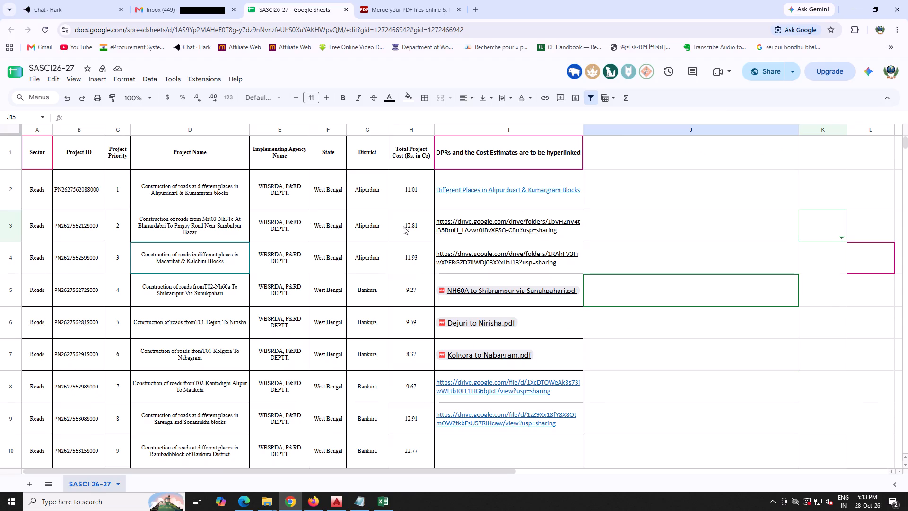
{"action": "left_click", "coordinate": [380, 224]}
{"action": "key", "text": "Down"}
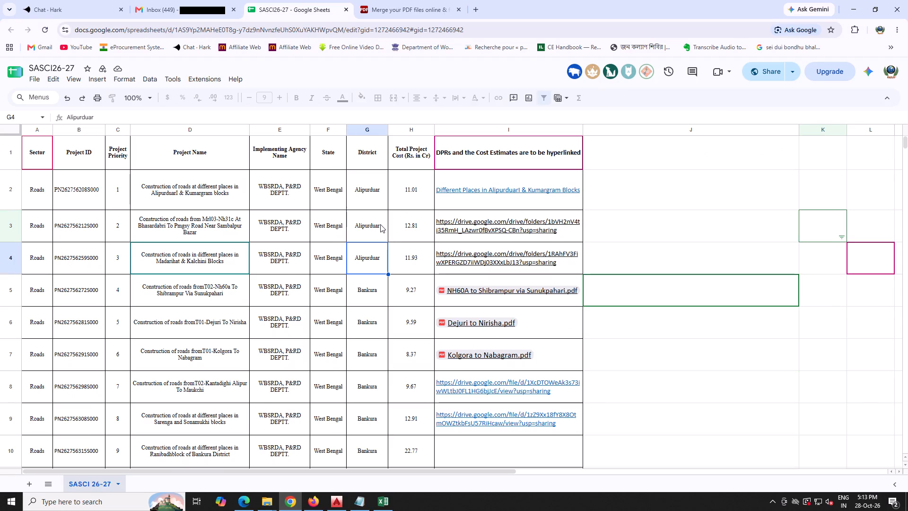
{"action": "key", "text": "Down"}
{"action": "key", "text": "Down"}
{"action": "key", "text": "Down"}
{"action": "key", "text": "Down"}
{"action": "key", "text": "Down"}
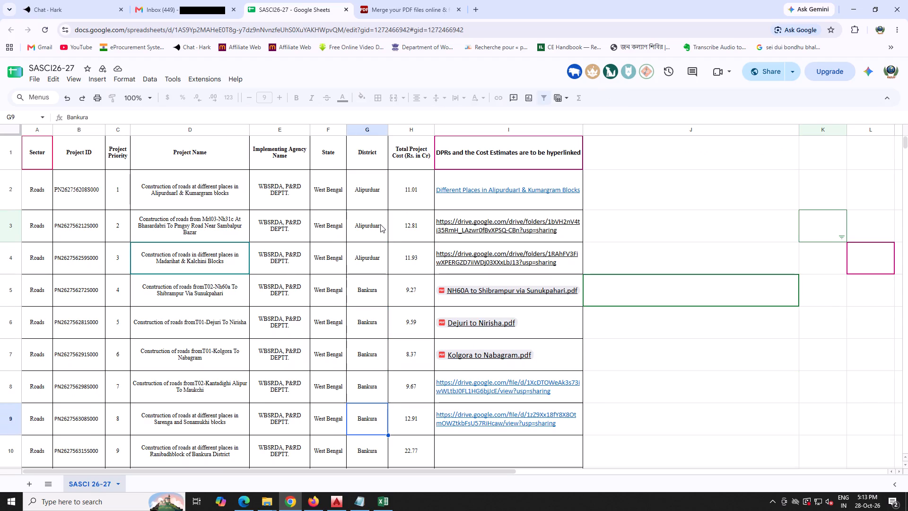
{"action": "key", "text": "Down"}
{"action": "key", "text": "Down"}
{"action": "key", "text": "Down"}
{"action": "key", "text": "Down"}
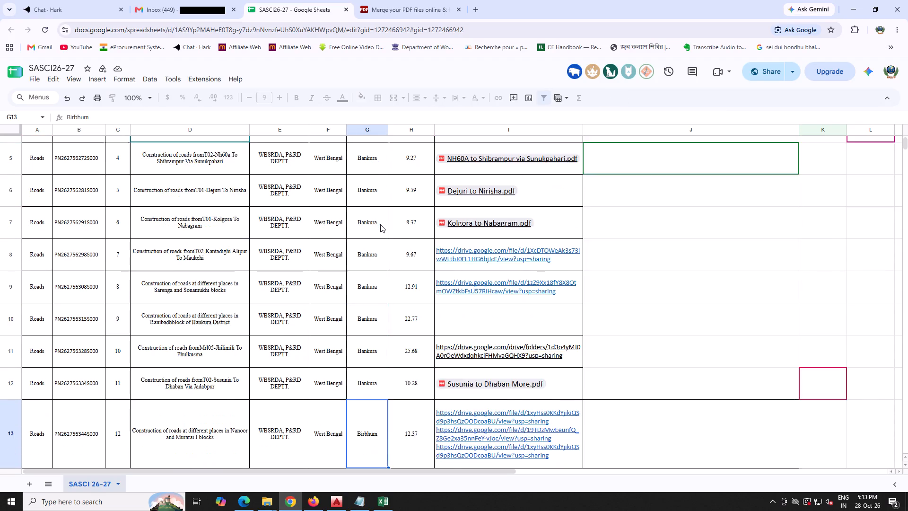
{"action": "key", "text": "Down"}
{"action": "key", "text": "Down"}
{"action": "key", "text": "Down"}
{"action": "key", "text": "Down"}
{"action": "key", "text": "Down"}
{"action": "key", "text": "Down"}
{"action": "key", "text": "Down"}
{"action": "key", "text": "Down"}
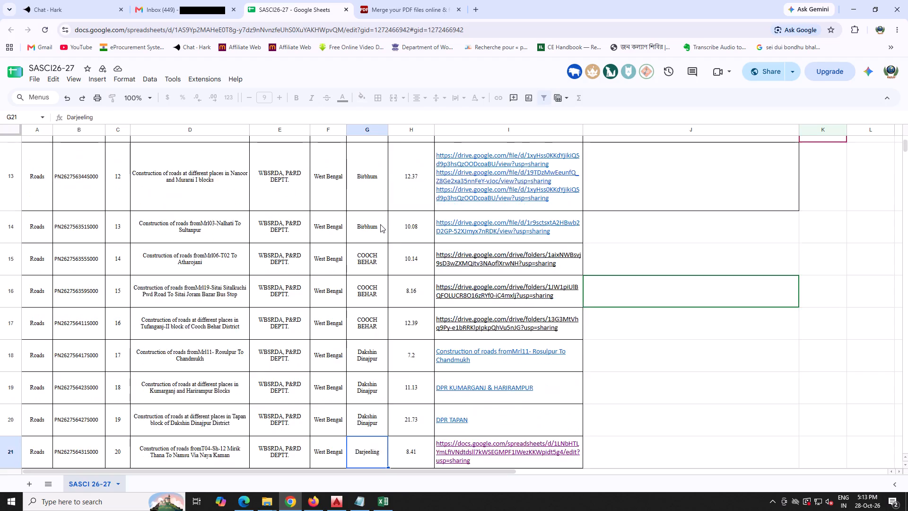
{"action": "key", "text": "Down"}
{"action": "key", "text": "Down"}
{"action": "key", "text": "Down"}
{"action": "key", "text": "Down"}
{"action": "key", "text": "Down"}
{"action": "key", "text": "Down"}
{"action": "key", "text": "Down"}
{"action": "key", "text": "Down"}
{"action": "key", "text": "Down"}
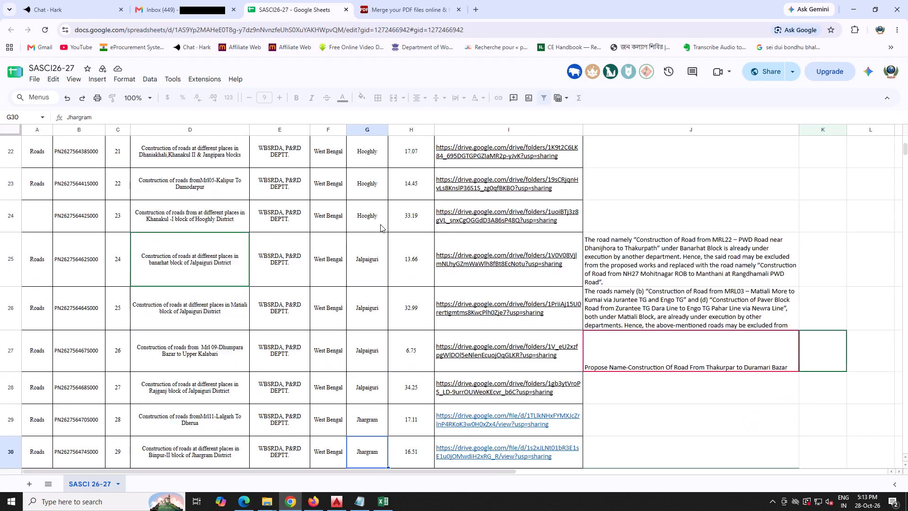
{"action": "key", "text": "Down"}
{"action": "key", "text": "Down"}
{"action": "key", "text": "Down"}
{"action": "key", "text": "Down"}
{"action": "key", "text": "Down"}
{"action": "key", "text": "Down"}
{"action": "key", "text": "Down"}
{"action": "key", "text": "Down"}
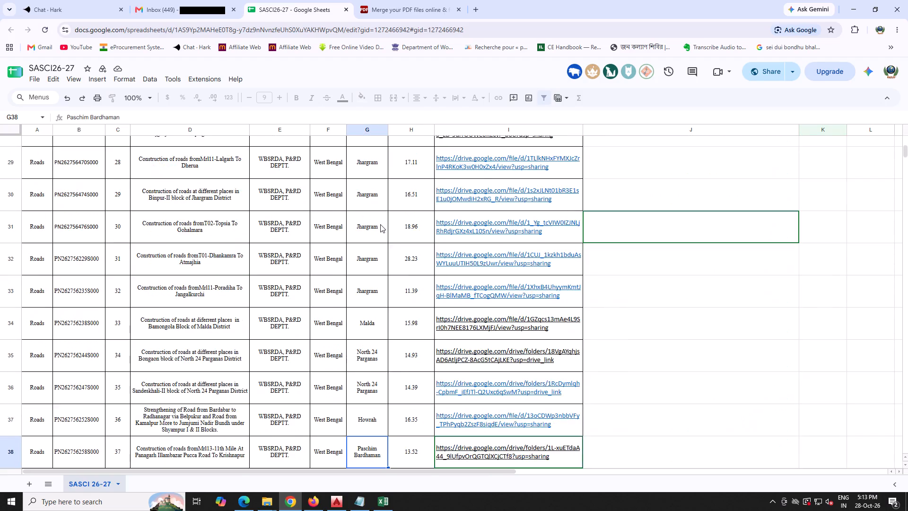
{"action": "key", "text": "Down"}
{"action": "key", "text": "Down"}
{"action": "key", "text": "Down"}
{"action": "key", "text": "Down"}
{"action": "key", "text": "Down"}
{"action": "key", "text": "Down"}
{"action": "key", "text": "Down"}
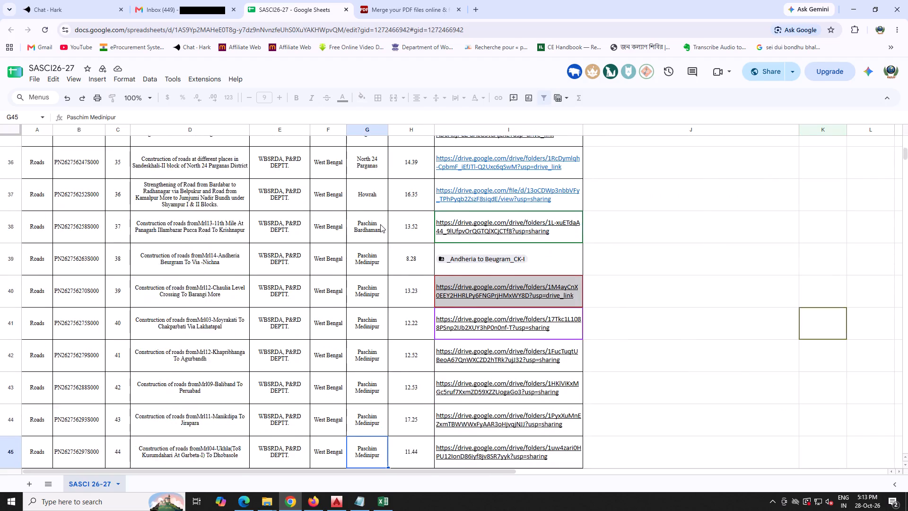
{"action": "key", "text": "Down"}
{"action": "key", "text": "Down"}
{"action": "key", "text": "Down"}
{"action": "key", "text": "Down"}
{"action": "key", "text": "Down"}
{"action": "key", "text": "Down"}
{"action": "key", "text": "Down"}
{"action": "key", "text": "Down"}
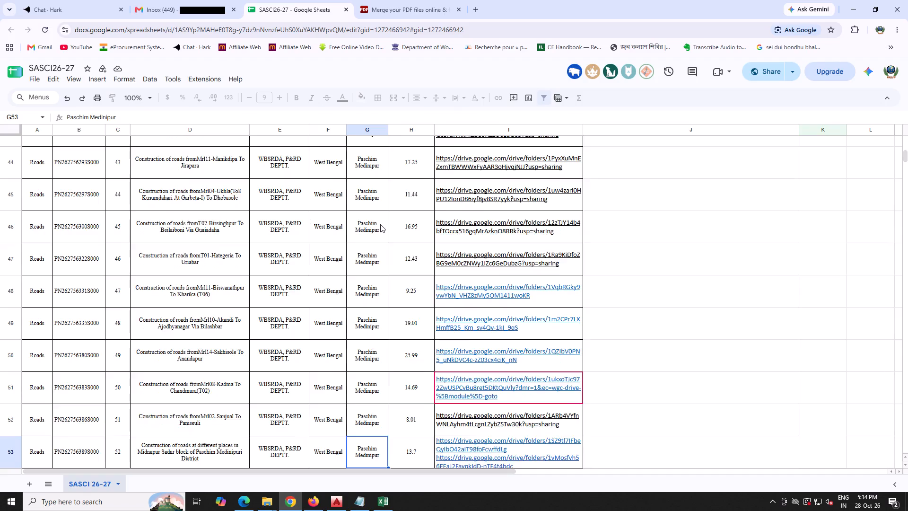
{"action": "key", "text": "Down"}
{"action": "key", "text": "Down"}
{"action": "key", "text": "Down"}
{"action": "key", "text": "Down"}
{"action": "key", "text": "Down"}
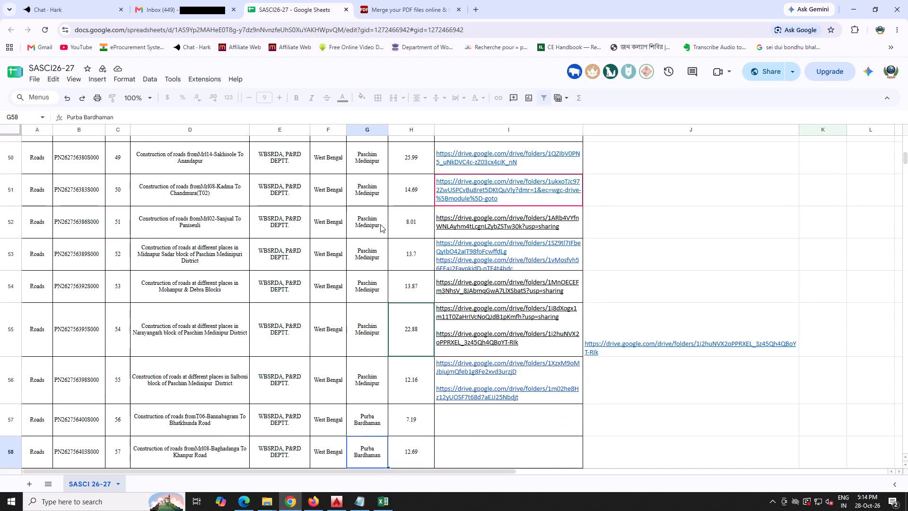
{"action": "key", "text": "Up"}
{"action": "key", "text": "Down"}
{"action": "key", "text": "Down"}
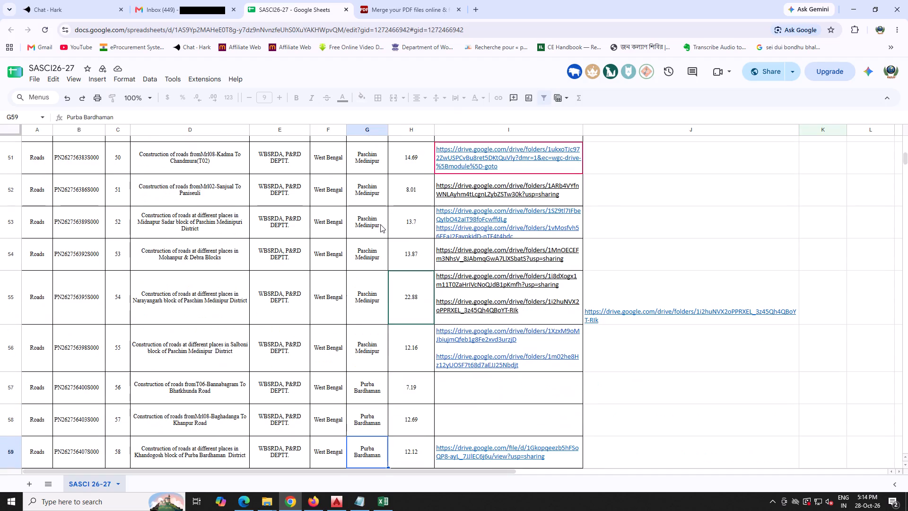
{"action": "key", "text": "Down"}
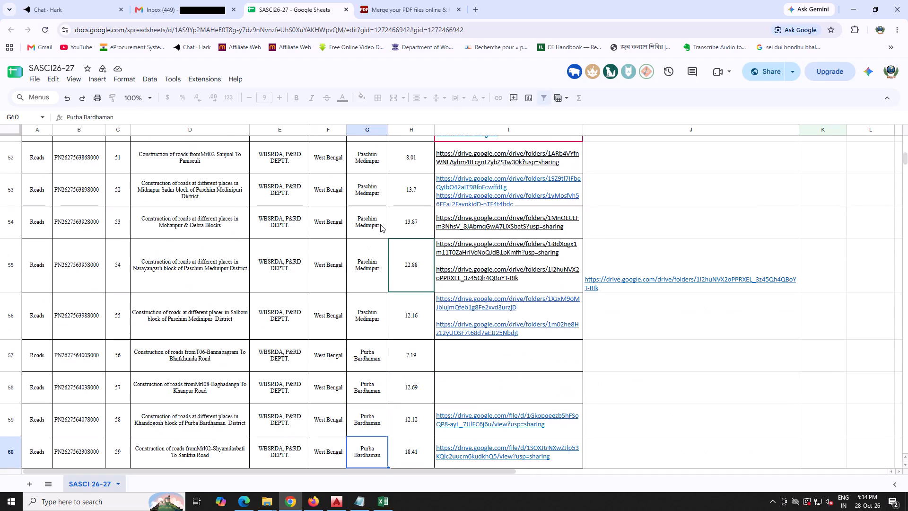
{"action": "key", "text": "Down"}
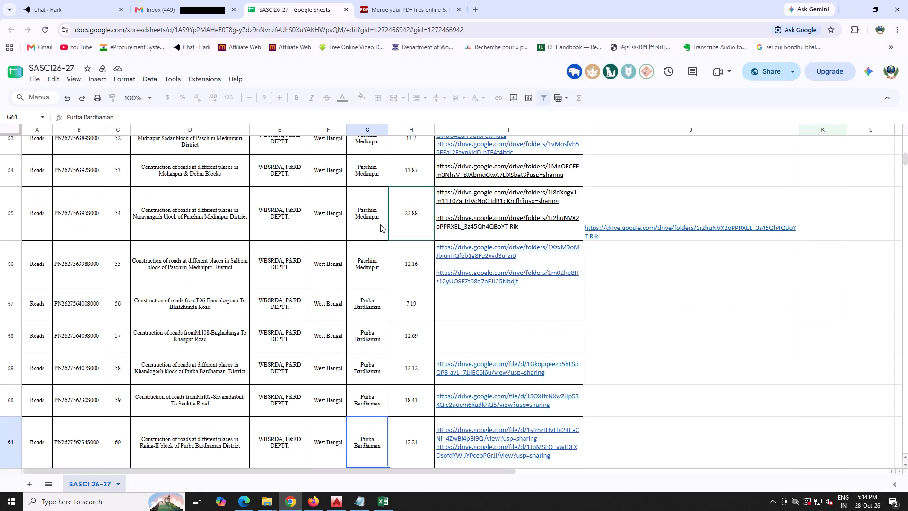
{"action": "key", "text": "Down"}
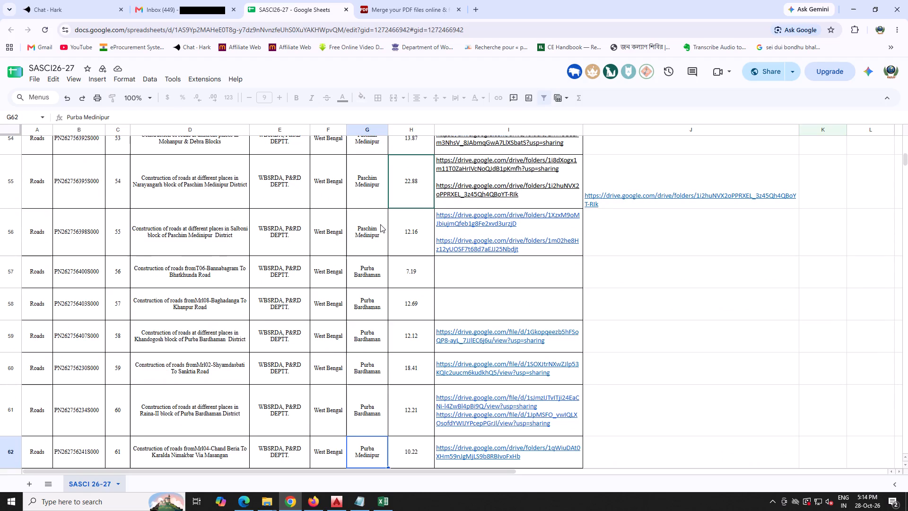
Continue down the District column, checking the remaining Purba Bardhaman projects for the Baghadanga to Khanpur Road entry matching the 7.0 km report.
{"action": "key", "text": "Down"}
{"action": "key", "text": "Down"}
{"action": "key", "text": "Down"}
{"action": "key", "text": "Down"}
{"action": "key", "text": "Down"}
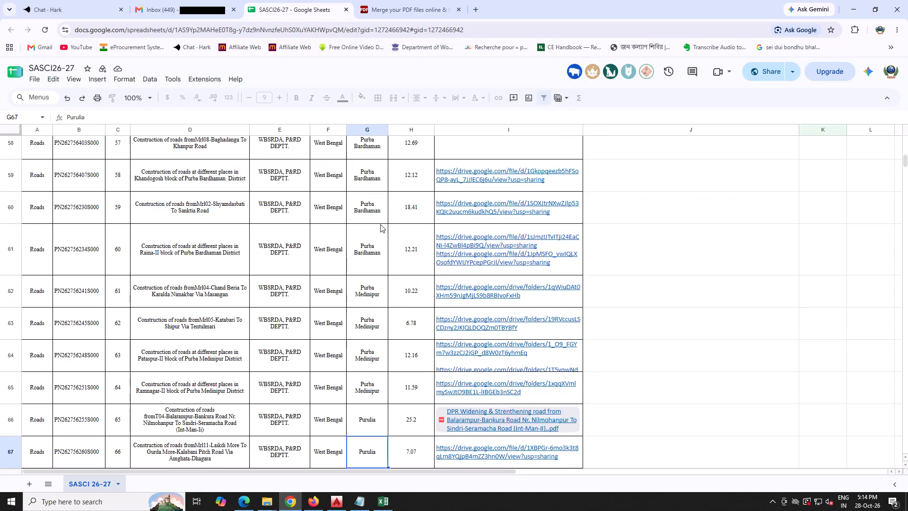
{"action": "key", "text": "Down"}
{"action": "key", "text": "Down"}
{"action": "key", "text": "Down"}
{"action": "key", "text": "Down"}
{"action": "key", "text": "Down"}
{"action": "key", "text": "Down"}
{"action": "key", "text": "Down"}
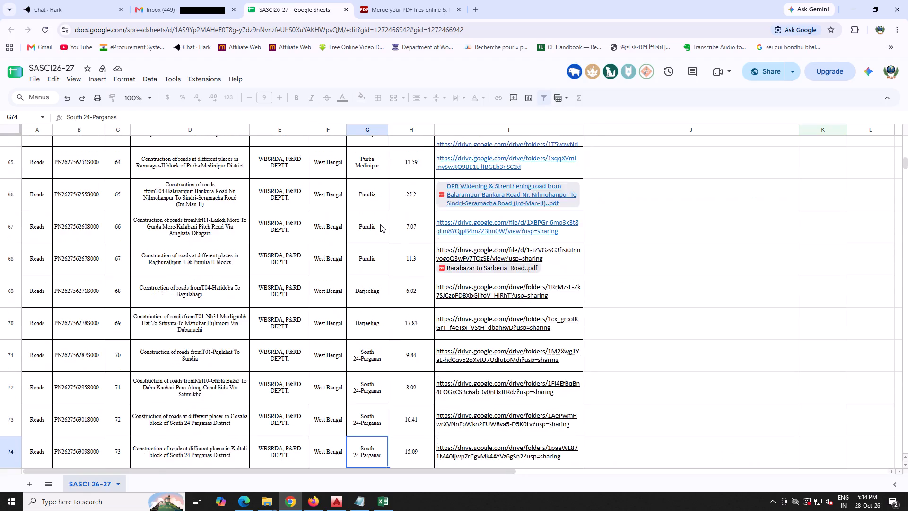
{"action": "key", "text": "Down"}
{"action": "key", "text": "Down"}
{"action": "key", "text": "Down"}
{"action": "key", "text": "Down"}
{"action": "key", "text": "Down"}
{"action": "key", "text": "Down"}
{"action": "key", "text": "Down"}
{"action": "key", "text": "Down"}
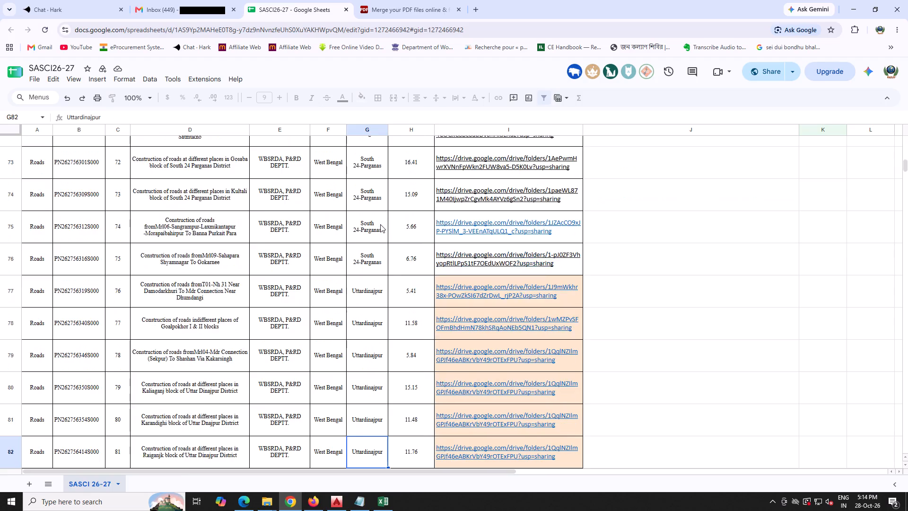
{"action": "key", "text": "Down"}
{"action": "key", "text": "Down"}
{"action": "key", "text": "Down"}
{"action": "key", "text": "Down"}
{"action": "key", "text": "Down"}
{"action": "key", "text": "Down"}
{"action": "key", "text": "Up"}
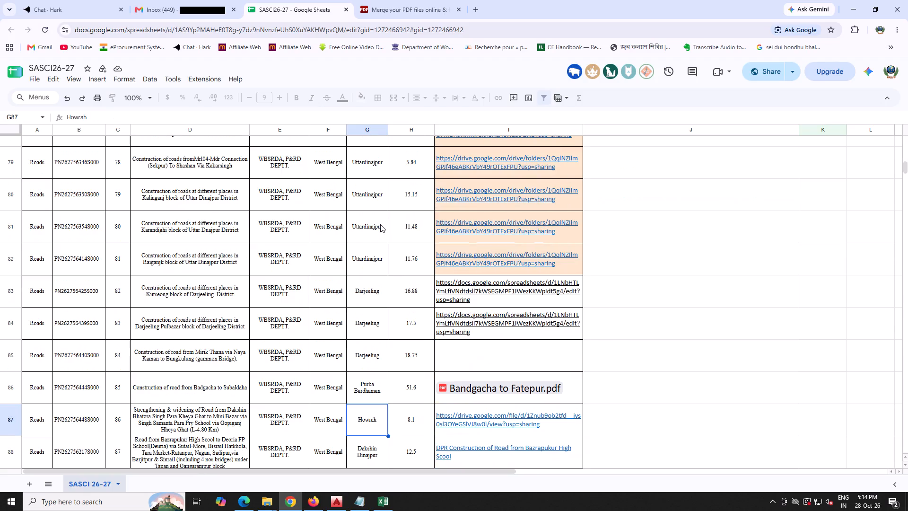
{"action": "key", "text": "Up"}
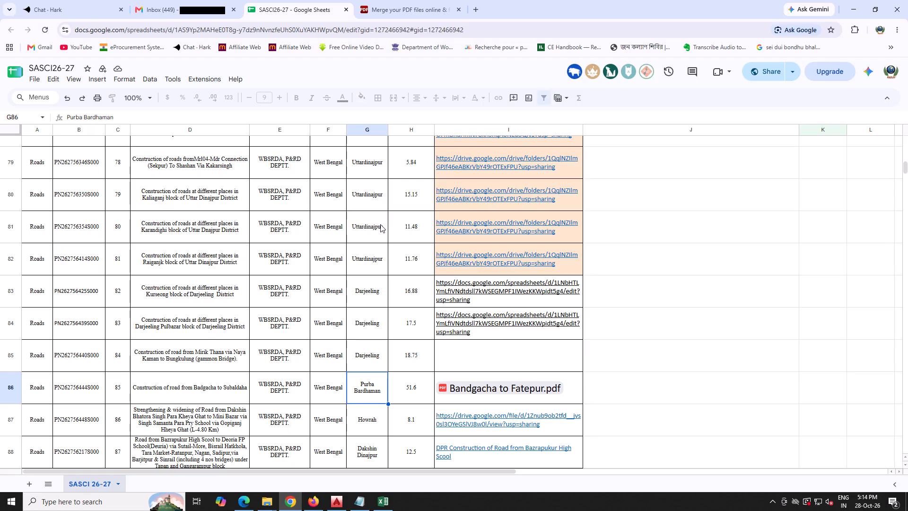
{"action": "key", "text": "Down"}
{"action": "key", "text": "Down"}
{"action": "key", "text": "Down"}
{"action": "key", "text": "Down"}
{"action": "key", "text": "Down"}
{"action": "key", "text": "Down"}
{"action": "key", "text": "Down"}
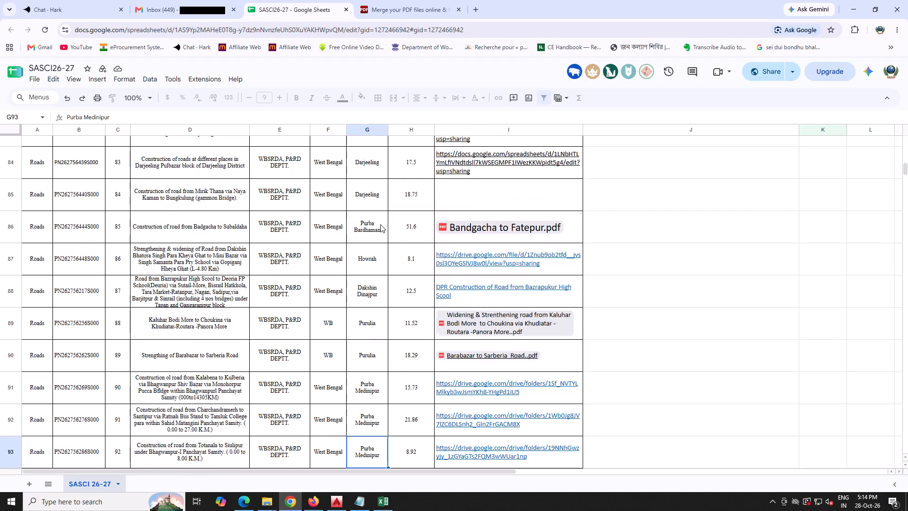
{"action": "key", "text": "Down"}
{"action": "key", "text": "Down"}
{"action": "key", "text": "Down"}
{"action": "key", "text": "Down"}
{"action": "key", "text": "Down"}
{"action": "key", "text": "Down"}
{"action": "key", "text": "Down"}
{"action": "key", "text": "Down"}
{"action": "key", "text": "Down"}
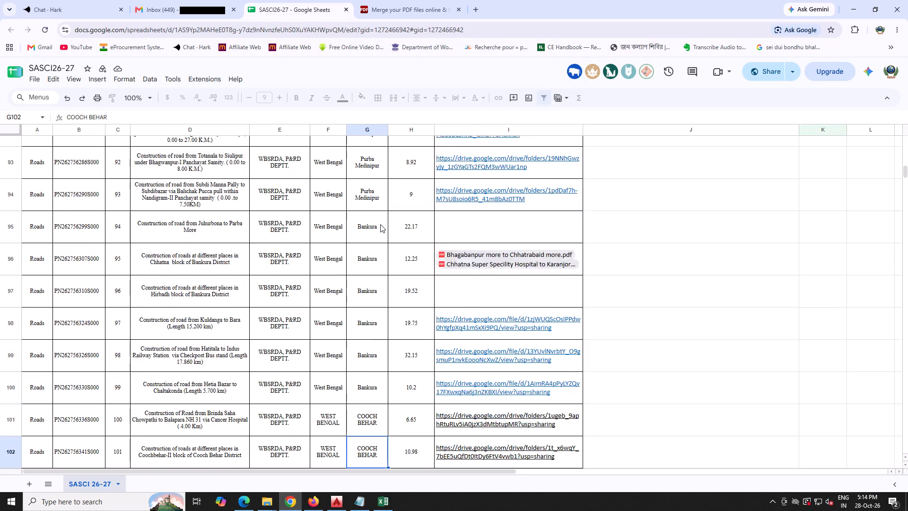
{"action": "key", "text": "Down"}
{"action": "key", "text": "Down"}
{"action": "key", "text": "Down"}
{"action": "key", "text": "Down"}
{"action": "key", "text": "Down"}
{"action": "key", "text": "Down"}
{"action": "key", "text": "Down"}
{"action": "key", "text": "Down"}
{"action": "key", "text": "Down"}
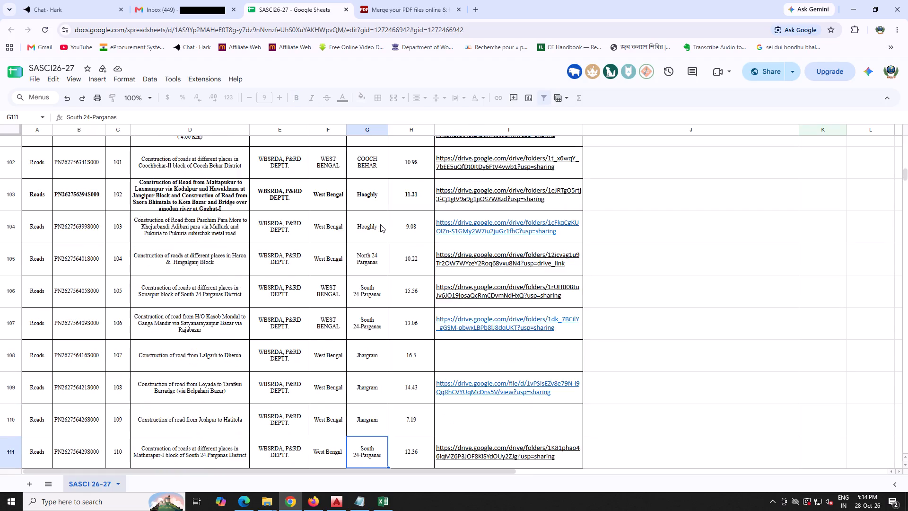
{"action": "key", "text": "Down"}
{"action": "key", "text": "Down"}
{"action": "key", "text": "Down"}
{"action": "key", "text": "Down"}
{"action": "key", "text": "Down"}
{"action": "key", "text": "Down"}
{"action": "key", "text": "Down"}
{"action": "key", "text": "Down"}
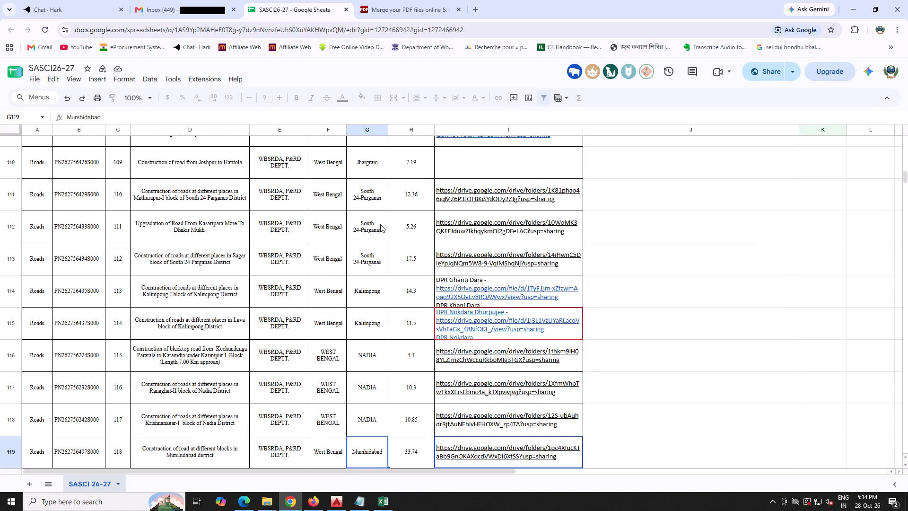
{"action": "key", "text": "Down"}
{"action": "key", "text": "Down"}
{"action": "key", "text": "Down"}
{"action": "key", "text": "Down"}
{"action": "key", "text": "Down"}
{"action": "key", "text": "Down"}
{"action": "key", "text": "Down"}
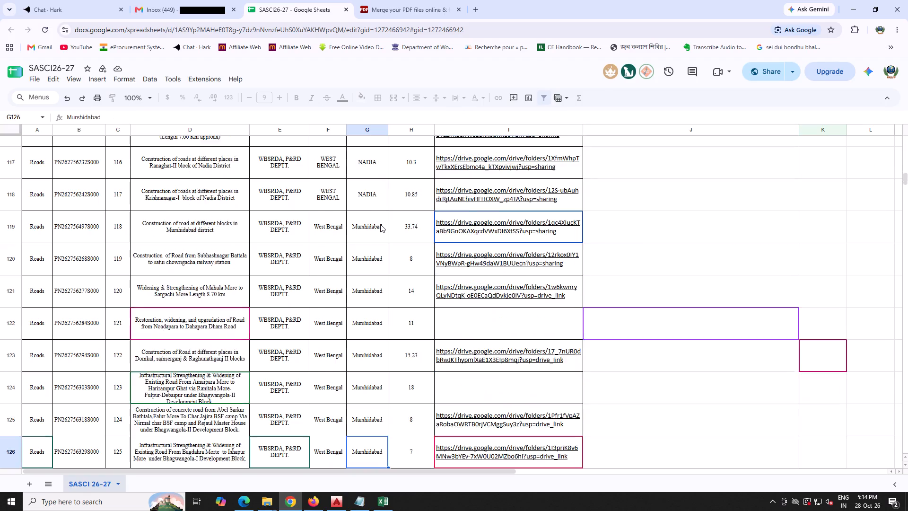
{"action": "key", "text": "Down"}
{"action": "key", "text": "Down"}
{"action": "key", "text": "Down"}
{"action": "key", "text": "Down"}
{"action": "key", "text": "Down"}
{"action": "key", "text": "Down"}
{"action": "key", "text": "Down"}
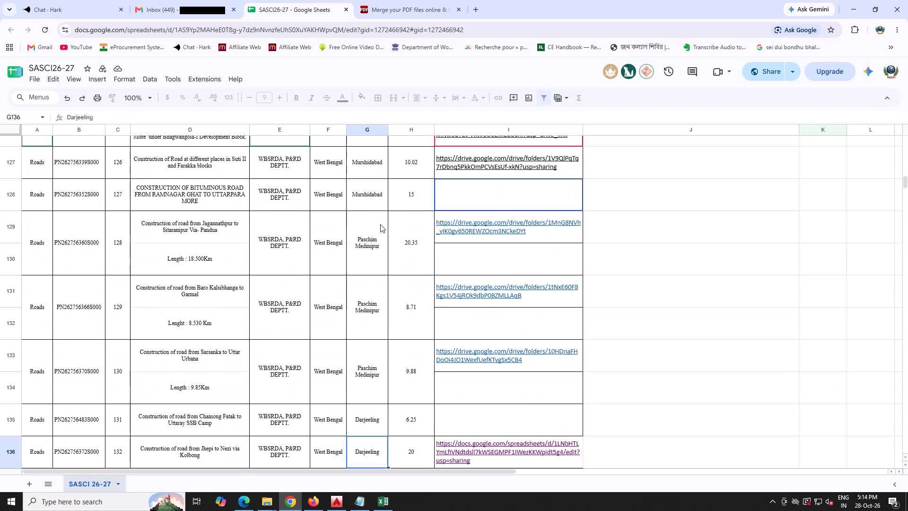
{"action": "key", "text": "Down"}
{"action": "key", "text": "Down"}
{"action": "key", "text": "Down"}
{"action": "key", "text": "Down"}
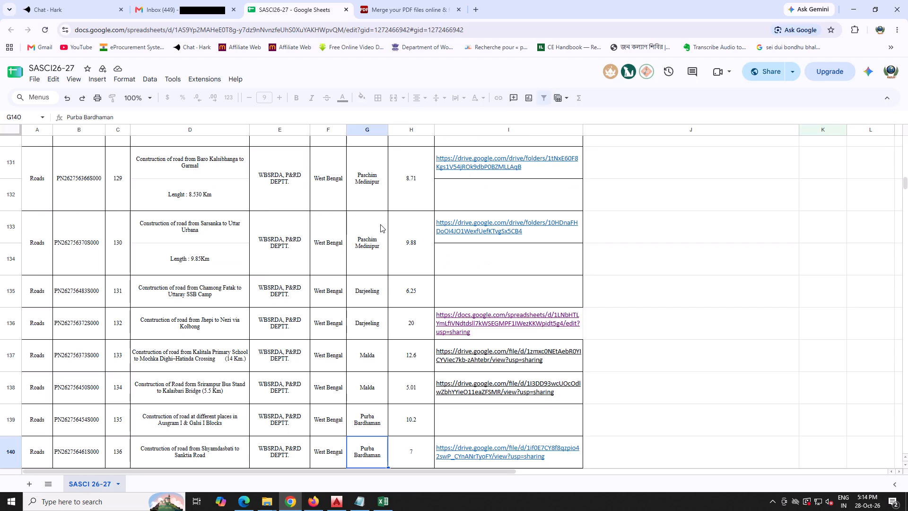
{"action": "key", "text": "Down"}
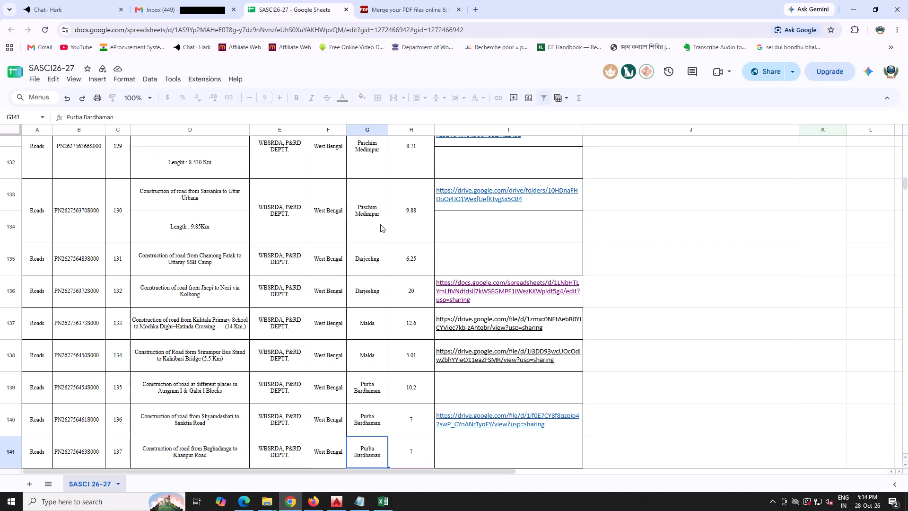
{"action": "key", "text": "Down"}
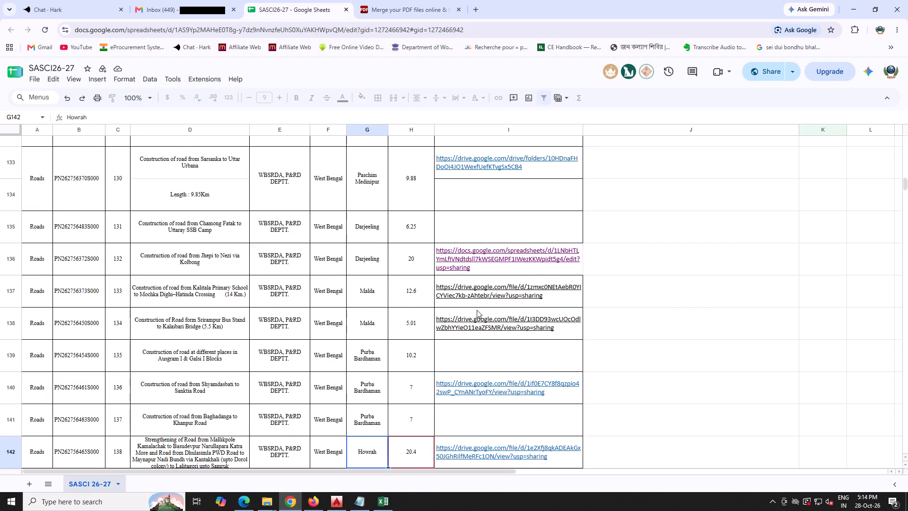
Paste the copied Drive link into the DPR column for project 137, Baghadanga to Khanpur Road, and convert it to a file chip.
{"action": "left_click", "coordinate": [484, 409]}
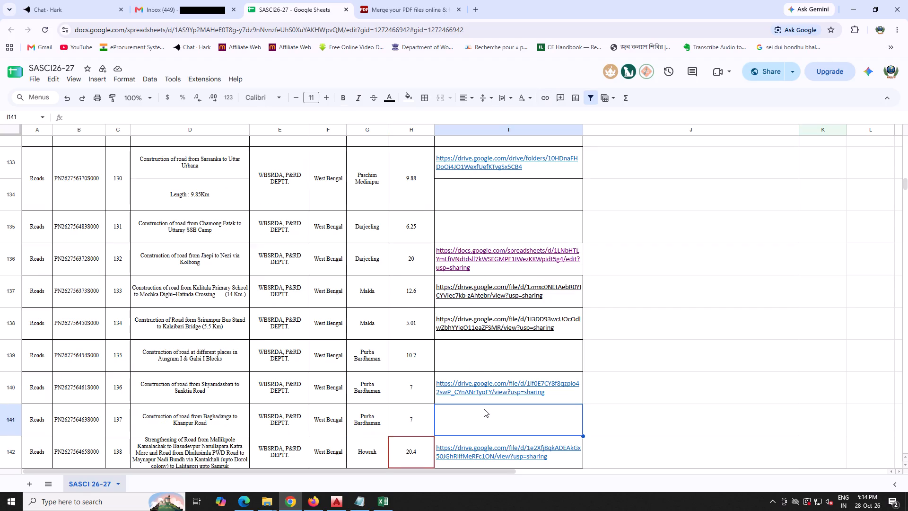
{"action": "right_click", "coordinate": [484, 409]}
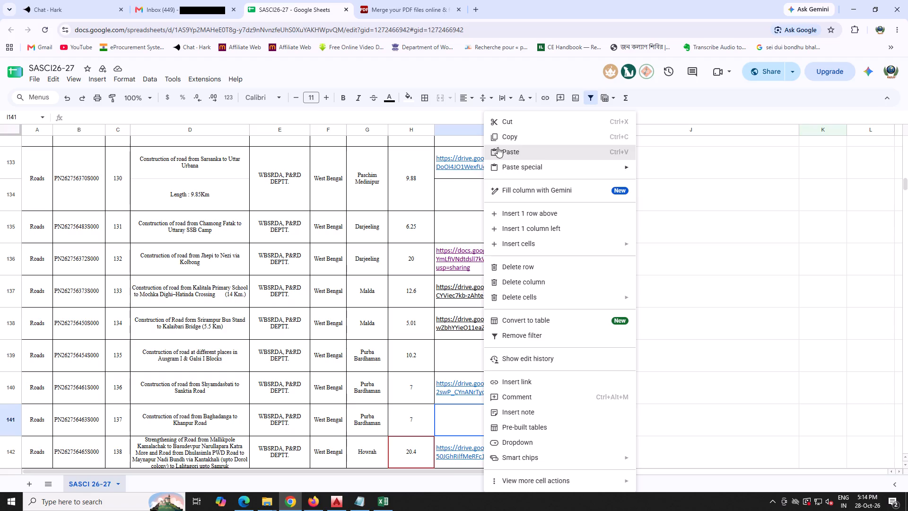
{"action": "left_click", "coordinate": [502, 149]}
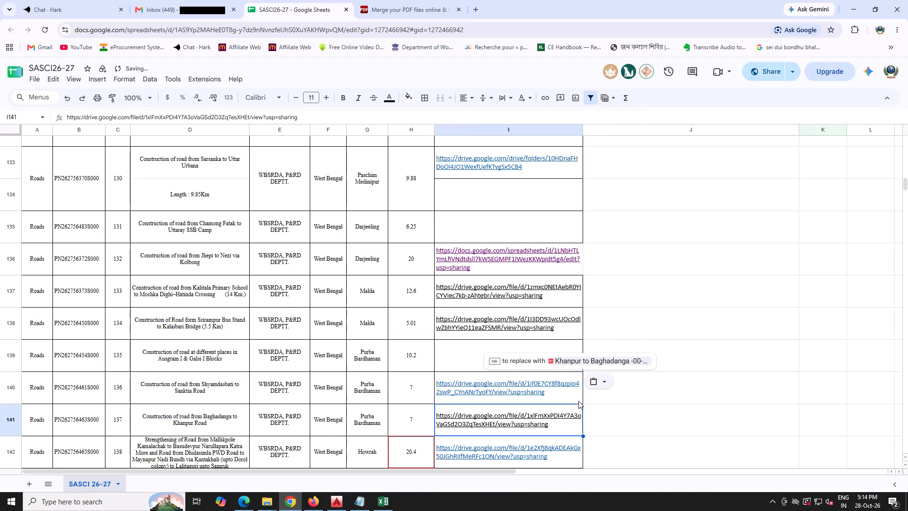
{"action": "left_click", "coordinate": [574, 355]}
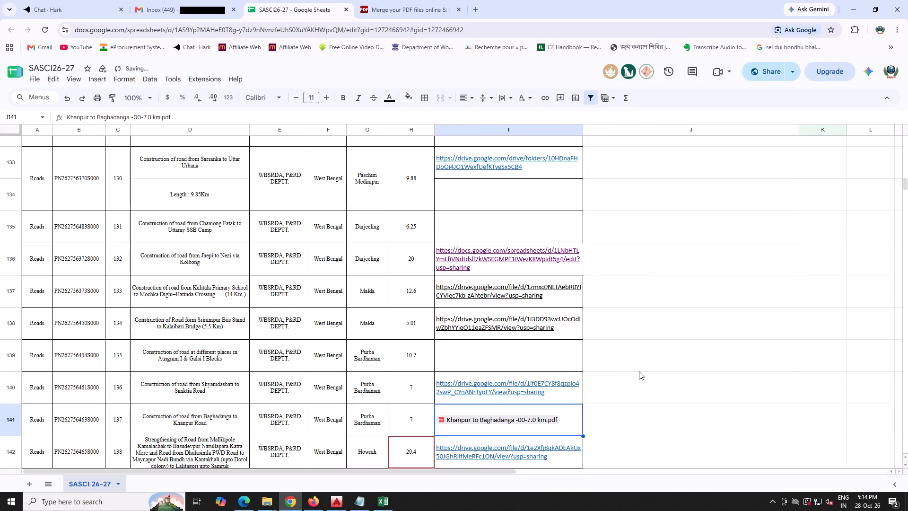
{"action": "left_click", "coordinate": [639, 371]}
{"action": "left_click", "coordinate": [643, 418]}
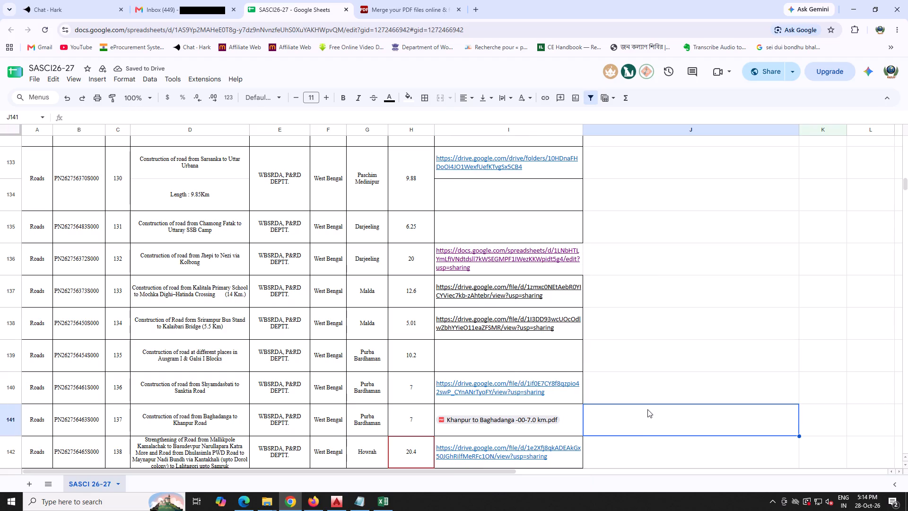
{"action": "left_click", "coordinate": [677, 375]}
{"action": "left_click", "coordinate": [418, 412]}
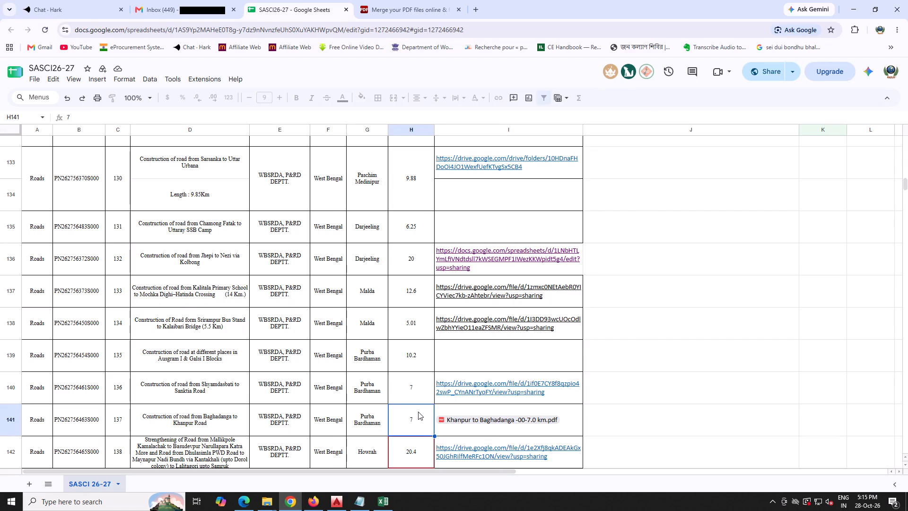
Check the PDF chip in the Baghadanga to Khanpur Road row, and look over the DPR links of the neighbouring and following projects.
{"action": "left_click", "coordinate": [598, 413]}
{"action": "scroll", "coordinate": [601, 408], "scroll_direction": "down", "scroll_amount": 1}
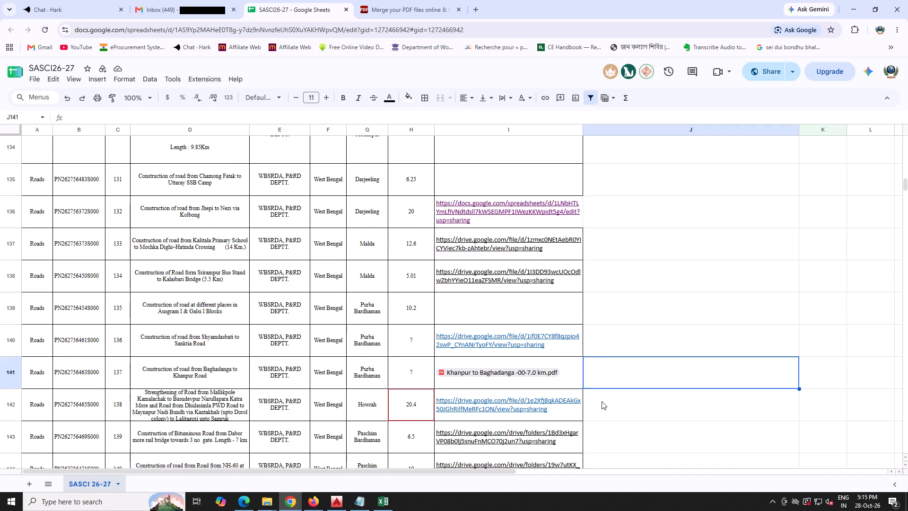
{"action": "scroll", "coordinate": [601, 401], "scroll_direction": "up", "scroll_amount": 3}
{"action": "left_click", "coordinate": [623, 392]}
{"action": "scroll", "coordinate": [623, 392], "scroll_direction": "down", "scroll_amount": 4}
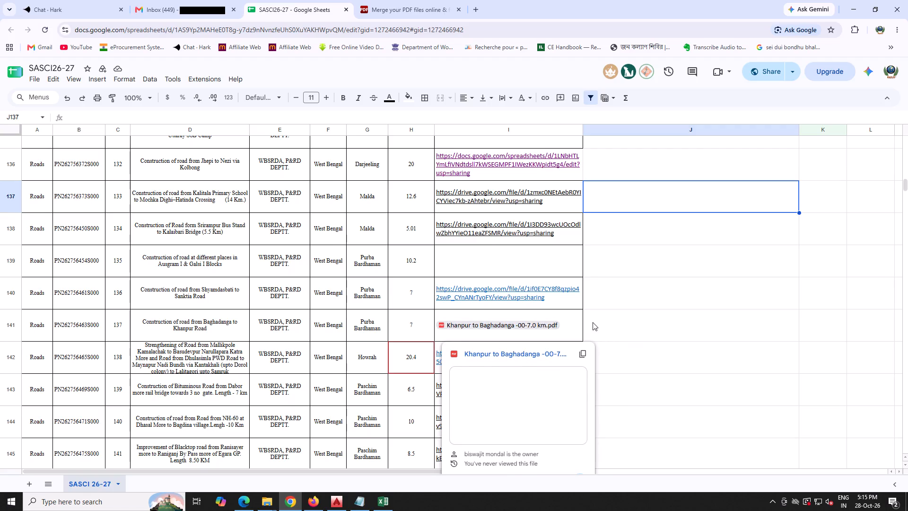
{"action": "left_click", "coordinate": [620, 318]}
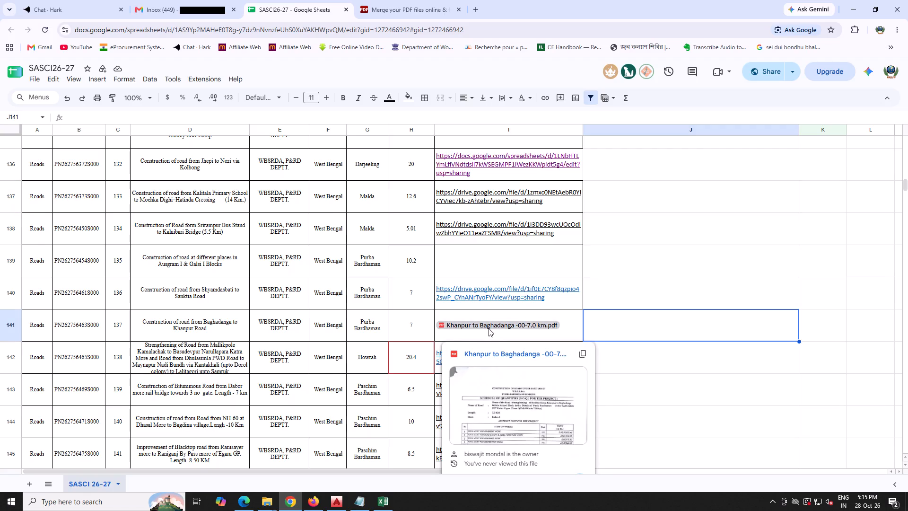
{"action": "left_click", "coordinate": [707, 358]}
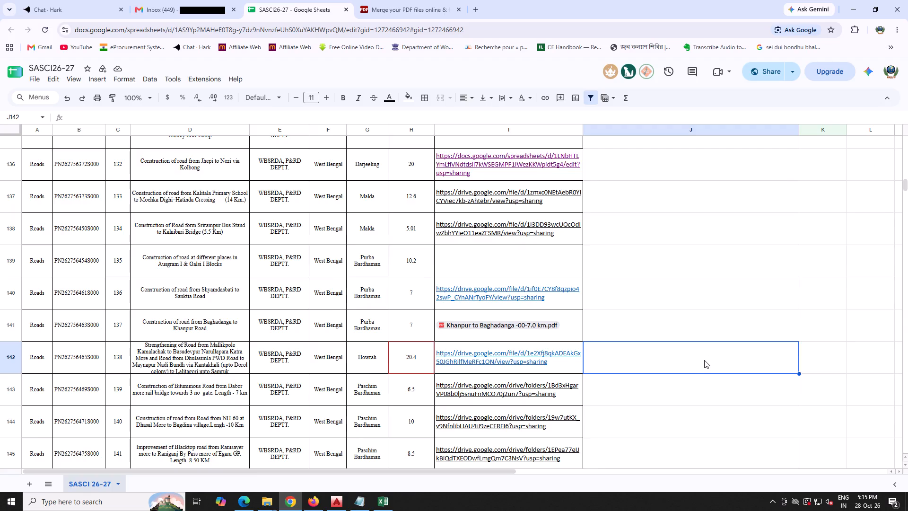
{"action": "scroll", "coordinate": [706, 361], "scroll_direction": "down", "scroll_amount": 2}
{"action": "scroll", "coordinate": [698, 368], "scroll_direction": "up", "scroll_amount": 1}
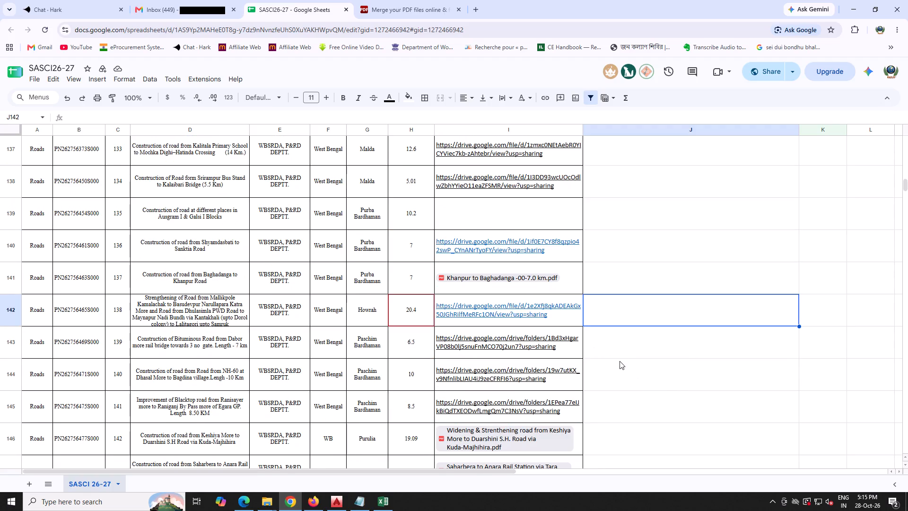
{"action": "scroll", "coordinate": [627, 355], "scroll_direction": "down", "scroll_amount": 3}
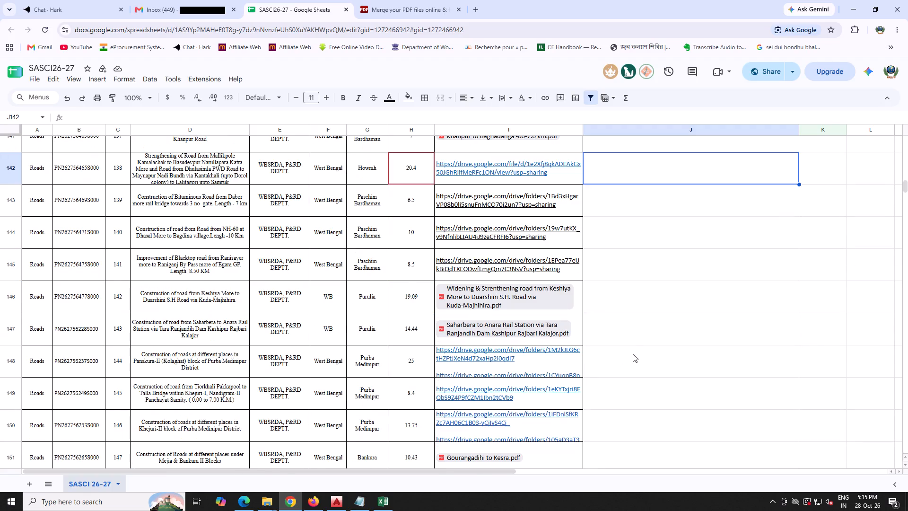
{"action": "scroll", "coordinate": [637, 354], "scroll_direction": "down", "scroll_amount": 2}
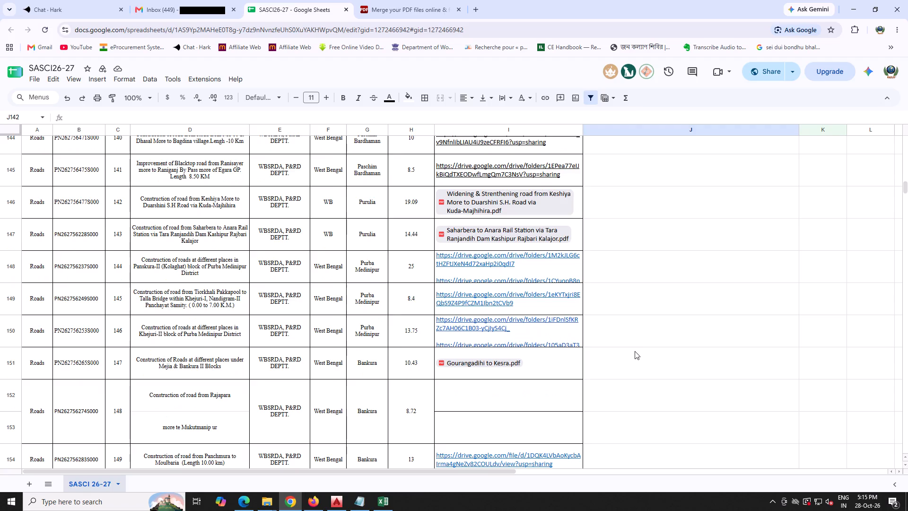
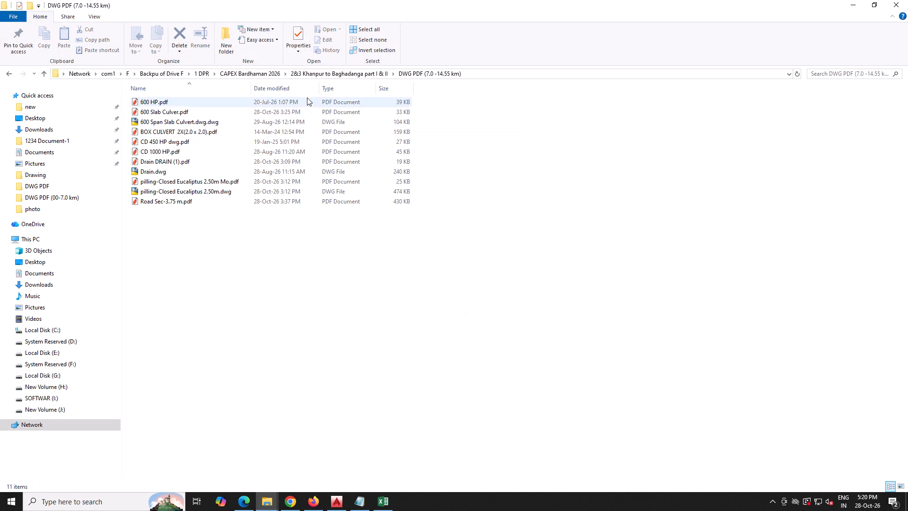
Open the workbook Inventory of Khanpur to Baghadanga -7.0-14.55 km from the 2&3 Khanpur to Baghadanga part I & II folder.
{"action": "left_click", "coordinate": [343, 73]}
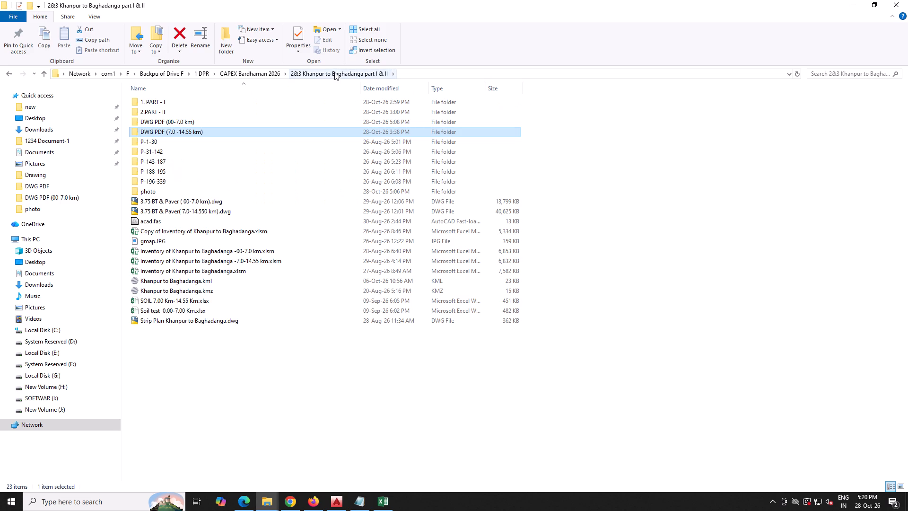
{"action": "double_click", "coordinate": [244, 261]}
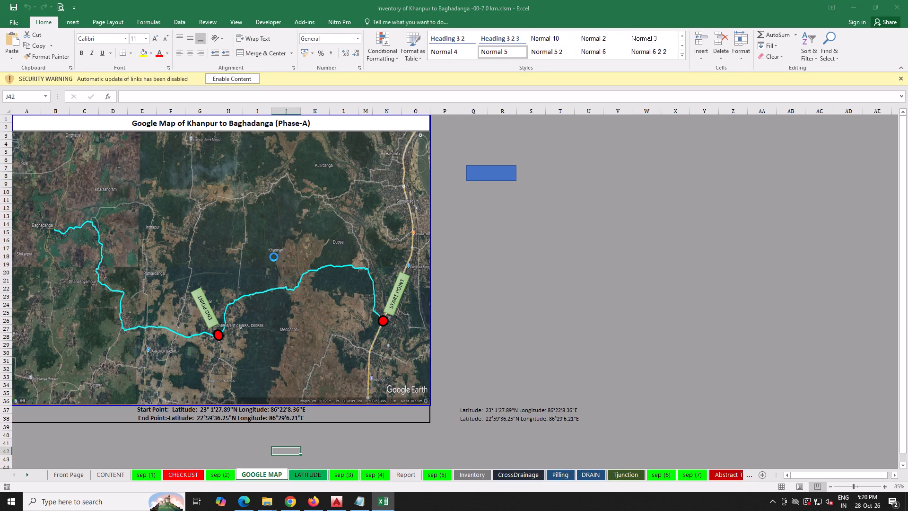
{"action": "left_click", "coordinate": [379, 502]}
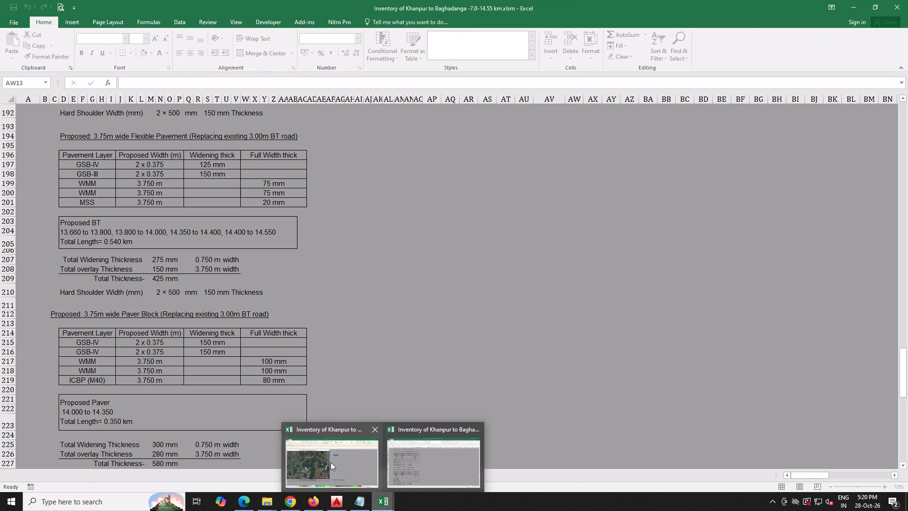
{"action": "left_click", "coordinate": [330, 462]}
{"action": "left_click", "coordinate": [369, 372]}
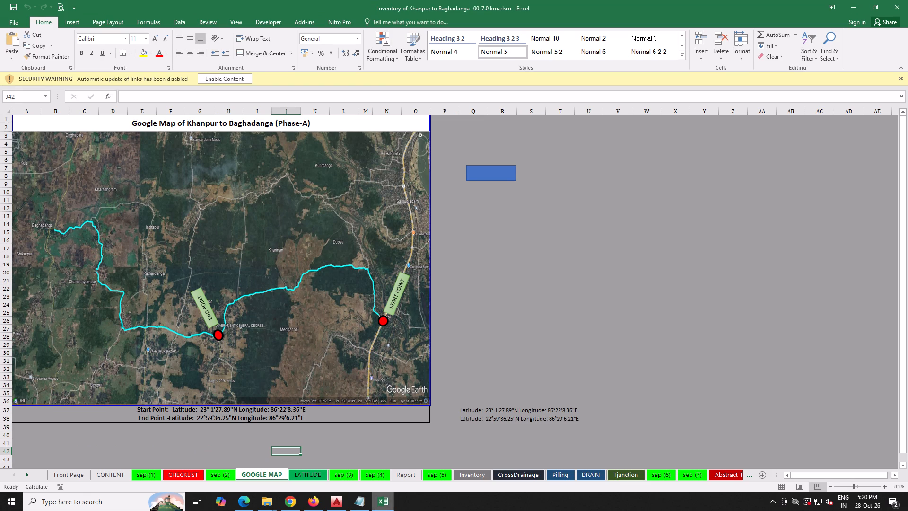
Close the Inventory of Khanpur to Baghadanga -00-7.0 km workbook, leaving the -7.0-14.55 km workbook open.
{"action": "left_click", "coordinate": [375, 505]}
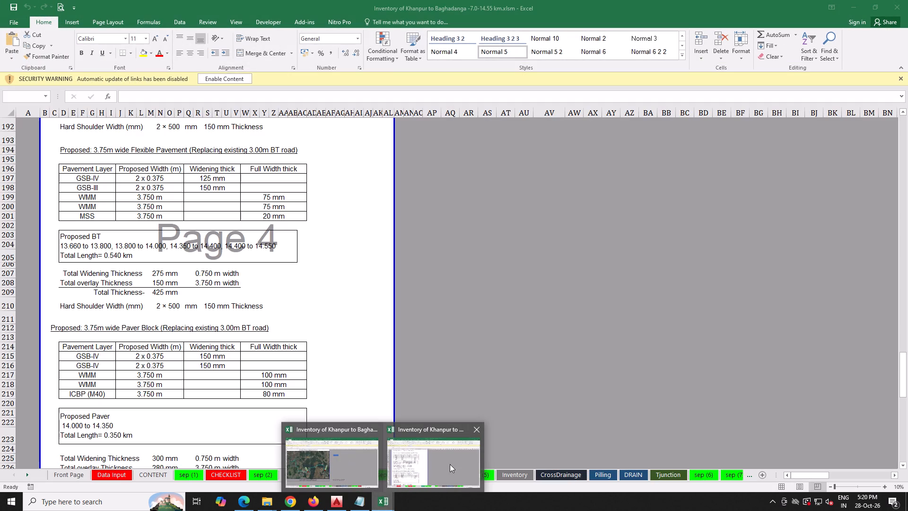
{"action": "left_click", "coordinate": [381, 464]}
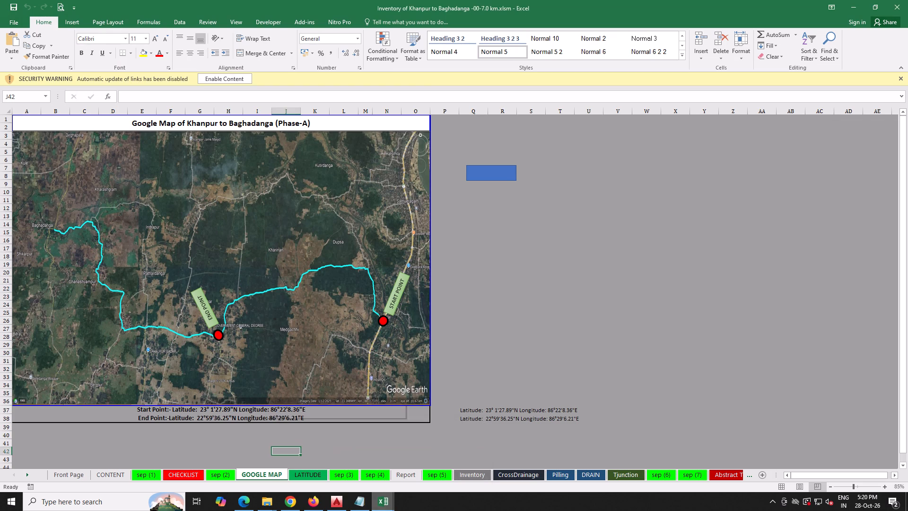
{"action": "left_click", "coordinate": [907, 0]}
{"action": "left_click", "coordinate": [453, 273]}
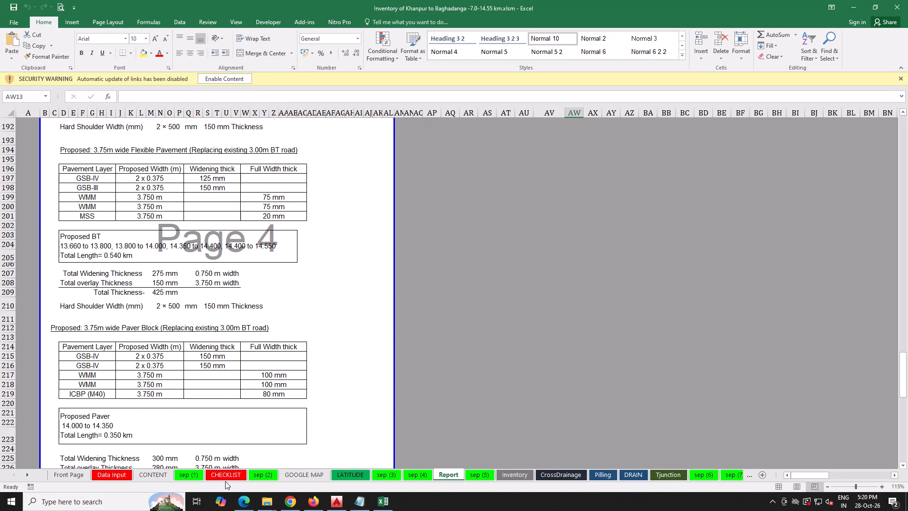
Hide the Data Input sheet in the -7.0-14.55 km workbook.
{"action": "left_click", "coordinate": [111, 479]}
{"action": "right_click", "coordinate": [112, 479]}
{"action": "left_click", "coordinate": [130, 452]}
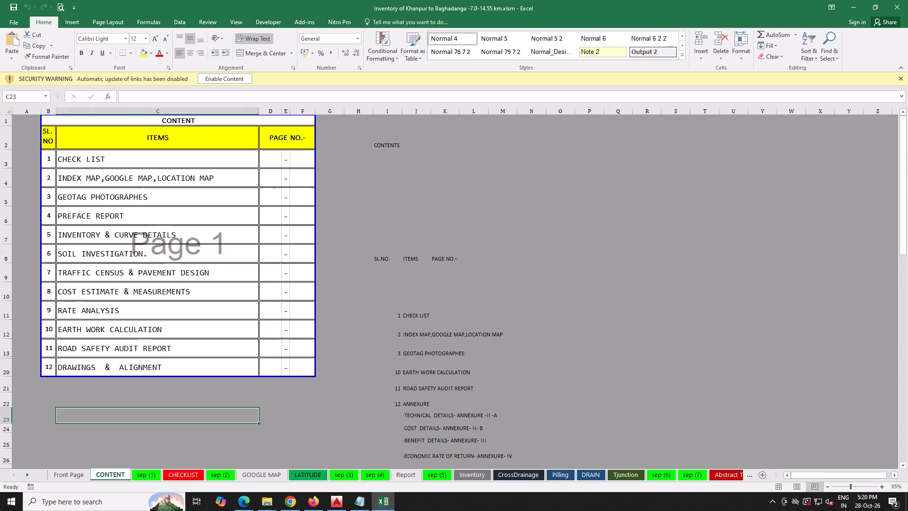
Export the entire workbook as a PDF named Inventory of Khanpur to Baghadanga -7.0-14.55 km into the DWG PDF (7.0 -14.55 km) folder.
{"action": "left_click", "coordinate": [0, 19]}
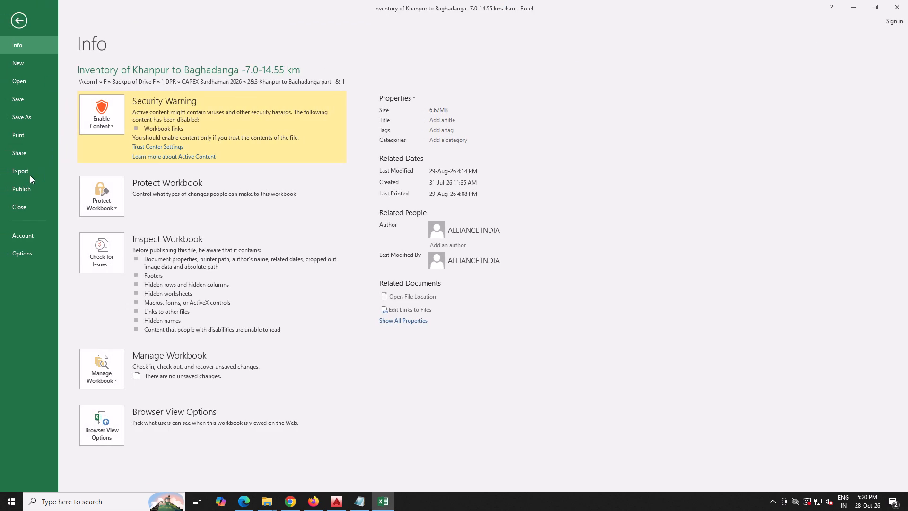
{"action": "left_click", "coordinate": [27, 168]}
{"action": "left_click", "coordinate": [252, 136]}
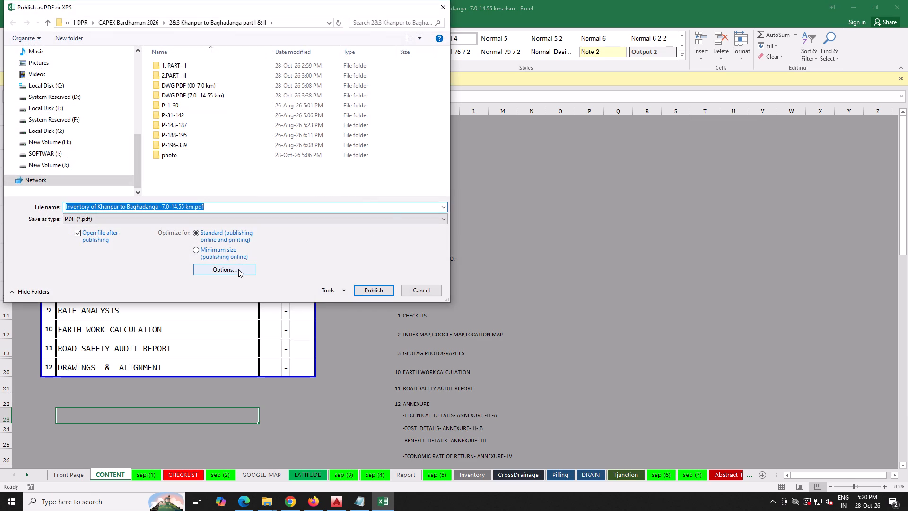
{"action": "double_click", "coordinate": [204, 95]}
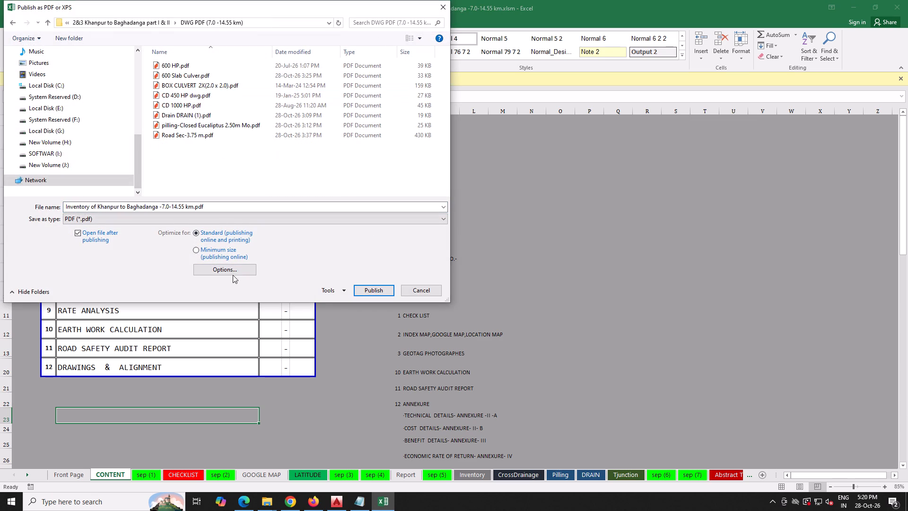
{"action": "left_click", "coordinate": [231, 268]}
{"action": "left_click", "coordinate": [258, 134]}
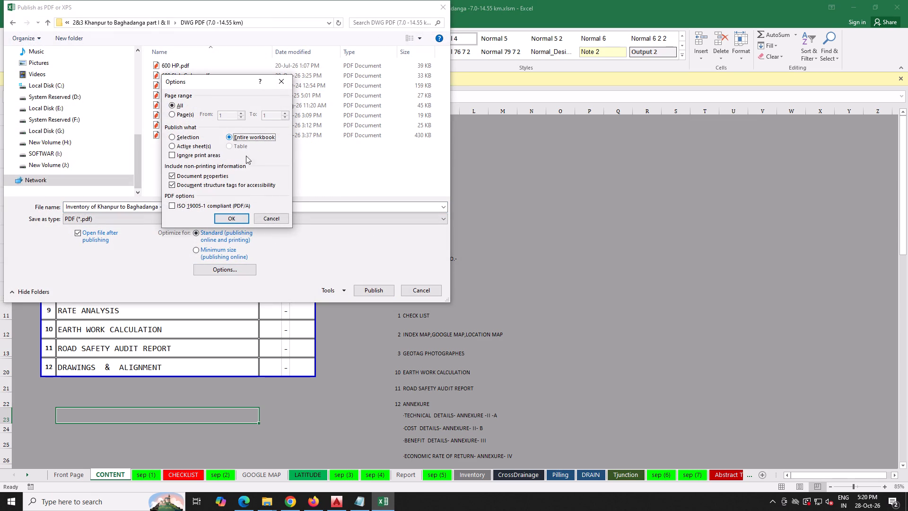
{"action": "left_click", "coordinate": [233, 216]}
{"action": "left_click", "coordinate": [374, 289]}
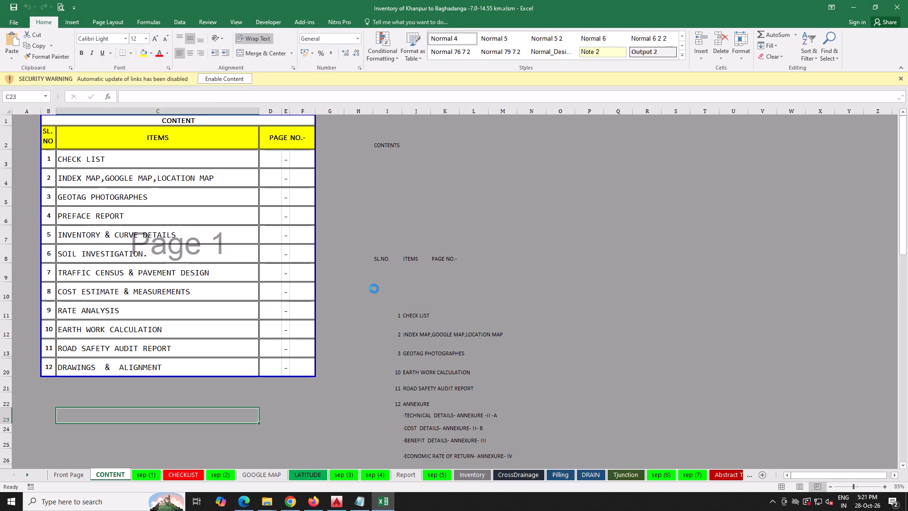
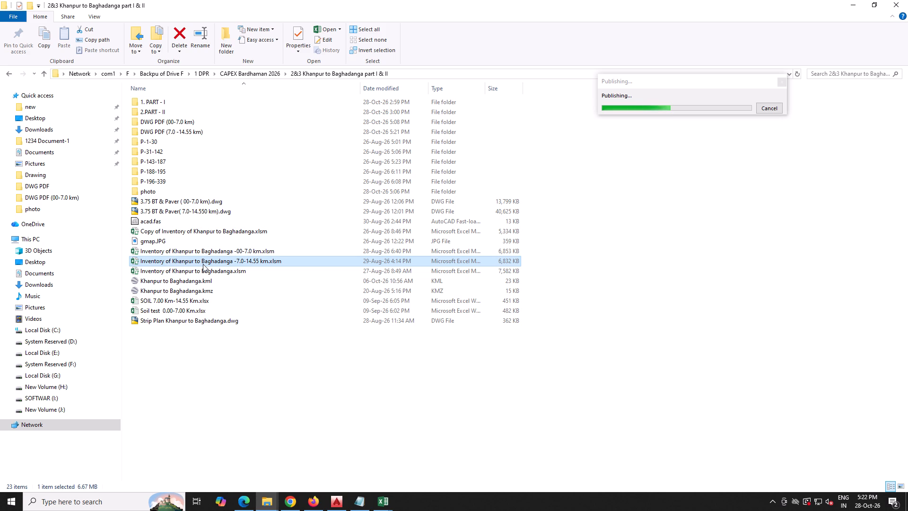
Move photo 7 to 11.pdf from the photo folder into the DWG PDF (7.0 -14.55 km) folder.
{"action": "left_click", "coordinate": [271, 75]}
{"action": "double_click", "coordinate": [220, 113]}
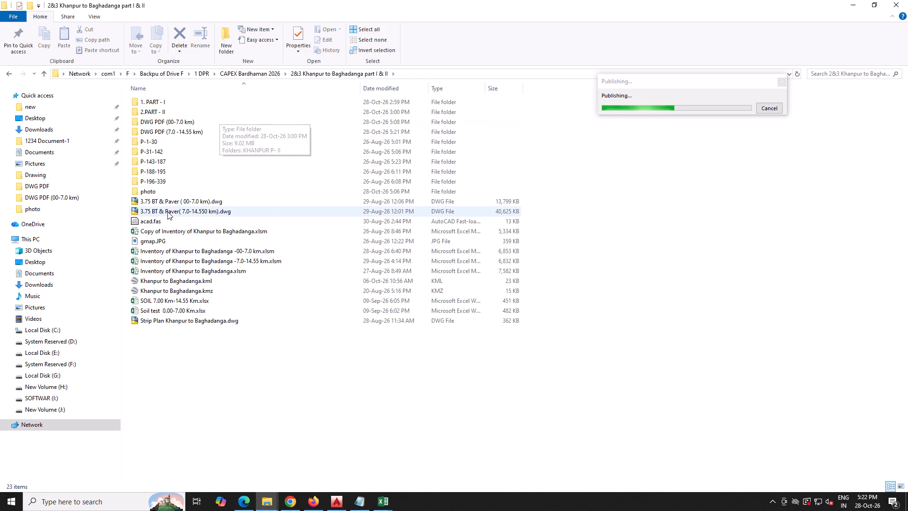
{"action": "double_click", "coordinate": [175, 192]}
{"action": "left_click", "coordinate": [187, 114]}
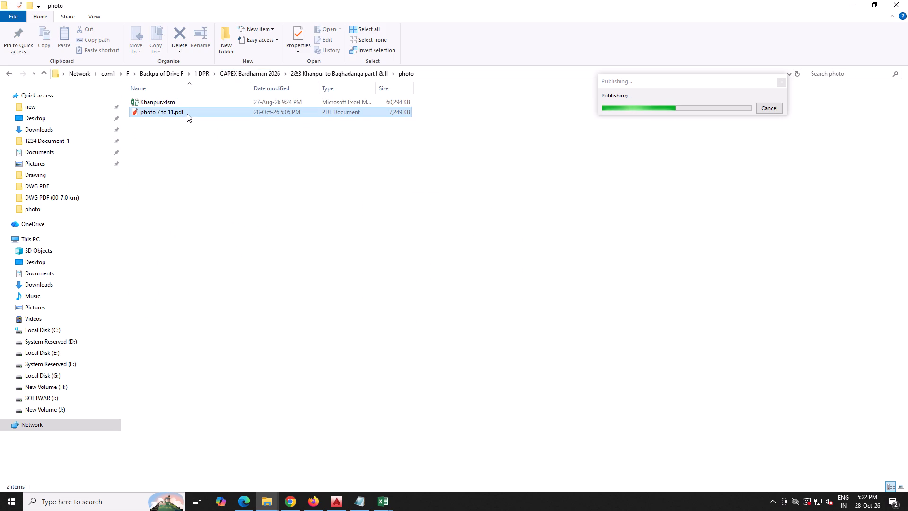
{"action": "key", "text": "ctrl+x"}
{"action": "left_click", "coordinate": [352, 72]}
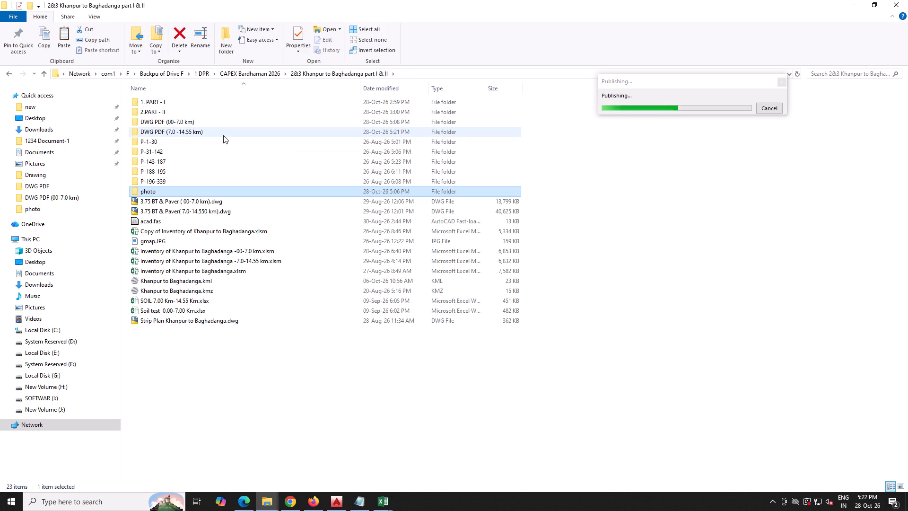
{"action": "double_click", "coordinate": [223, 135]}
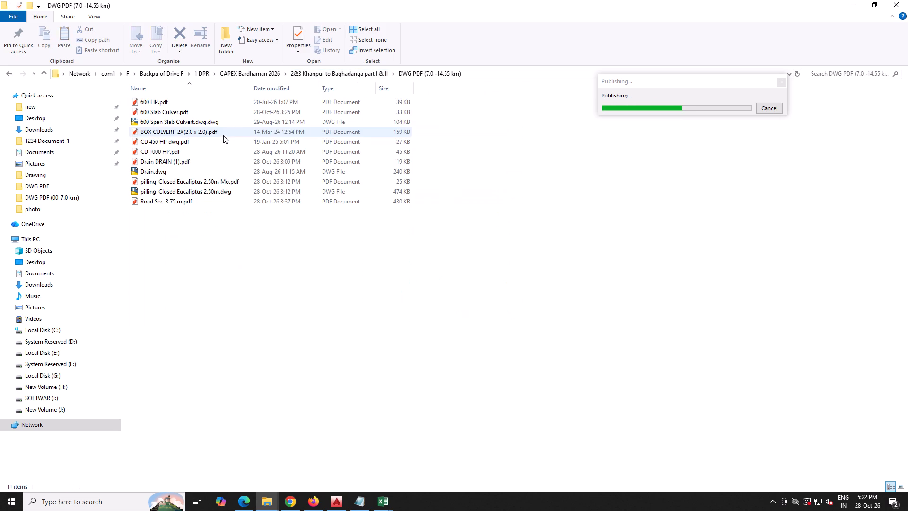
{"action": "left_click", "coordinate": [192, 240]}
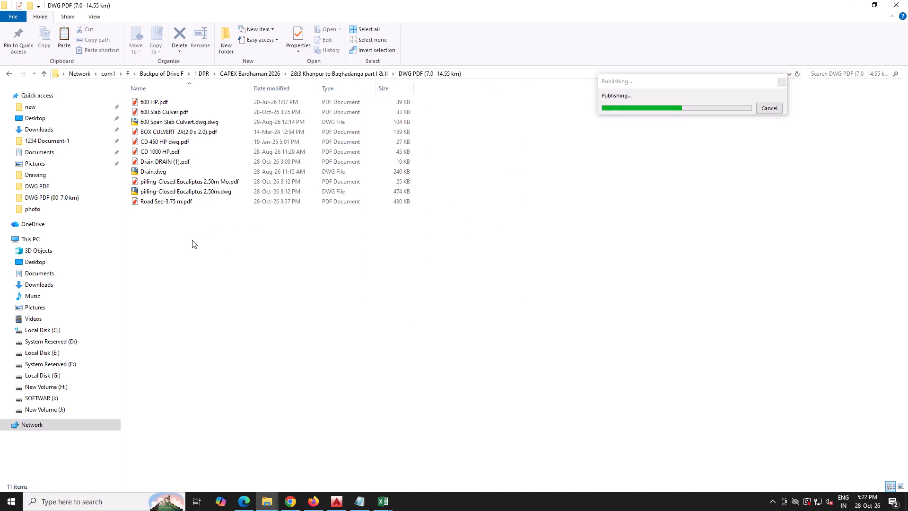
{"action": "key", "text": "ctrl+v"}
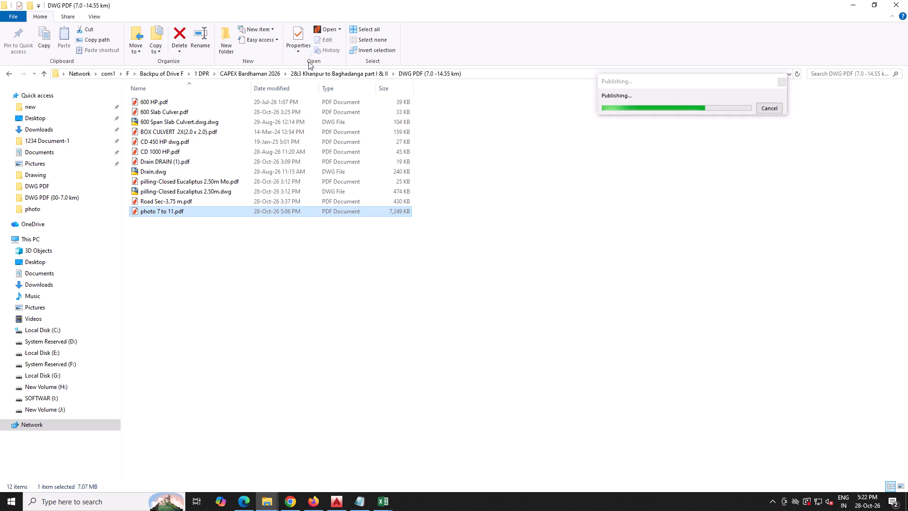
Select the SOIL 7.00 Km-14.55 Km.xlsx workbook in the 2&3 Khanpur to Baghadanga part I & II folder.
{"action": "left_click", "coordinate": [334, 70]}
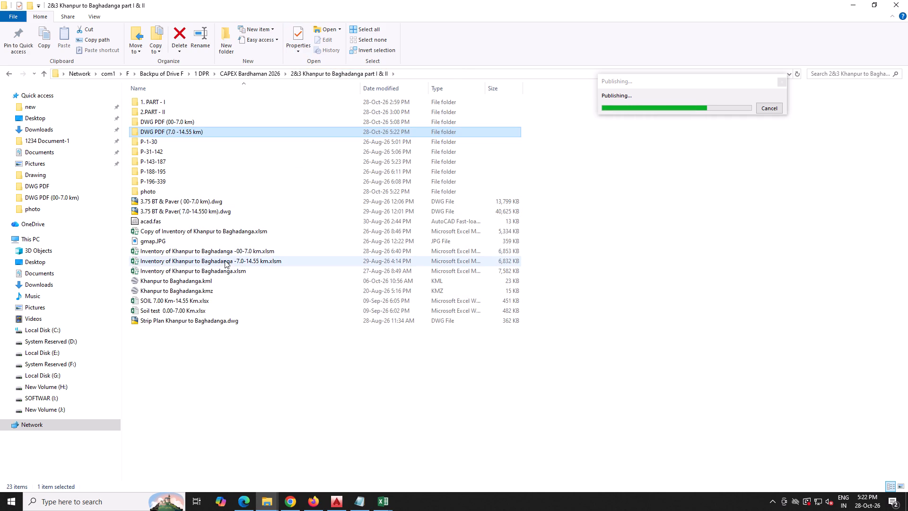
{"action": "left_click", "coordinate": [184, 302]}
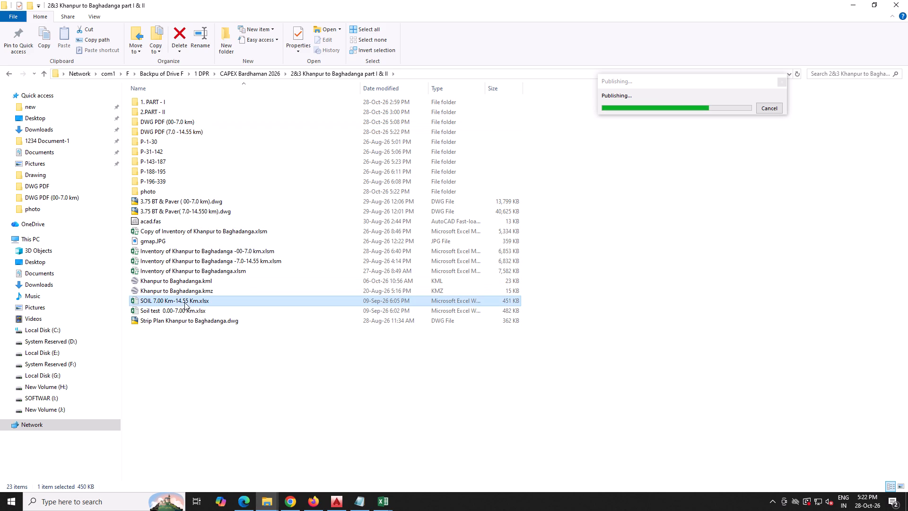
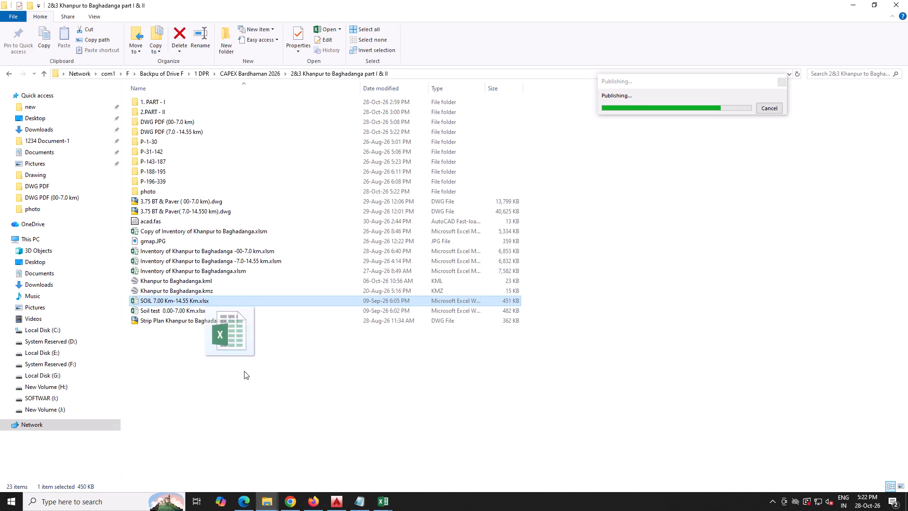
Convert the SOIL 7.00 Km-14.55 Km.xlsx workbook to PDF with the Online2PDF web converter.
{"action": "left_click_drag", "start_coordinate": [244, 371], "coordinate": [363, 342]}
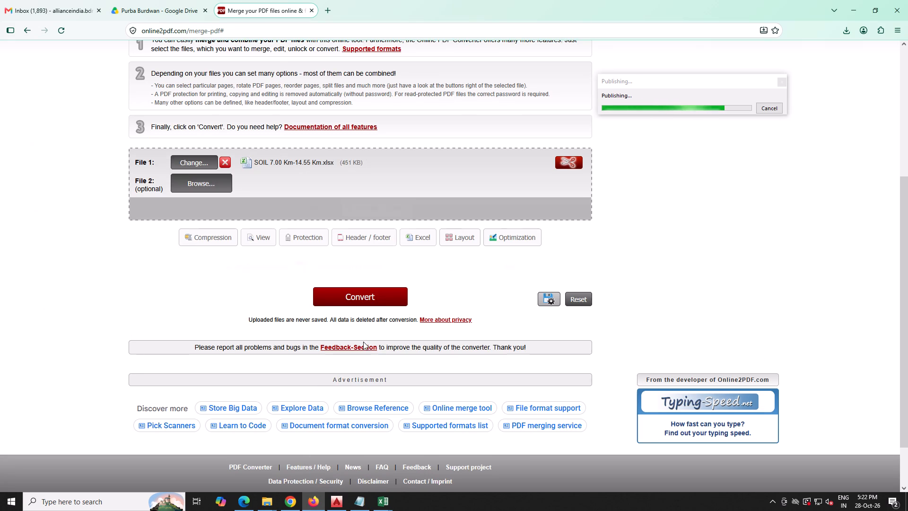
{"action": "left_click", "coordinate": [373, 293]}
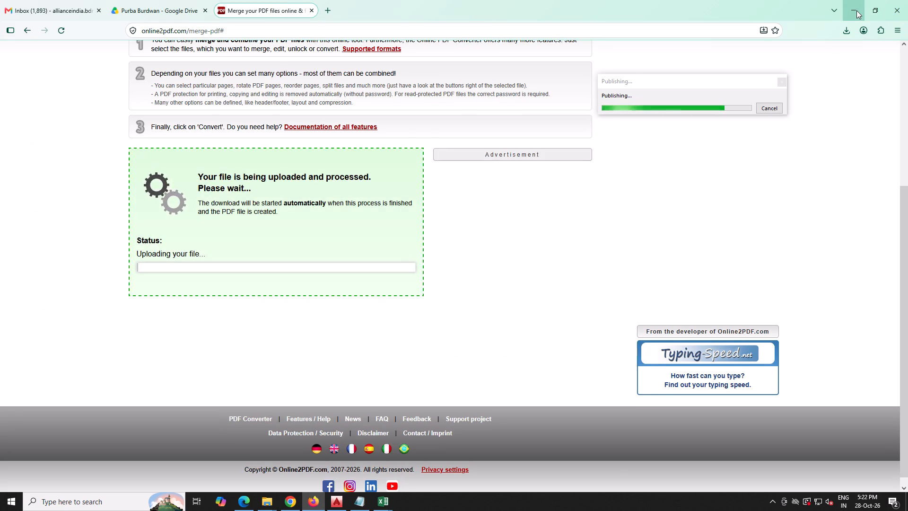
{"action": "left_click", "coordinate": [856, 10]}
{"action": "left_click", "coordinate": [362, 357]}
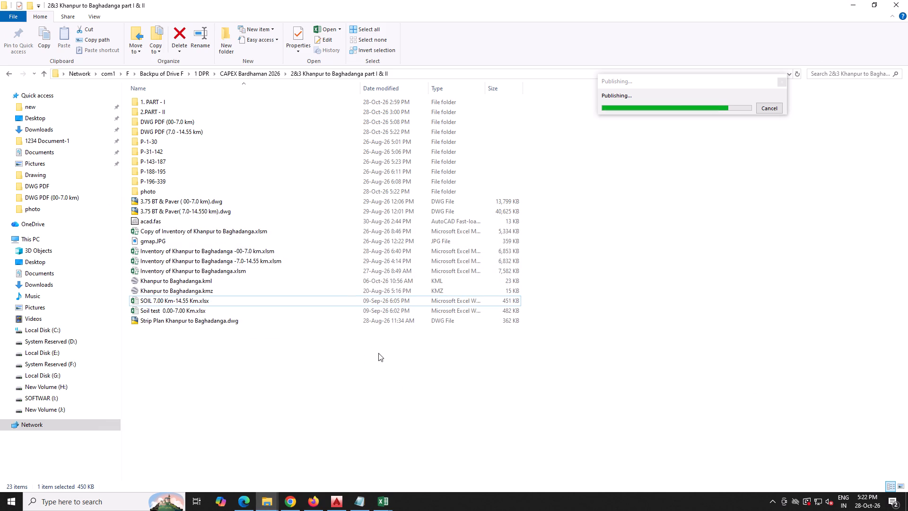
In AutoCAD, publish the Strip Plan (3) and Strip Plan (4) layouts as Strip Plan Khanpur to Baghadanga.pdf on the Desktop.
{"action": "left_click", "coordinate": [331, 504]}
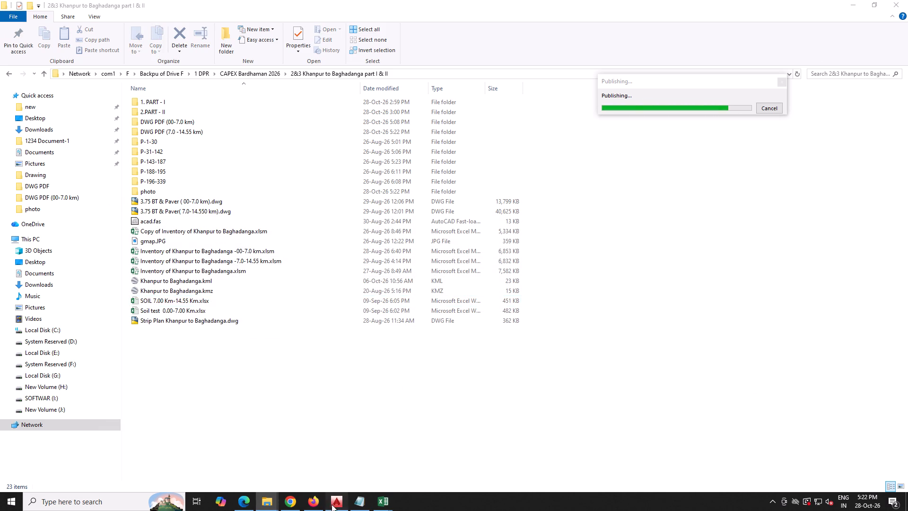
{"action": "left_click", "coordinate": [141, 478]}
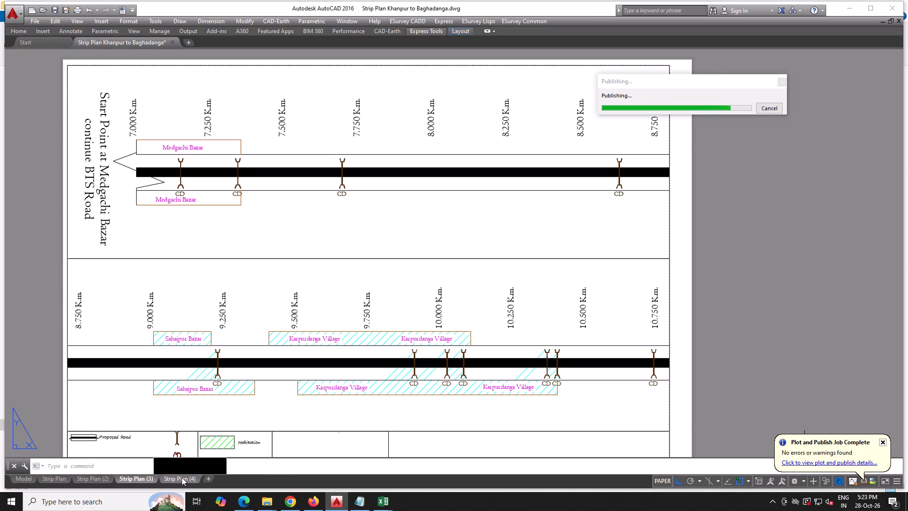
{"action": "left_click", "coordinate": [182, 477], "text": "ctrl"}
{"action": "right_click", "coordinate": [182, 477]}
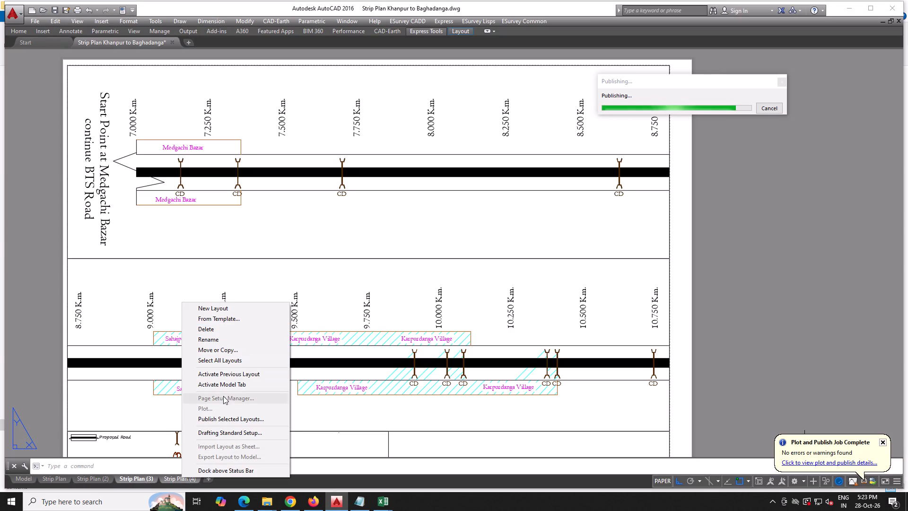
{"action": "left_click", "coordinate": [223, 418]}
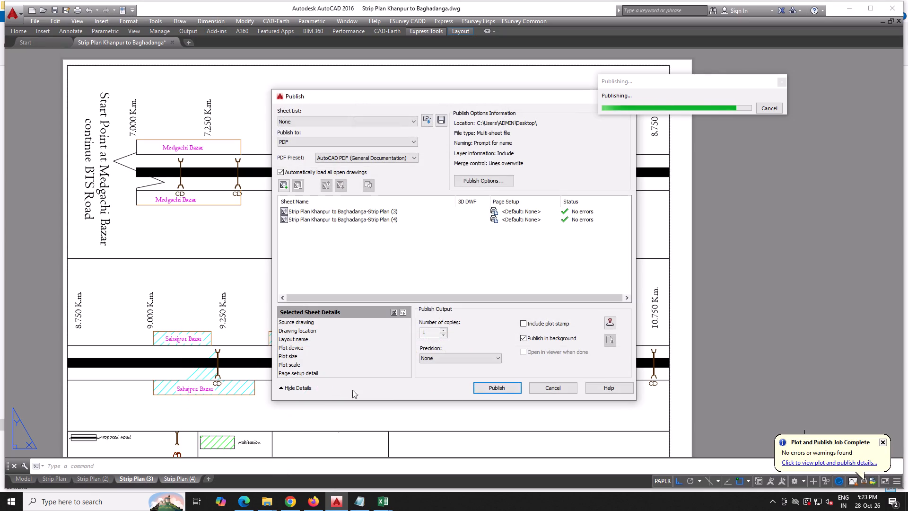
{"action": "left_click", "coordinate": [494, 388]}
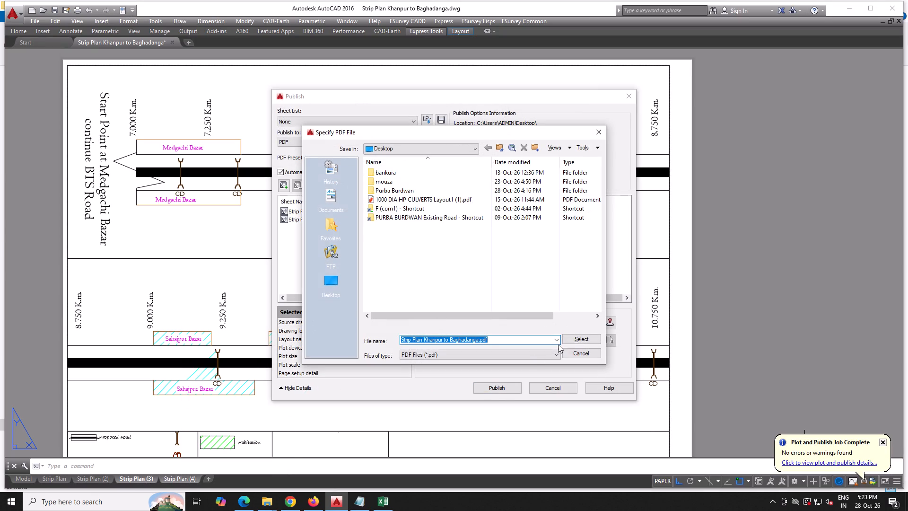
{"action": "left_click", "coordinate": [583, 339]}
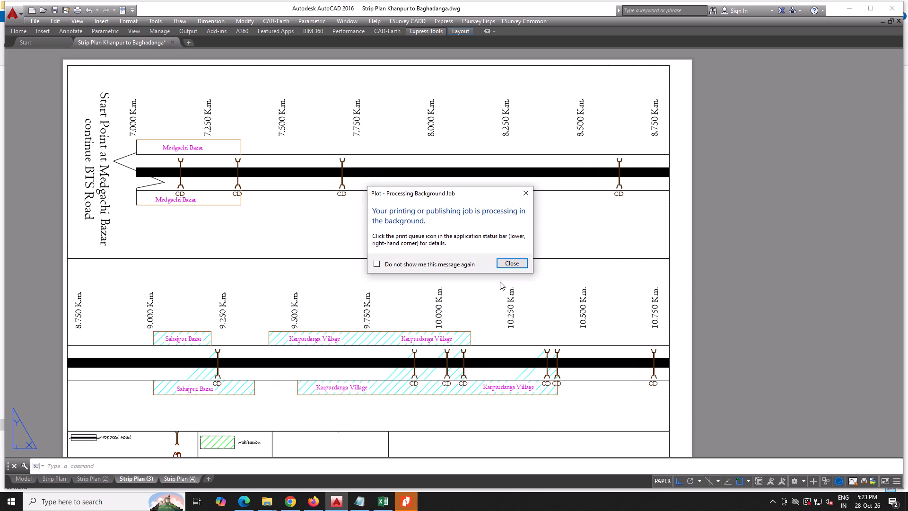
{"action": "left_click", "coordinate": [517, 267]}
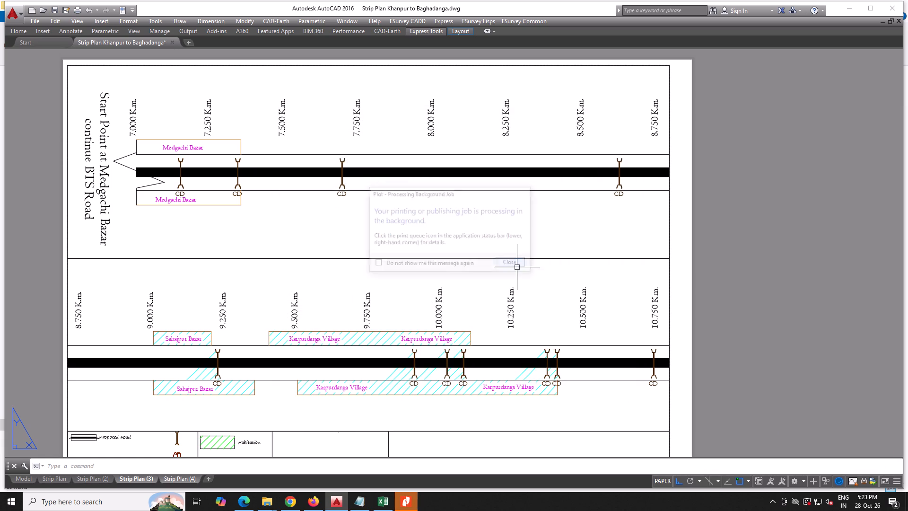
{"action": "left_click", "coordinate": [853, 7]}
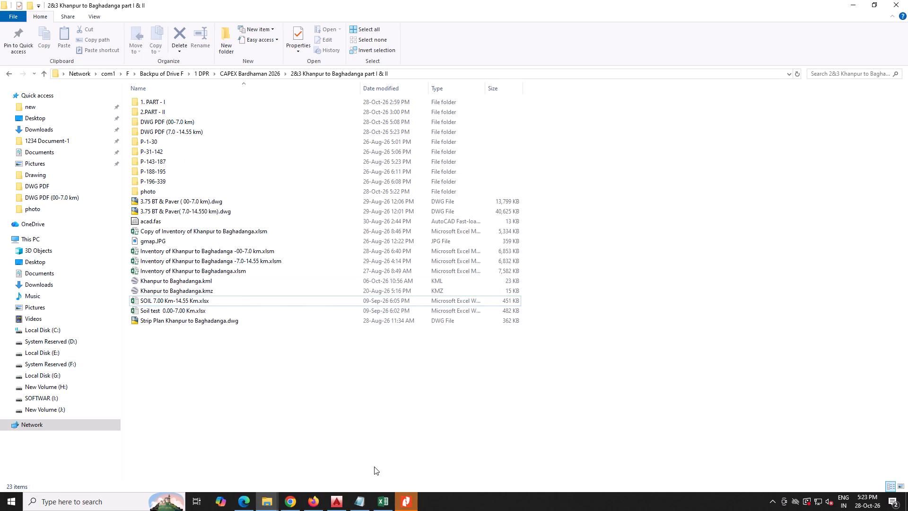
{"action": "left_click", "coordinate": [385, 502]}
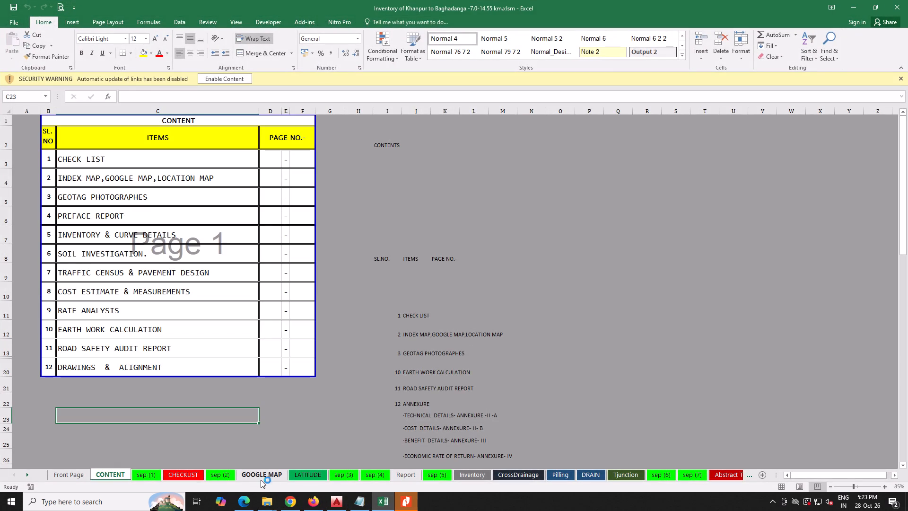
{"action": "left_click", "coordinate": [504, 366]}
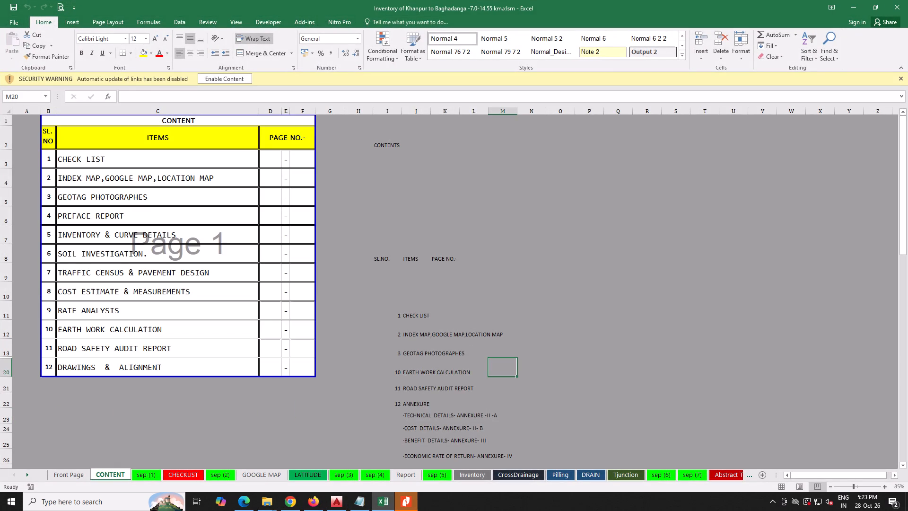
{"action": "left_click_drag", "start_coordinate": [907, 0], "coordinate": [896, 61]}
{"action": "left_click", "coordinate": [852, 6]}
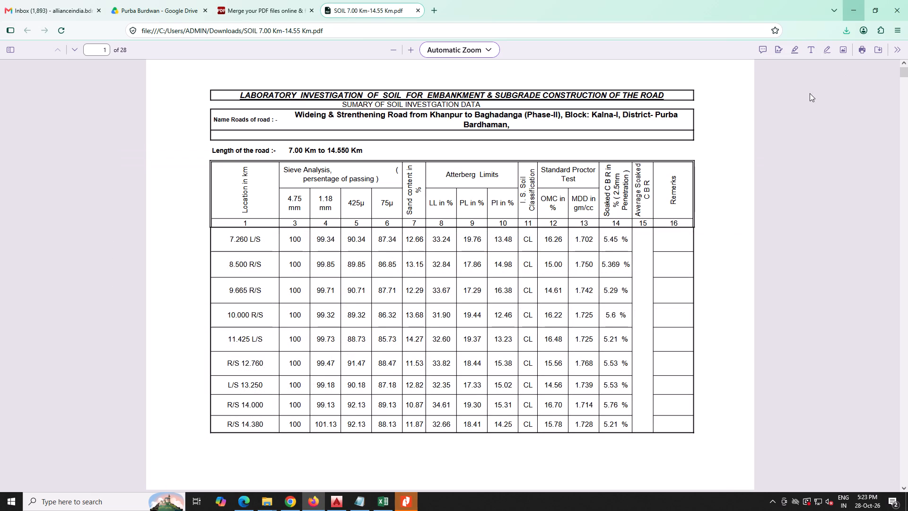
Move SOIL 7.00 Km-14.55 Km.pdf from Downloads into the DWG PDF (7.0 -14.55 km) folder.
{"action": "left_click_drag", "start_coordinate": [892, 10], "coordinate": [437, 95]}
{"action": "left_click", "coordinate": [419, 10]}
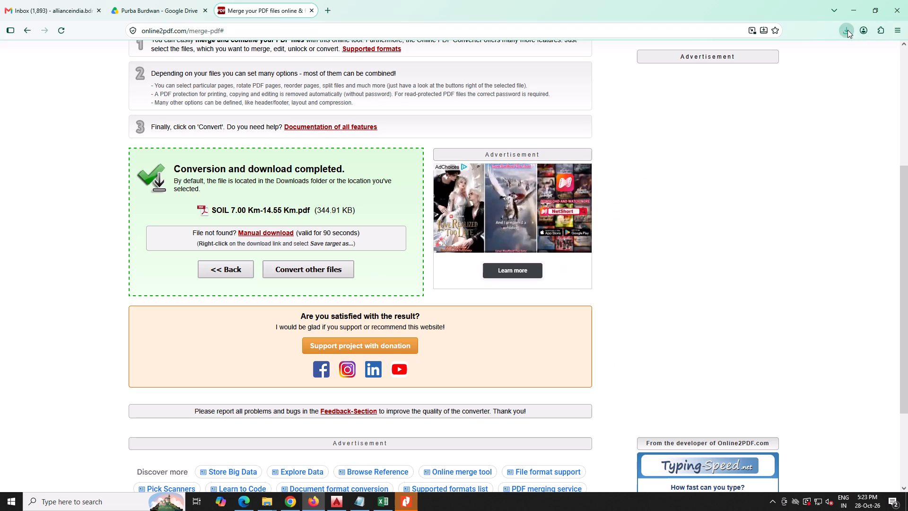
{"action": "left_click", "coordinate": [847, 30]}
{"action": "left_click", "coordinate": [842, 53]}
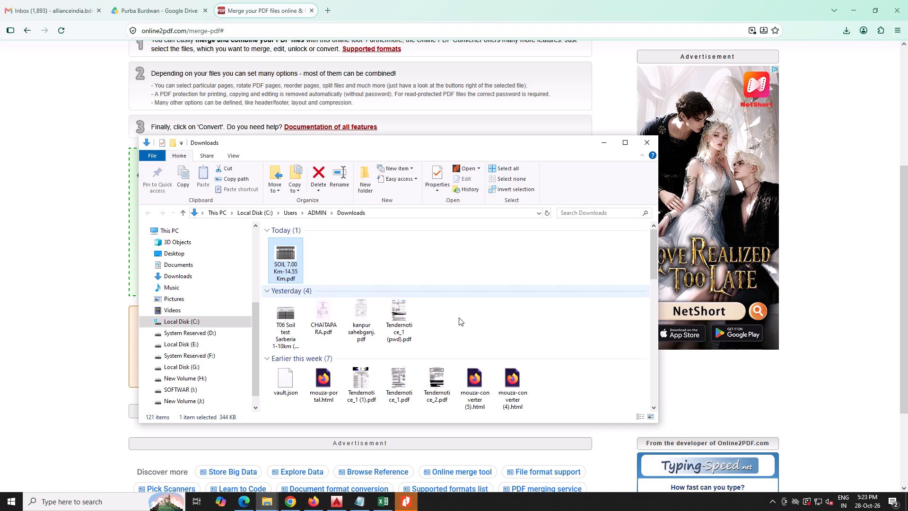
{"action": "key", "text": "ctrl+x"}
{"action": "left_click", "coordinate": [273, 502]}
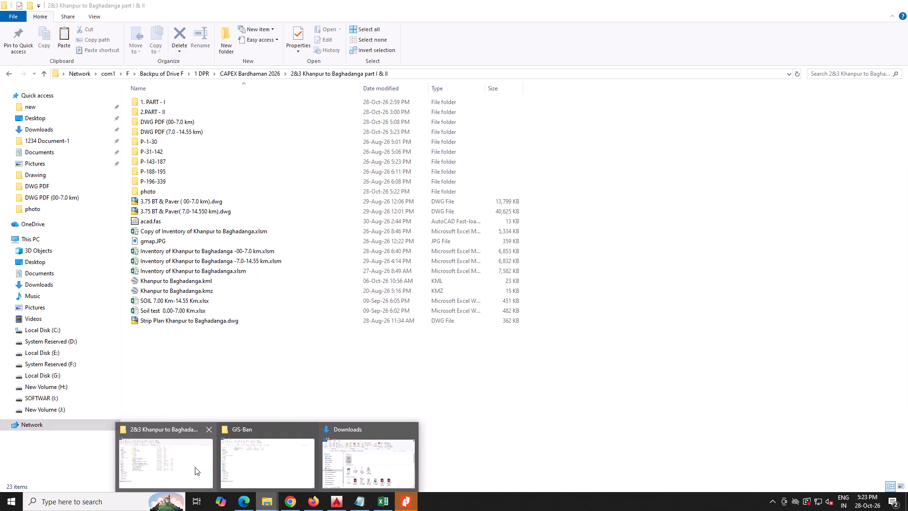
{"action": "left_click", "coordinate": [195, 467]}
{"action": "double_click", "coordinate": [182, 130]}
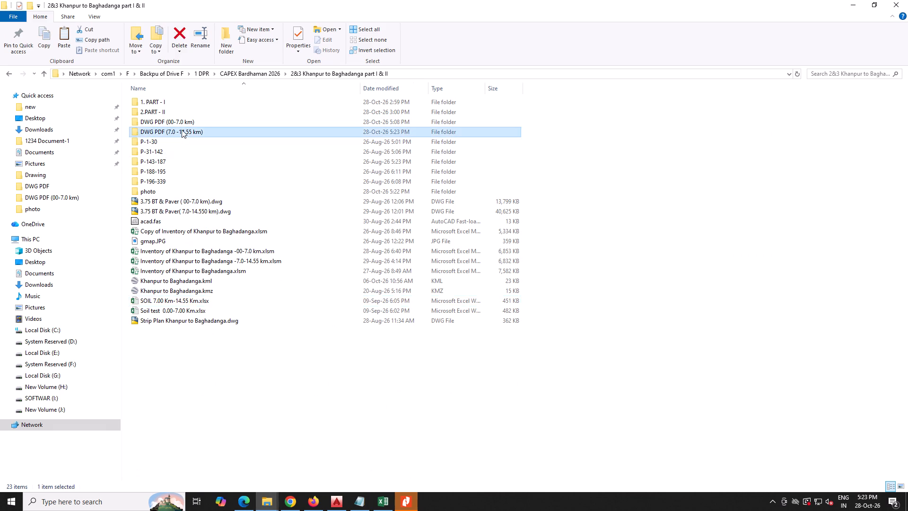
{"action": "left_click", "coordinate": [200, 229]}
{"action": "left_click", "coordinate": [202, 284]}
{"action": "key", "text": "ctrl+v"}
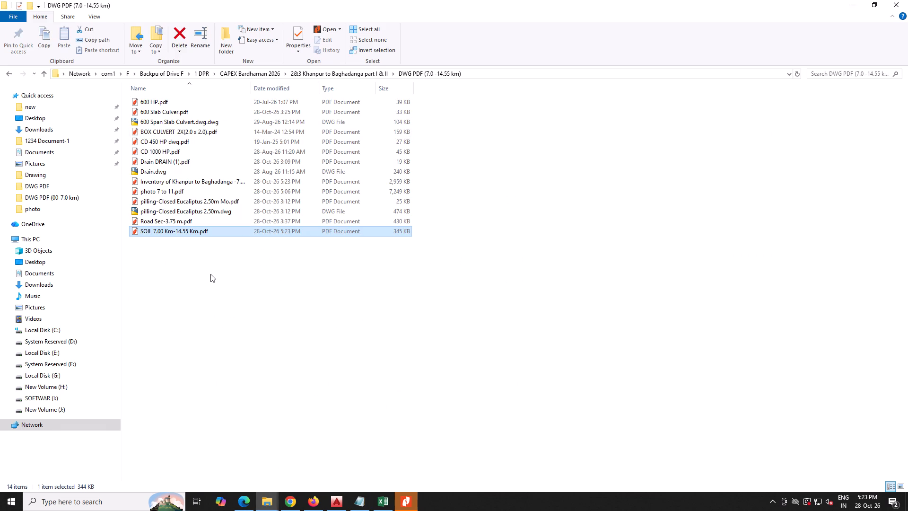
Close the Inventory of Khanpur to Baghadanga -7.0-14.55 km.pdf document in Nitro Pro.
{"action": "left_click", "coordinate": [409, 494]}
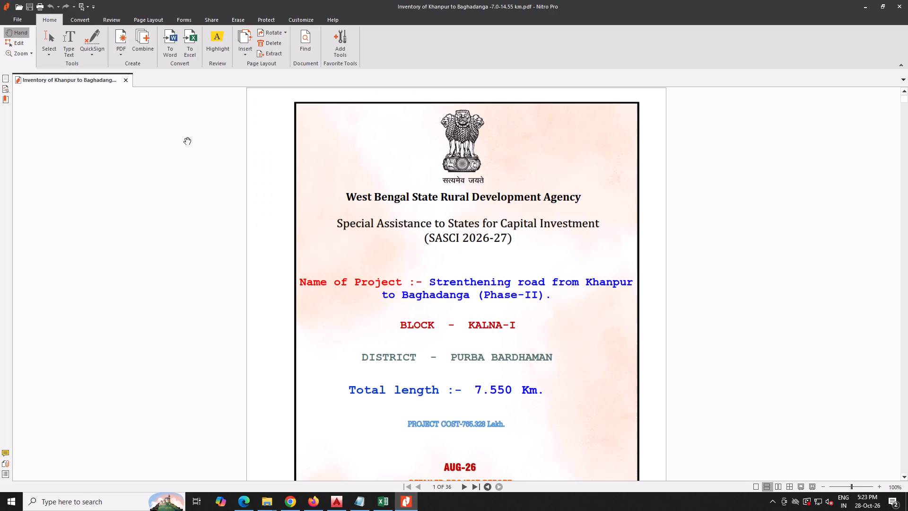
{"action": "left_click", "coordinate": [127, 83]}
{"action": "left_click", "coordinate": [870, 7]}
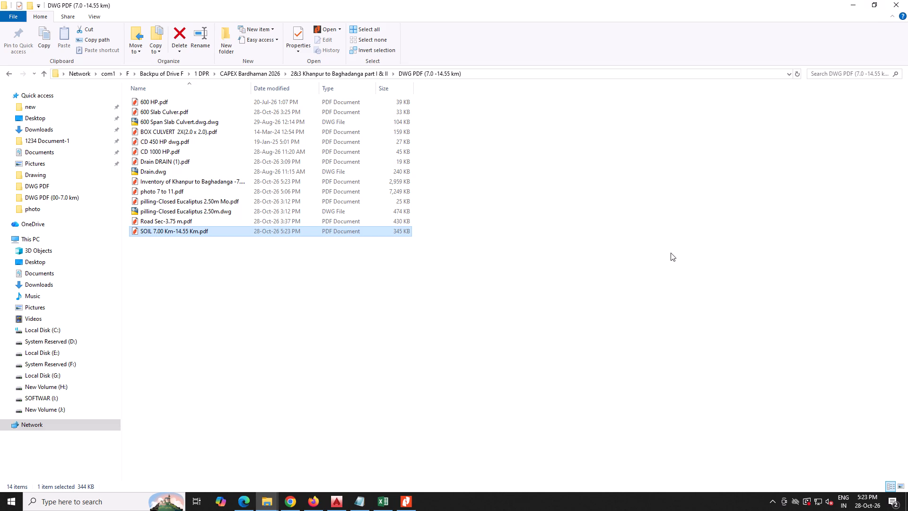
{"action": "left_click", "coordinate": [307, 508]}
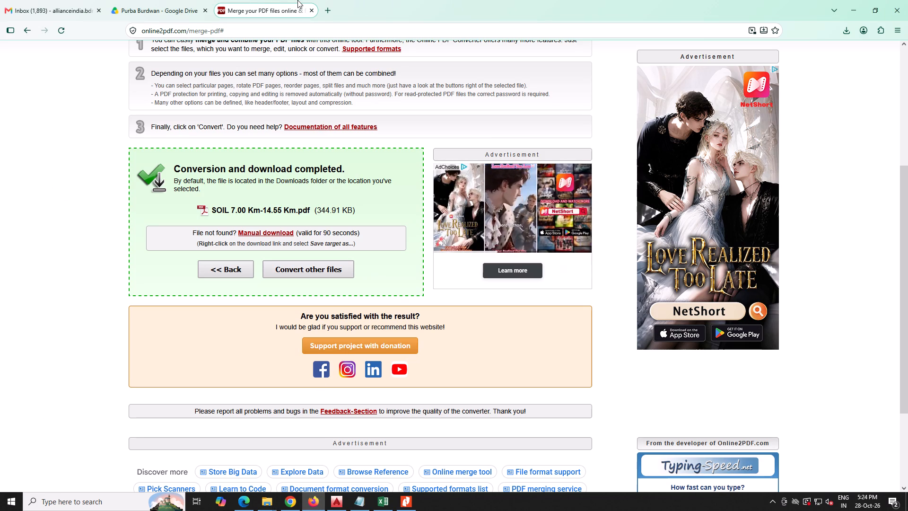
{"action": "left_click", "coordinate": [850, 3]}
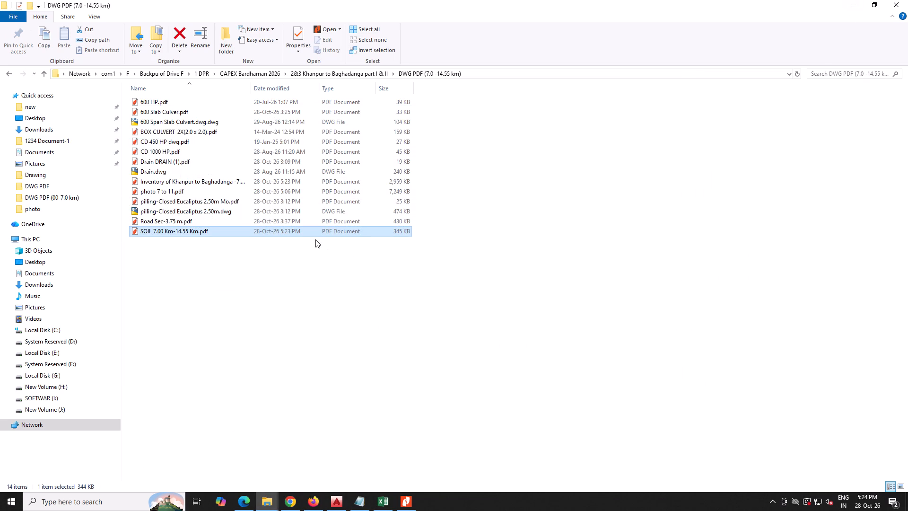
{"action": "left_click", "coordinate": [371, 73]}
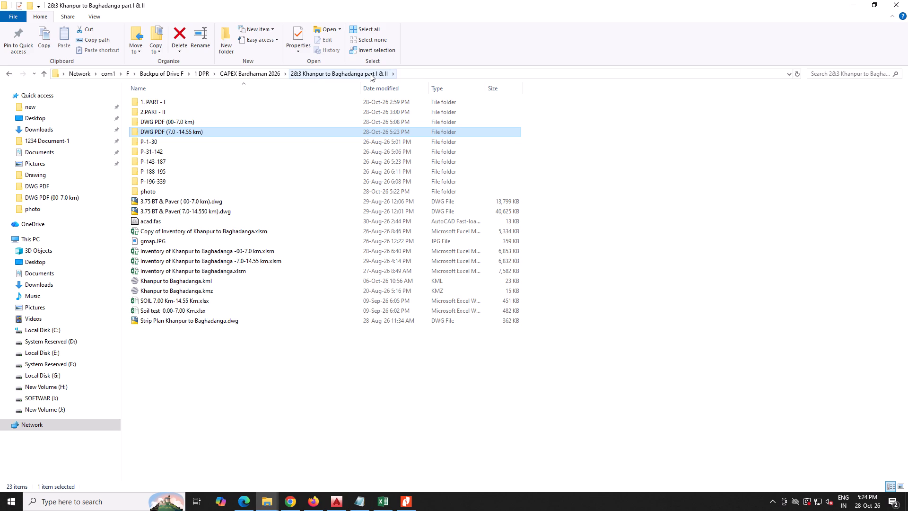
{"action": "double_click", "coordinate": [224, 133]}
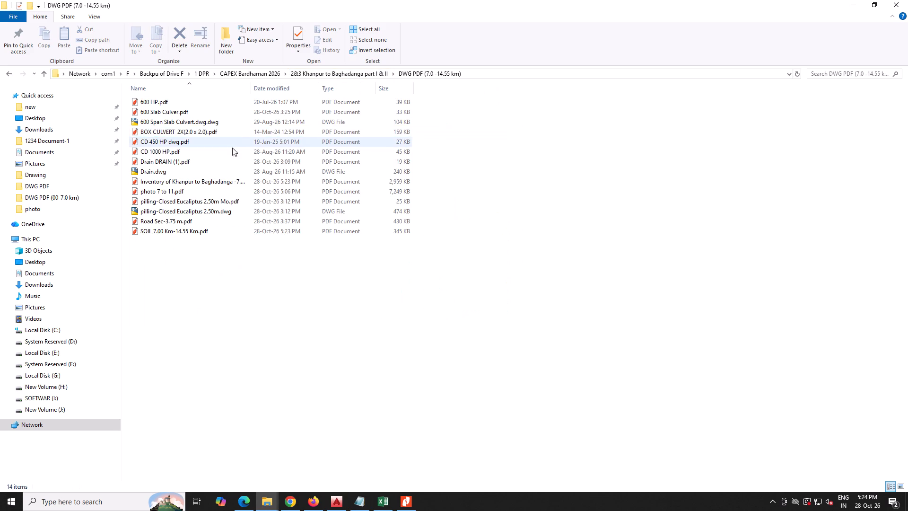
Move Strip Plan Khanpur to Baghadanga.pdf from the Desktop into the DWG PDF (7.0 -14.55 km) folder.
{"action": "left_click", "coordinate": [907, 510]}
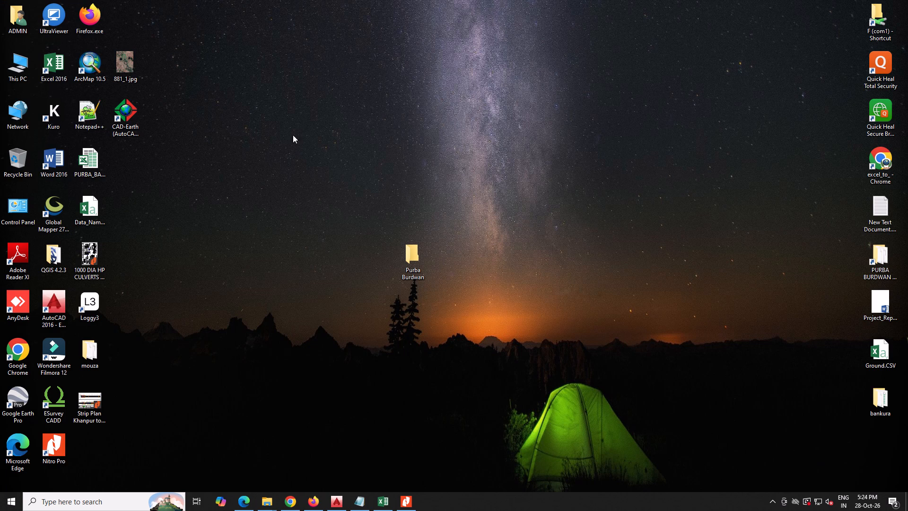
{"action": "left_click", "coordinate": [95, 398]}
{"action": "key", "text": "ctrl+x"}
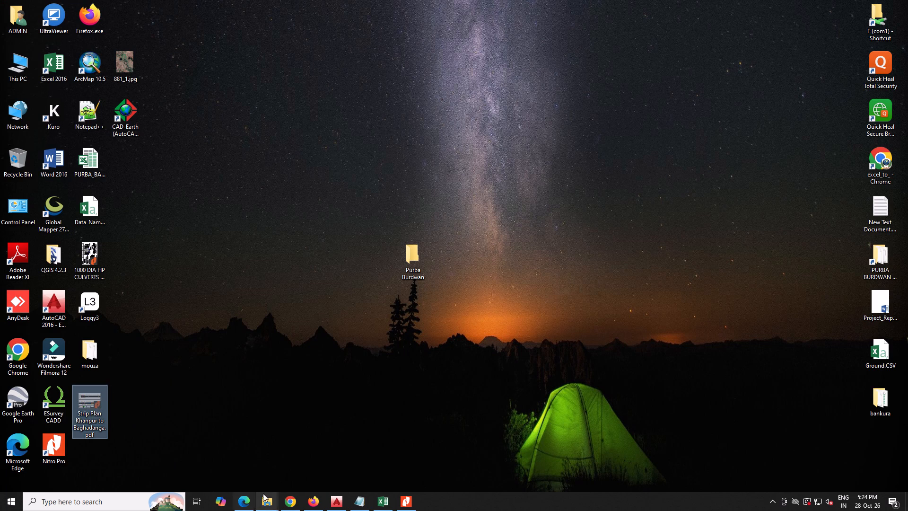
{"action": "left_click", "coordinate": [271, 508]}
{"action": "left_click", "coordinate": [175, 462]}
{"action": "left_click", "coordinate": [225, 370]}
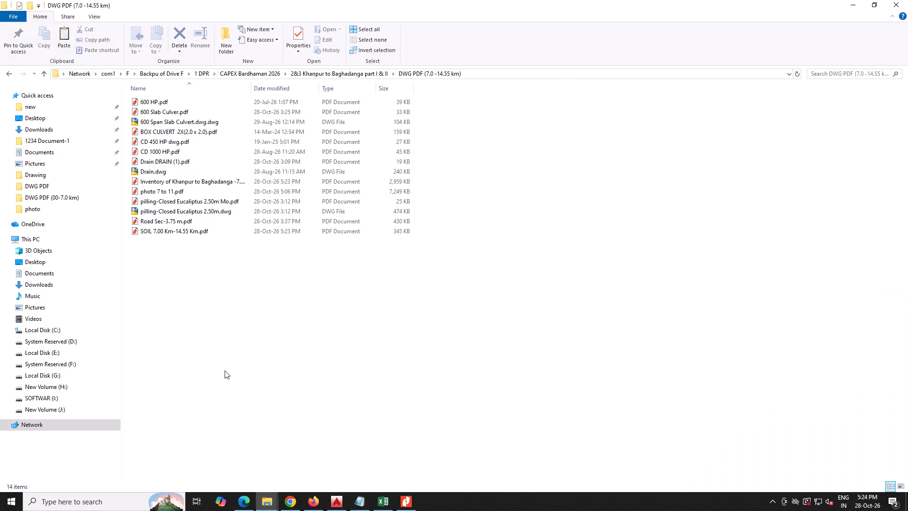
{"action": "key", "text": "ctrl+v"}
{"action": "left_click", "coordinate": [225, 370]}
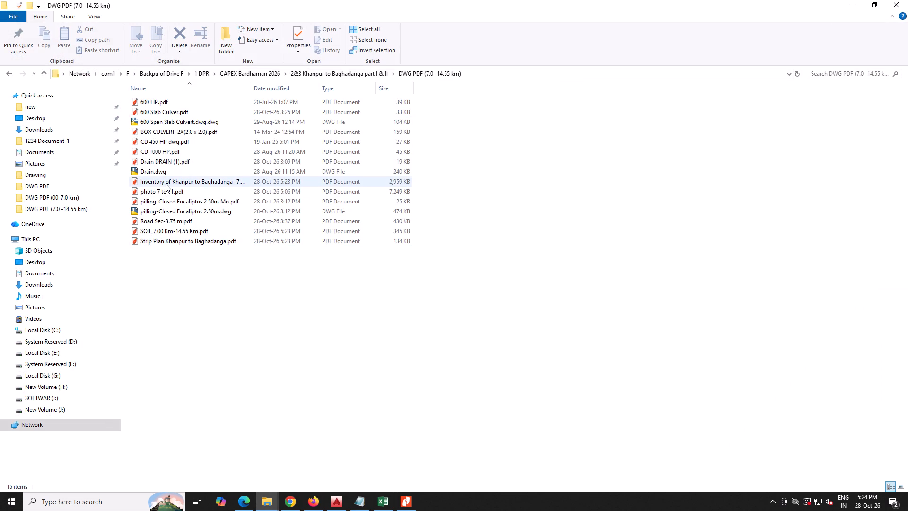
Rename the inventory PDF as Khanpur to Baghadanga -7.0-14.55 km.pdf.
{"action": "left_click", "coordinate": [166, 184]}
{"action": "left_click", "coordinate": [182, 185]}
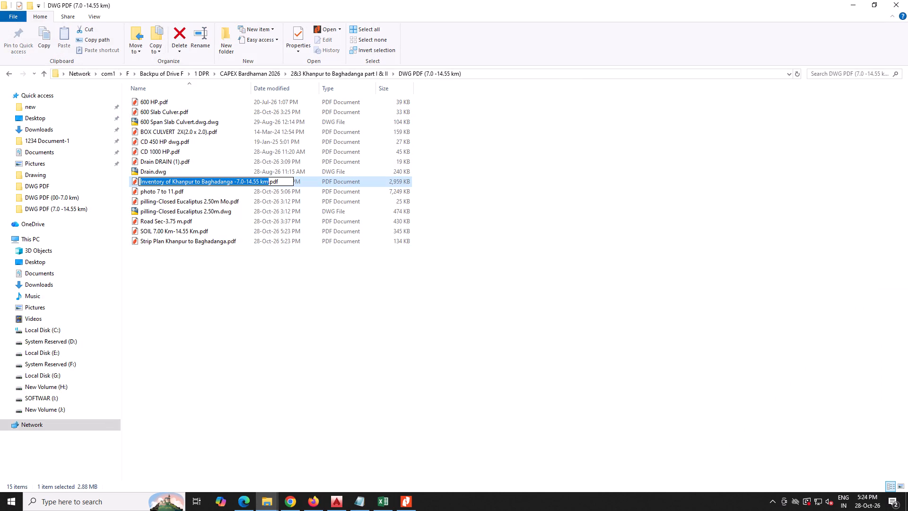
{"action": "left_click_drag", "start_coordinate": [172, 180], "coordinate": [81, 183]}
{"action": "key", "text": "Delete"}
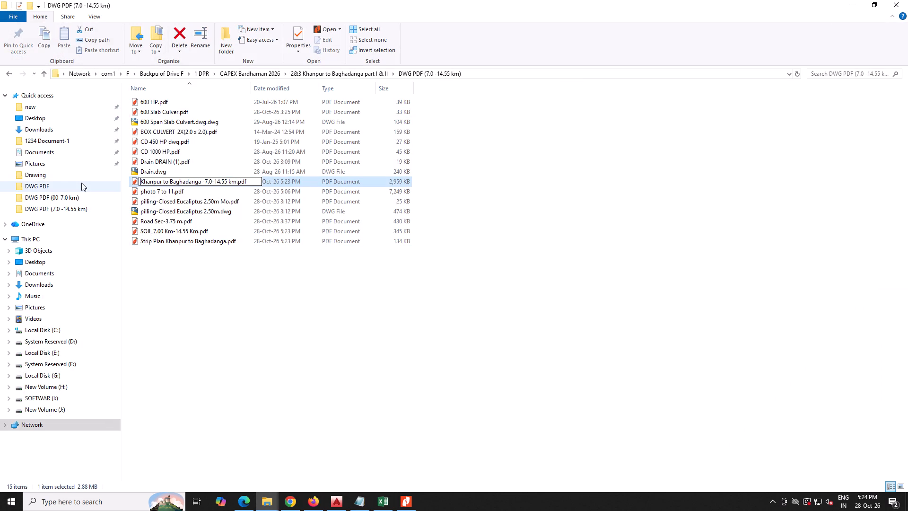
{"action": "left_click", "coordinate": [211, 319]}
Open Khanpur to Baghadanga -7.0-14.55 km.pdf in Nitro Pro.
{"action": "double_click", "coordinate": [222, 183]}
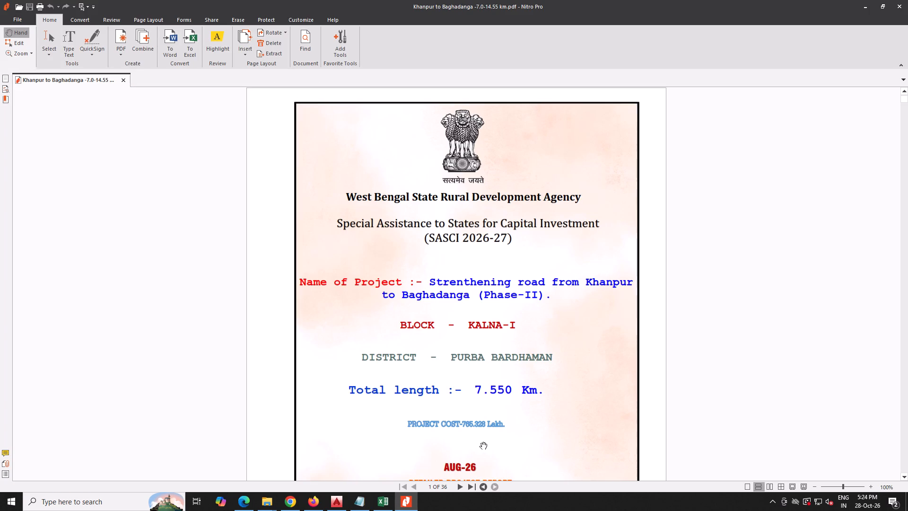
Insert all pages of Strip Plan Khanpur to Baghadanga.pdf from the DWG PDF (7.0 -14.55 km) folder before the Geotag Photographes divider page.
{"action": "scroll", "coordinate": [456, 439], "scroll_direction": "down", "scroll_amount": 20}
{"action": "scroll", "coordinate": [456, 439], "scroll_direction": "down", "scroll_amount": 12}
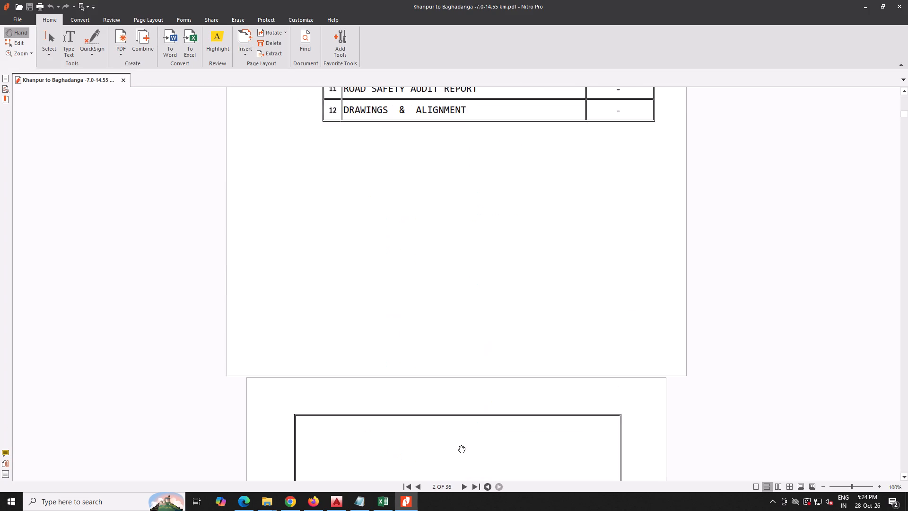
{"action": "scroll", "coordinate": [458, 445], "scroll_direction": "down", "scroll_amount": 20}
{"action": "scroll", "coordinate": [458, 445], "scroll_direction": "down", "scroll_amount": 17}
{"action": "scroll", "coordinate": [459, 442], "scroll_direction": "up", "scroll_amount": 1}
{"action": "scroll", "coordinate": [457, 445], "scroll_direction": "down", "scroll_amount": 20}
{"action": "scroll", "coordinate": [457, 445], "scroll_direction": "down", "scroll_amount": 20}
{"action": "scroll", "coordinate": [457, 445], "scroll_direction": "down", "scroll_amount": 5}
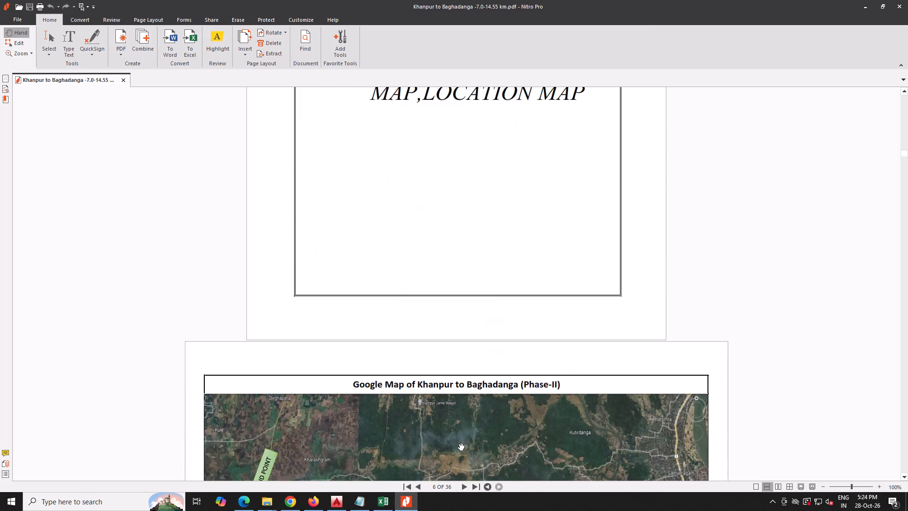
{"action": "scroll", "coordinate": [458, 443], "scroll_direction": "down", "scroll_amount": 20}
{"action": "scroll", "coordinate": [458, 443], "scroll_direction": "down", "scroll_amount": 13}
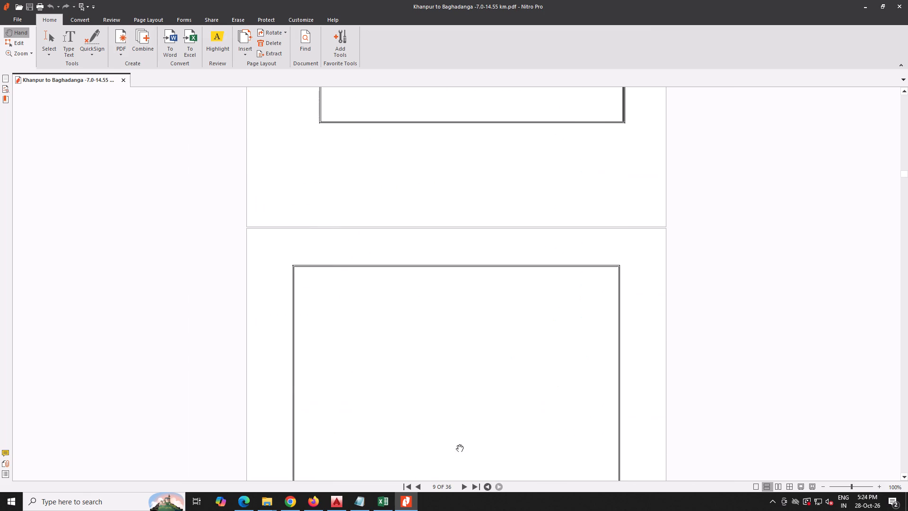
{"action": "scroll", "coordinate": [456, 444], "scroll_direction": "down", "scroll_amount": 7}
{"action": "left_click", "coordinate": [248, 48]}
{"action": "left_click", "coordinate": [254, 63]}
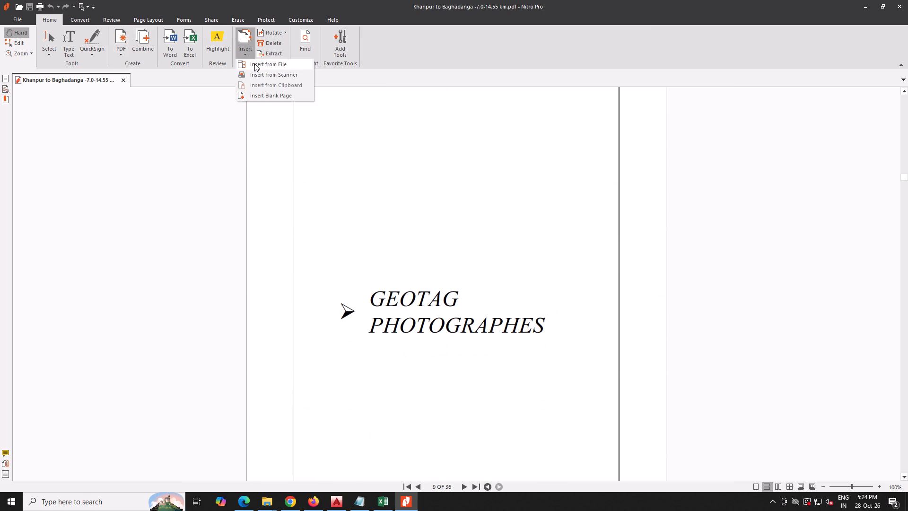
{"action": "left_click", "coordinate": [306, 183]}
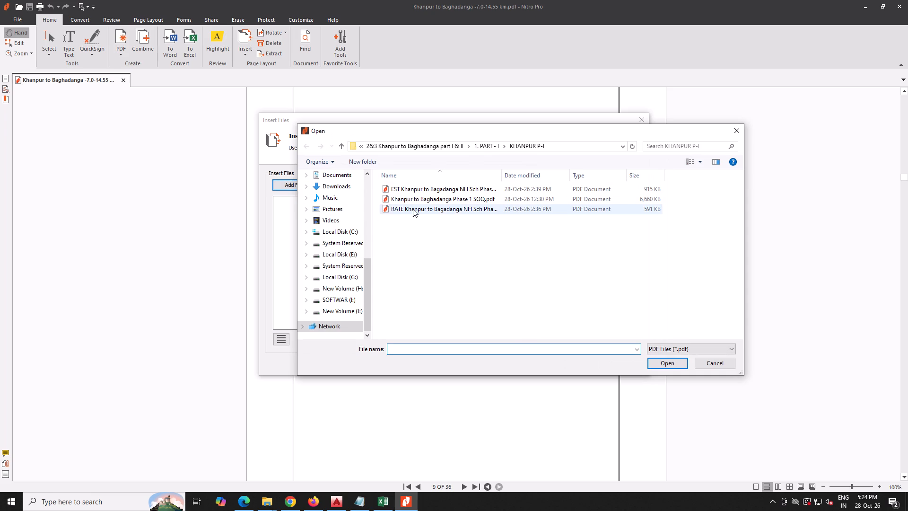
{"action": "left_click", "coordinate": [482, 146]}
{"action": "left_click", "coordinate": [483, 146]}
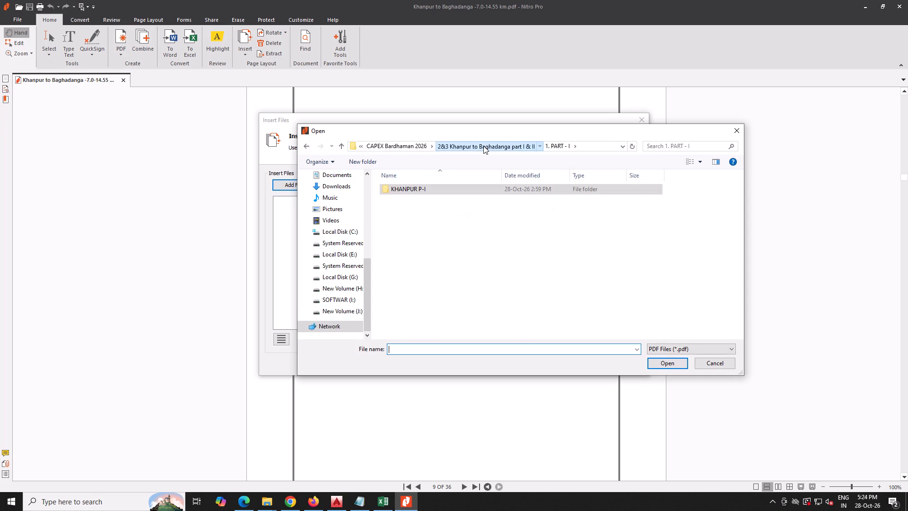
{"action": "double_click", "coordinate": [424, 199]}
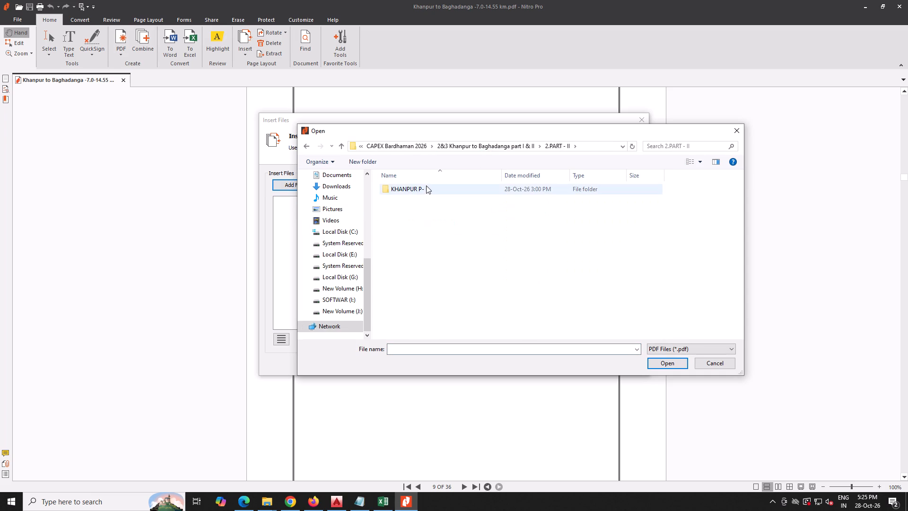
{"action": "left_click", "coordinate": [417, 148]}
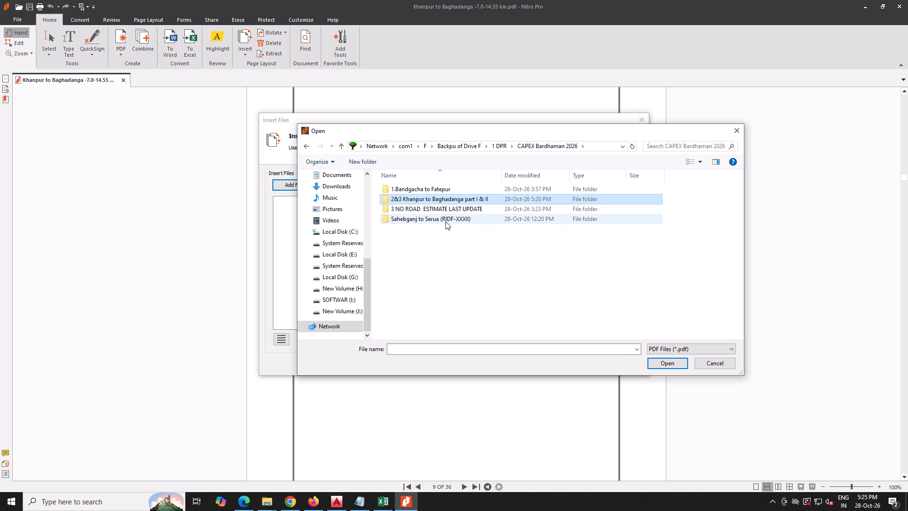
{"action": "double_click", "coordinate": [438, 200]}
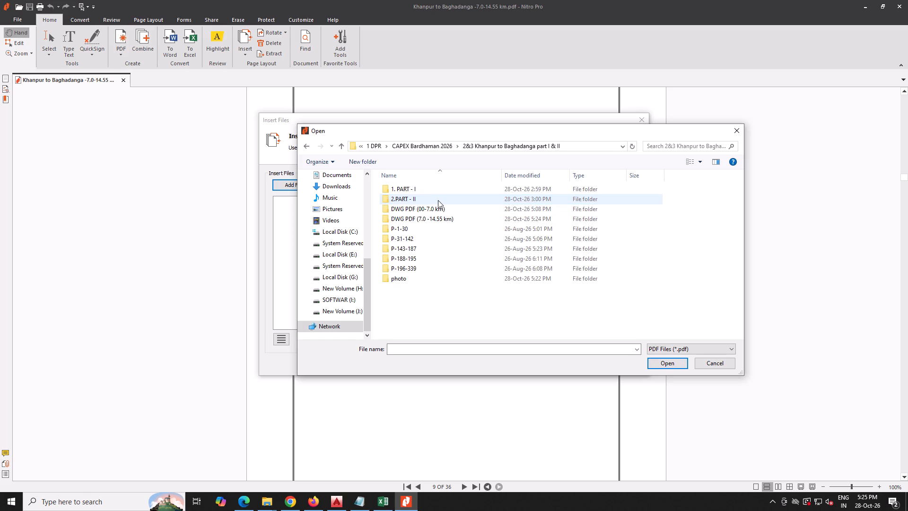
{"action": "double_click", "coordinate": [438, 201]}
{"action": "left_click", "coordinate": [430, 190]}
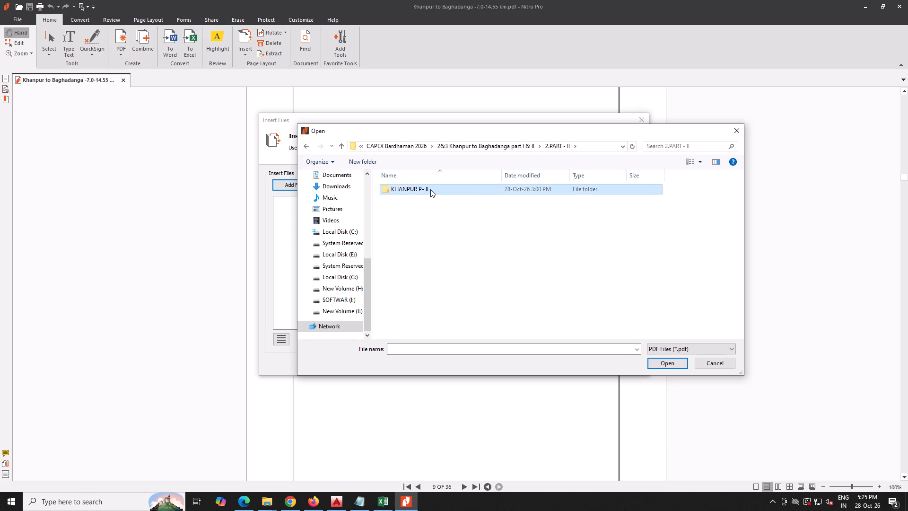
{"action": "left_click", "coordinate": [430, 189]}
{"action": "left_click", "coordinate": [430, 148]}
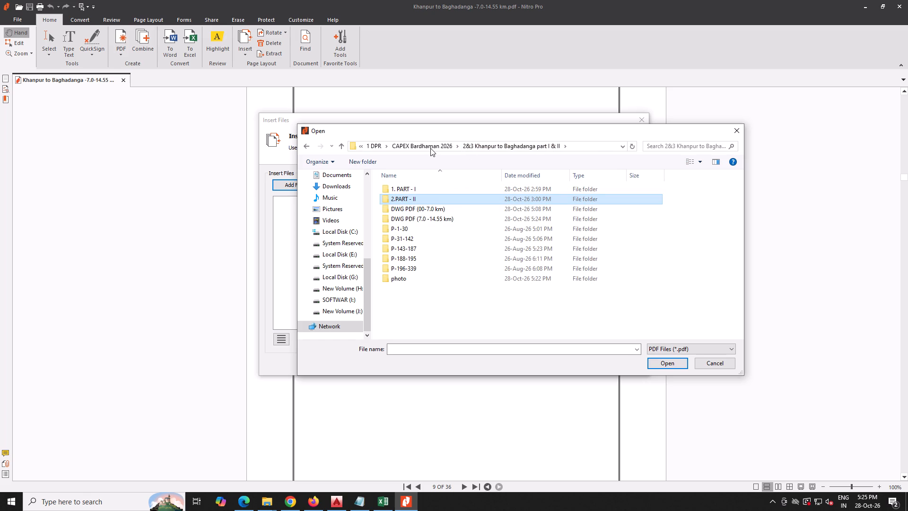
{"action": "double_click", "coordinate": [430, 218]}
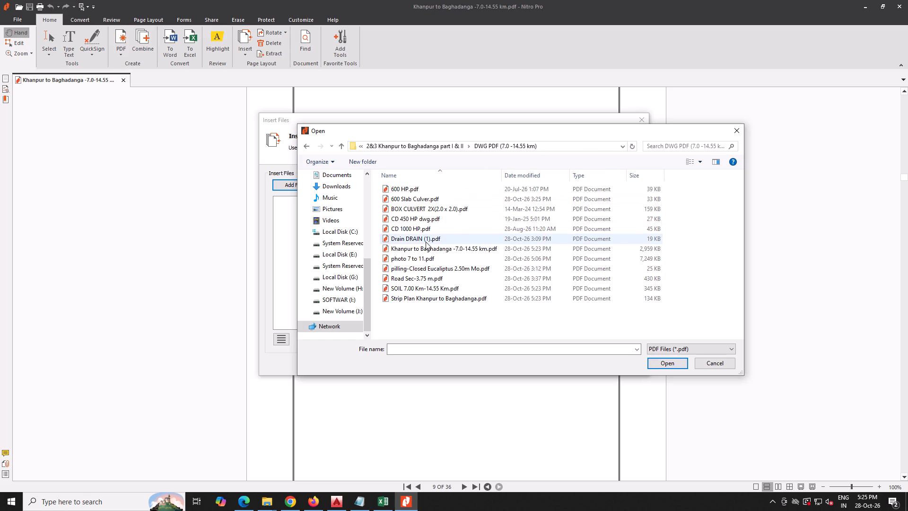
{"action": "double_click", "coordinate": [425, 299]}
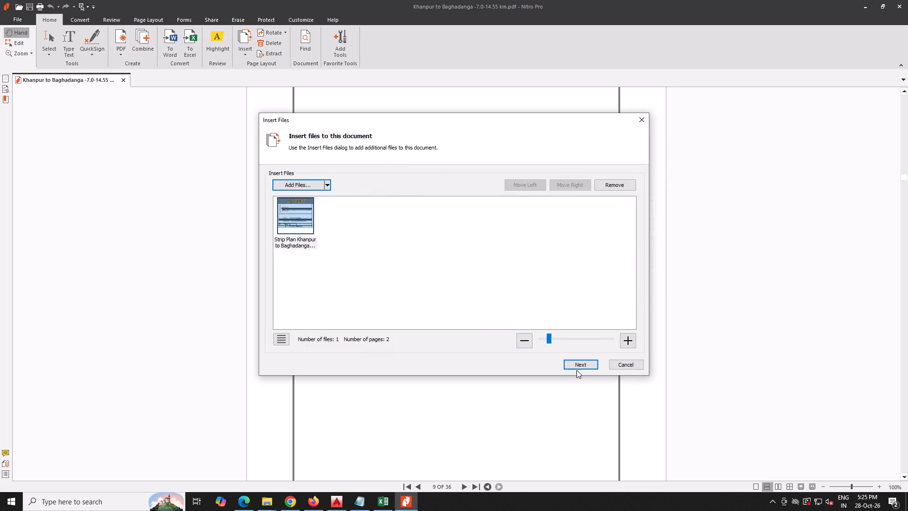
{"action": "left_click", "coordinate": [580, 368]}
{"action": "left_click", "coordinate": [471, 319]}
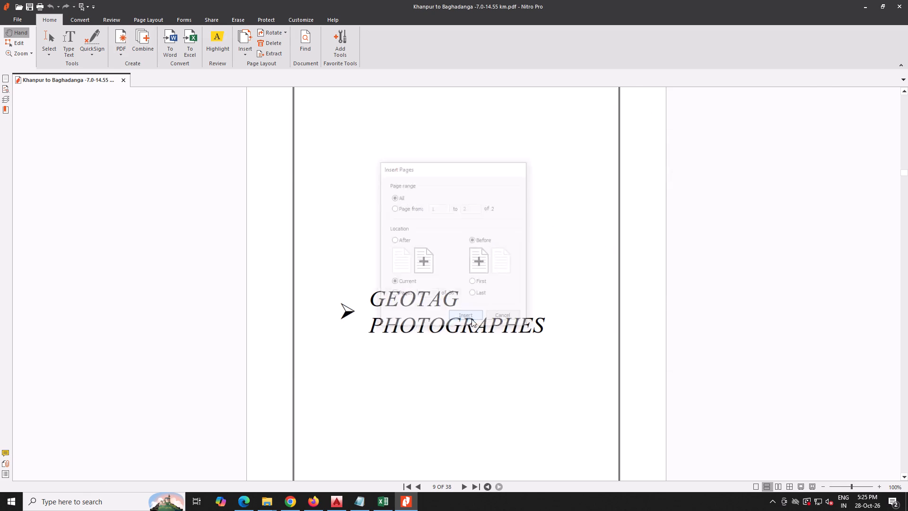
Insert all pages of photo 7 to 11.pdf before the Preface Report divider page.
{"action": "scroll", "coordinate": [471, 319], "scroll_direction": "down", "scroll_amount": 20}
{"action": "scroll", "coordinate": [471, 319], "scroll_direction": "down", "scroll_amount": 15}
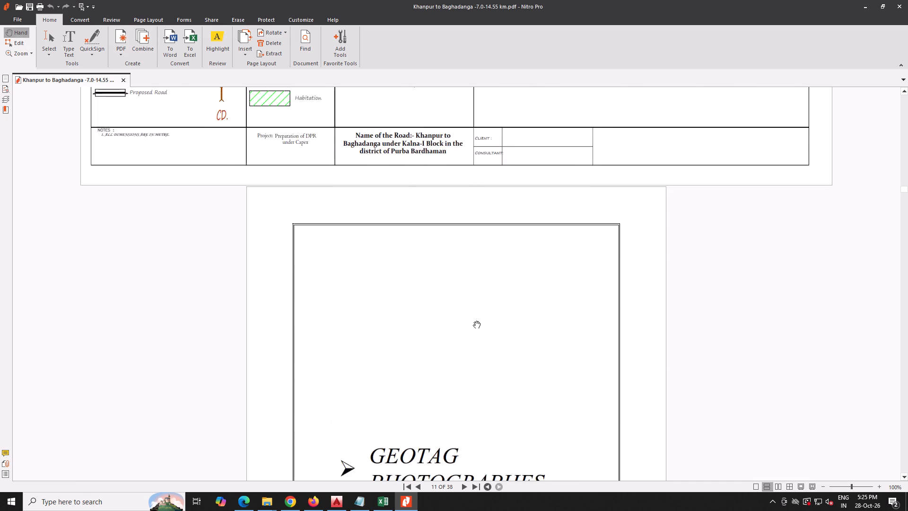
{"action": "scroll", "coordinate": [473, 321], "scroll_direction": "down", "scroll_amount": 20}
{"action": "scroll", "coordinate": [473, 321], "scroll_direction": "down", "scroll_amount": 3}
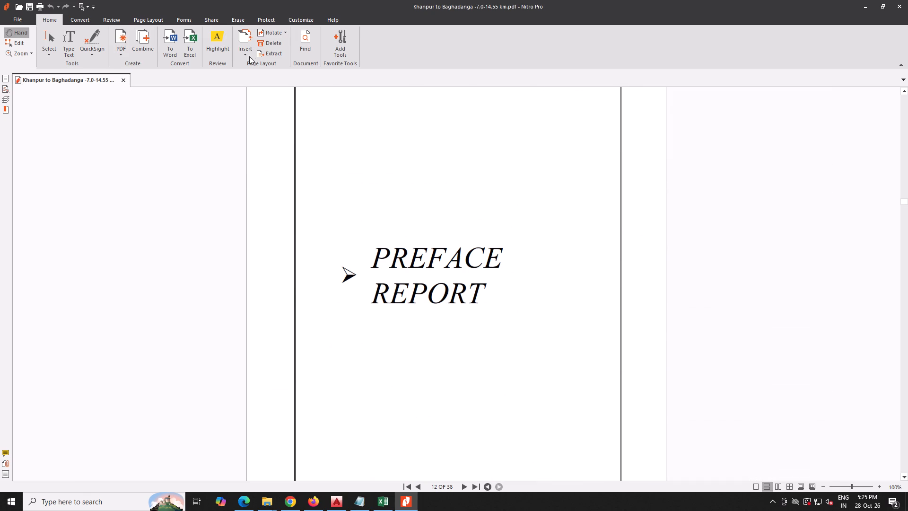
{"action": "left_click", "coordinate": [238, 50]}
{"action": "left_click", "coordinate": [257, 62]}
{"action": "left_click", "coordinate": [313, 191]}
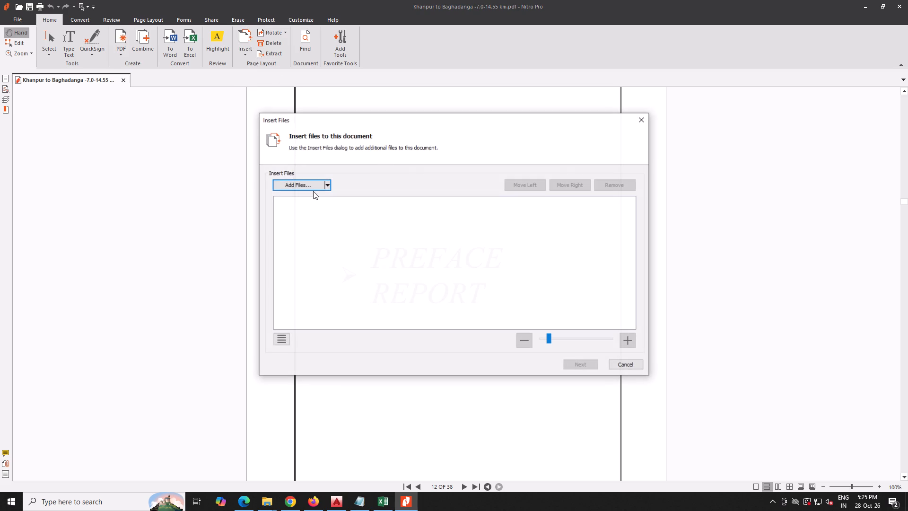
{"action": "left_click", "coordinate": [282, 184]}
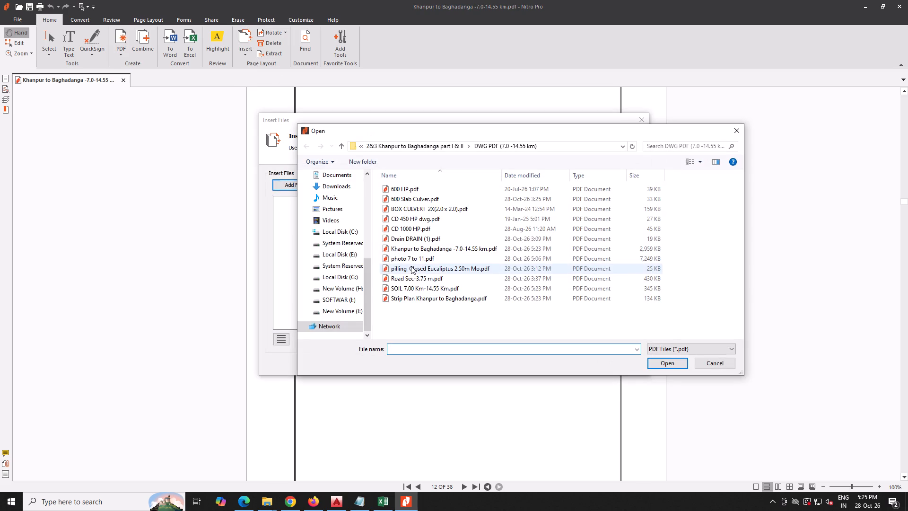
{"action": "double_click", "coordinate": [413, 258]}
{"action": "left_click", "coordinate": [573, 362]}
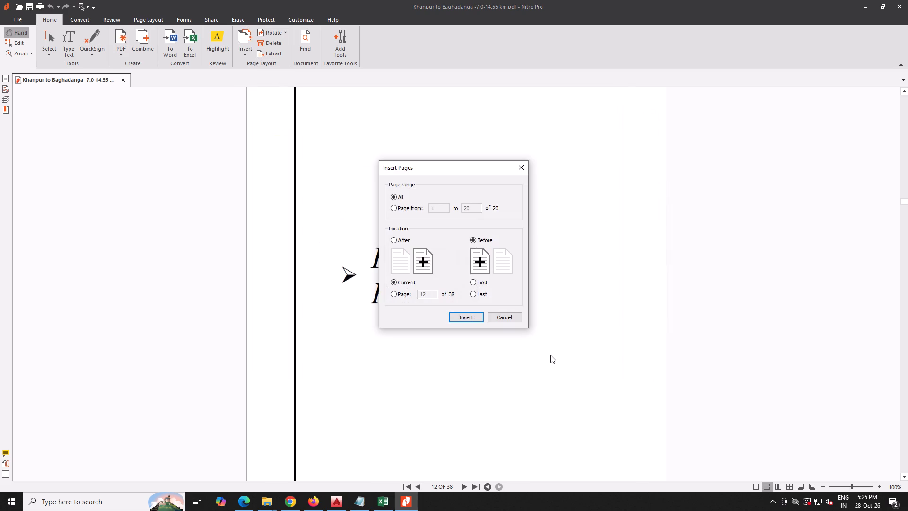
{"action": "left_click_drag", "start_coordinate": [440, 163], "coordinate": [265, 223]}
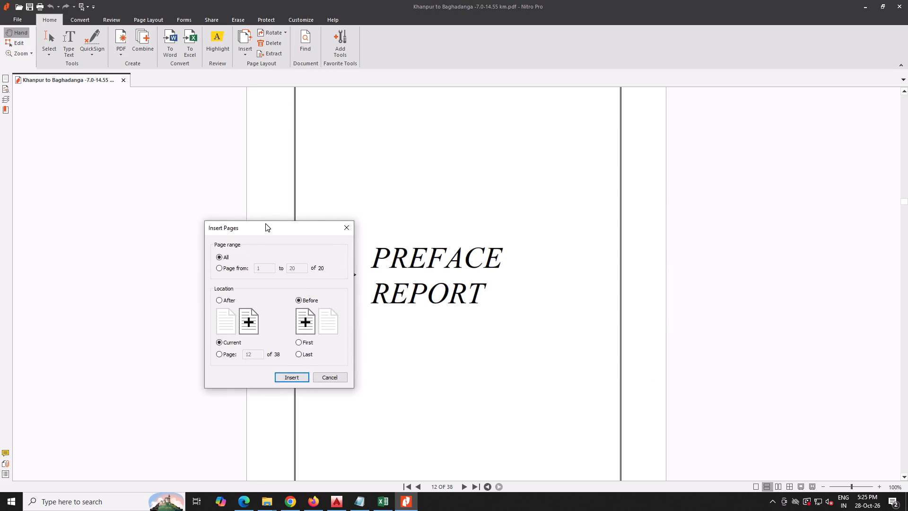
{"action": "left_click_drag", "start_coordinate": [265, 223], "coordinate": [451, 171]}
{"action": "left_click", "coordinate": [477, 325]}
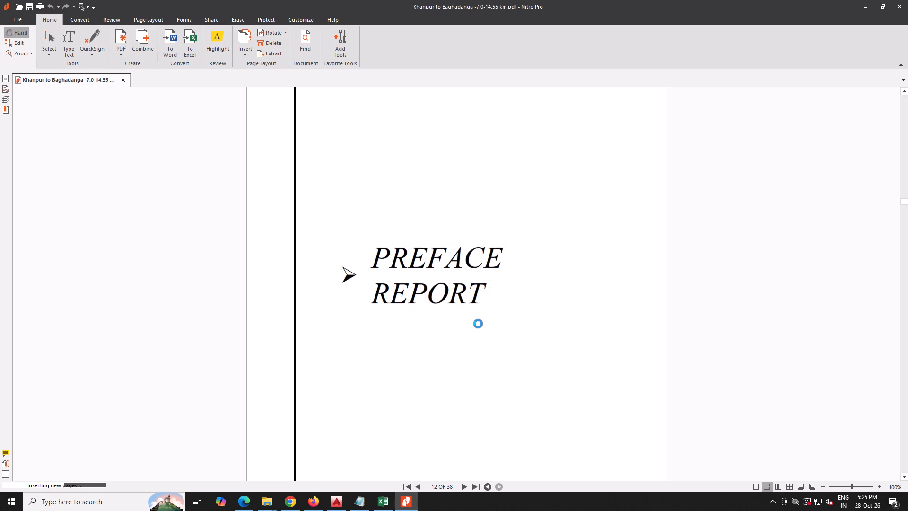
Examine the chainages on the first inserted photograph pages to see which fall outside the 7.0-14.55 km section.
{"action": "scroll", "coordinate": [479, 323], "scroll_direction": "down", "scroll_amount": 17}
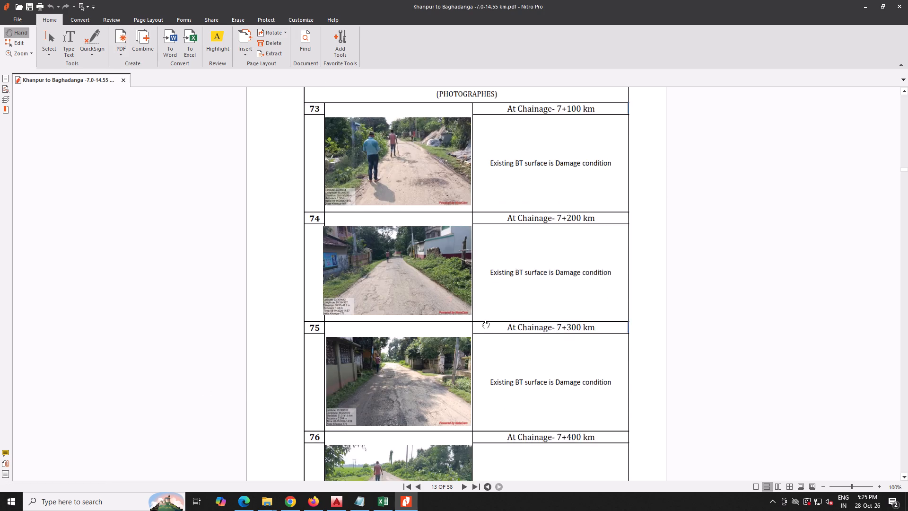
{"action": "scroll", "coordinate": [482, 321], "scroll_direction": "down", "scroll_amount": 6}
{"action": "scroll", "coordinate": [482, 321], "scroll_direction": "up", "scroll_amount": 15}
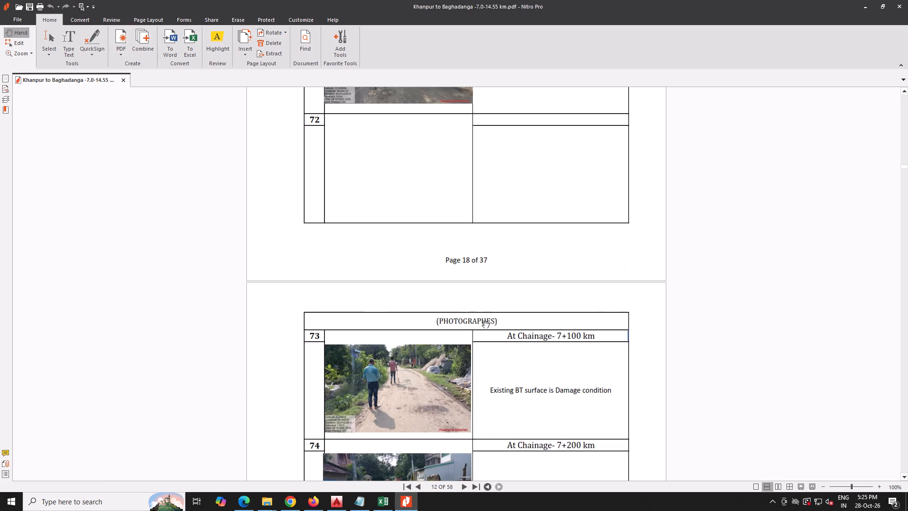
{"action": "scroll", "coordinate": [482, 321], "scroll_direction": "up", "scroll_amount": 10}
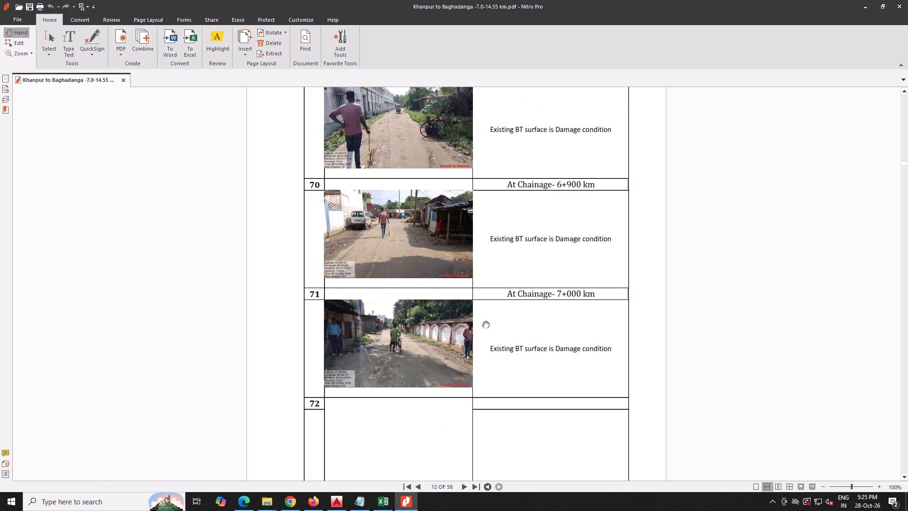
{"action": "scroll", "coordinate": [482, 321], "scroll_direction": "up", "scroll_amount": 3}
{"action": "scroll", "coordinate": [482, 321], "scroll_direction": "down", "scroll_amount": 2}
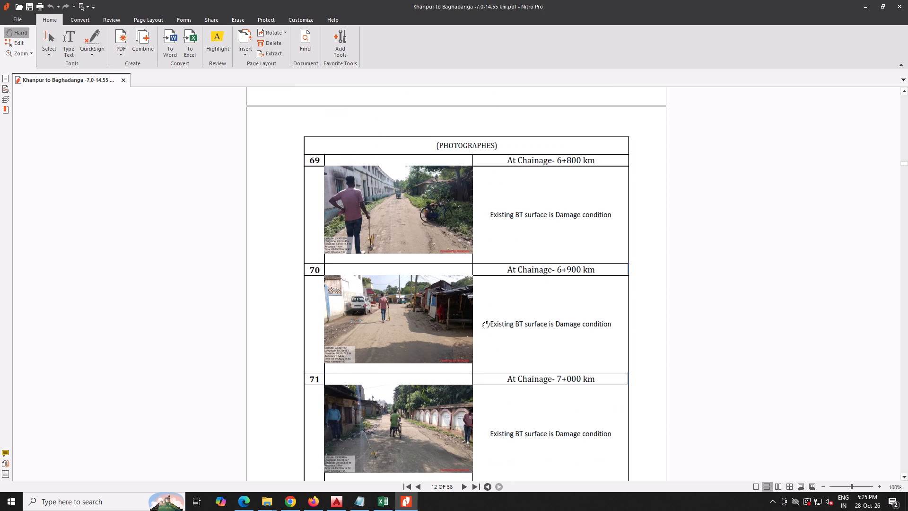
{"action": "scroll", "coordinate": [482, 321], "scroll_direction": "down", "scroll_amount": 5}
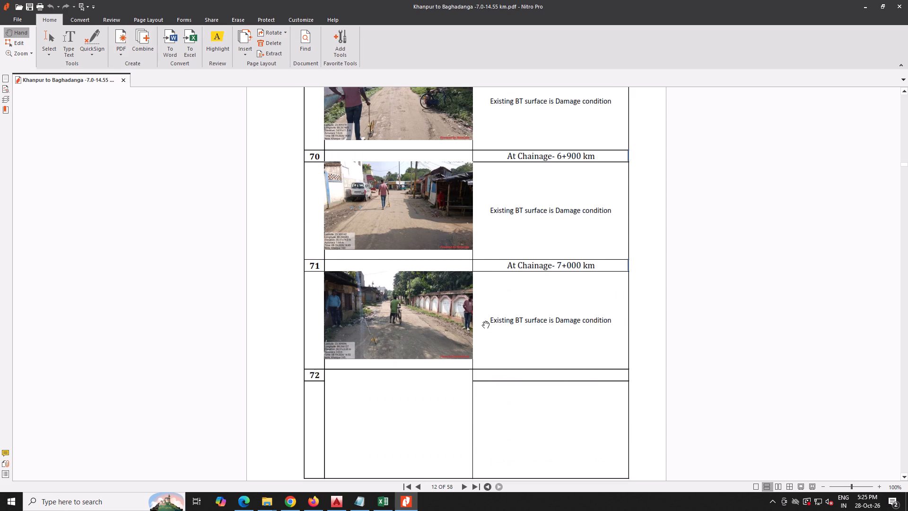
{"action": "scroll", "coordinate": [482, 321], "scroll_direction": "down", "scroll_amount": 6}
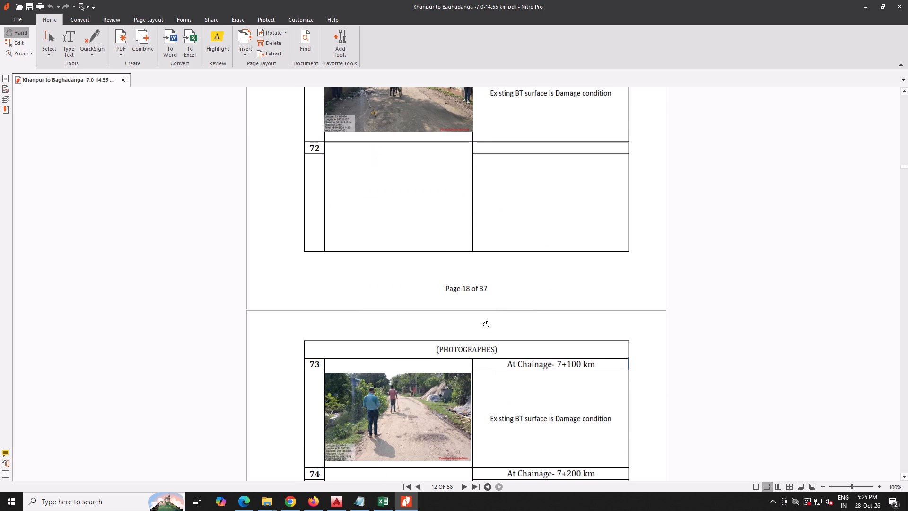
{"action": "scroll", "coordinate": [482, 321], "scroll_direction": "up", "scroll_amount": 10}
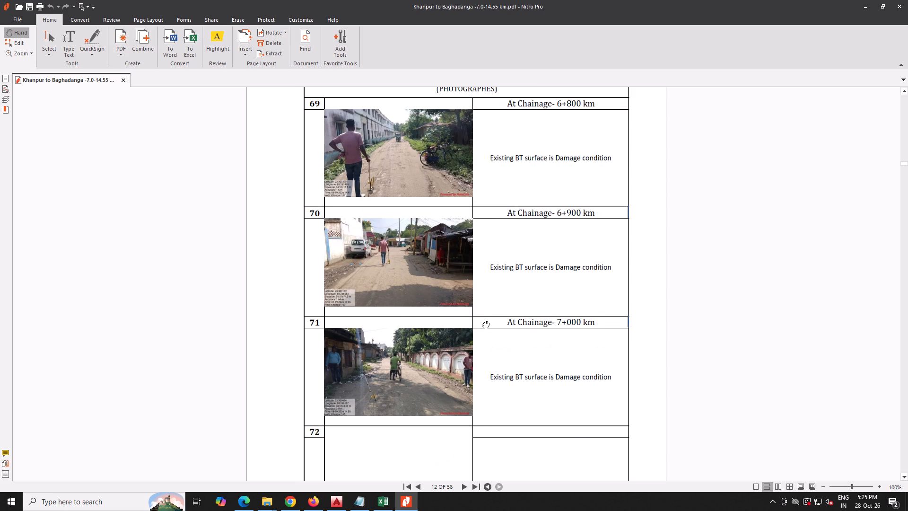
Delete page 12, the photograph page covering chainages 6+800 to 7+000 km.
{"action": "left_click", "coordinate": [262, 42]}
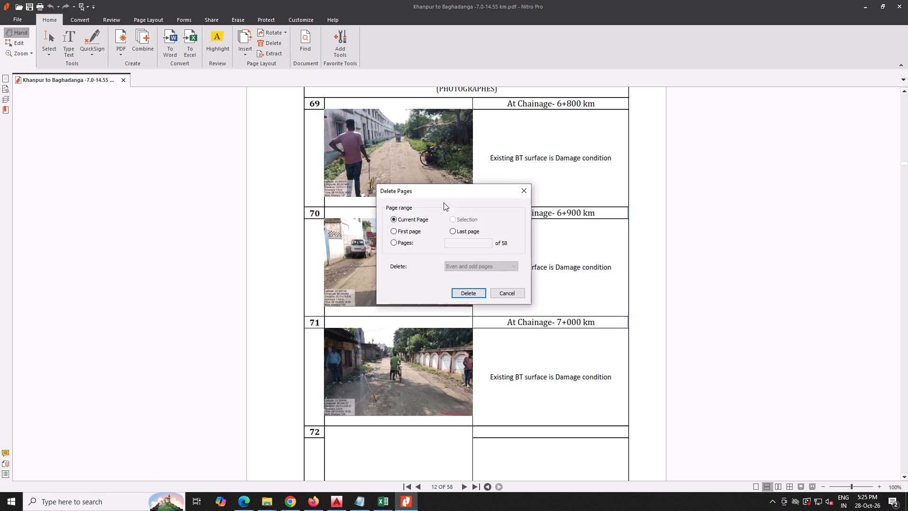
{"action": "left_click", "coordinate": [523, 192]}
{"action": "scroll", "coordinate": [516, 237], "scroll_direction": "up", "scroll_amount": 10}
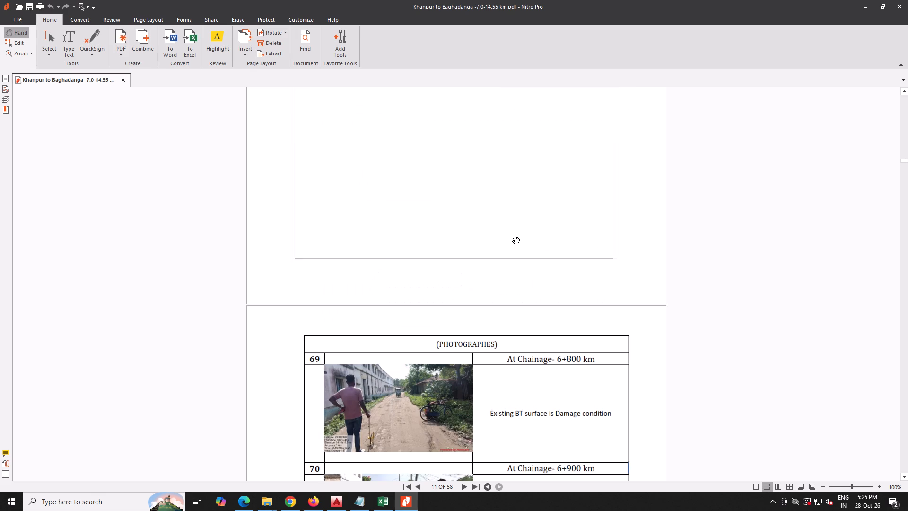
{"action": "scroll", "coordinate": [513, 236], "scroll_direction": "down", "scroll_amount": 11}
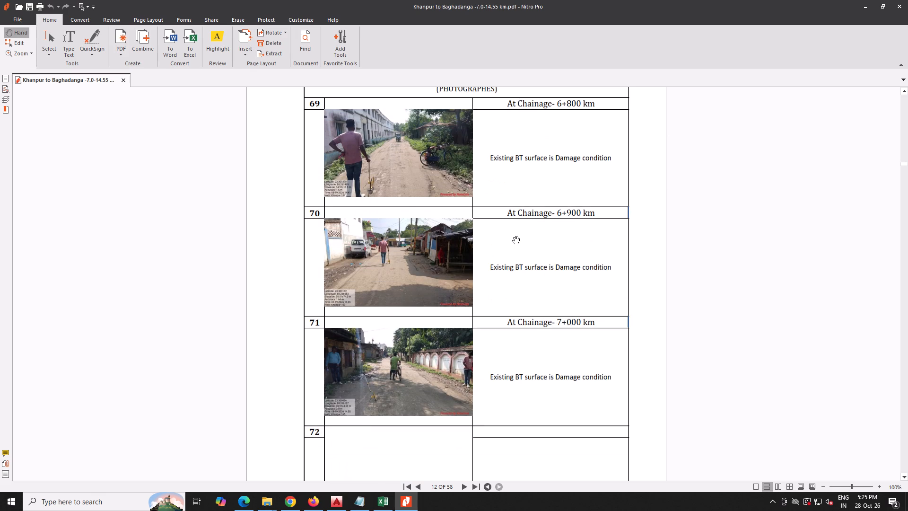
{"action": "scroll", "coordinate": [513, 236], "scroll_direction": "up", "scroll_amount": 2}
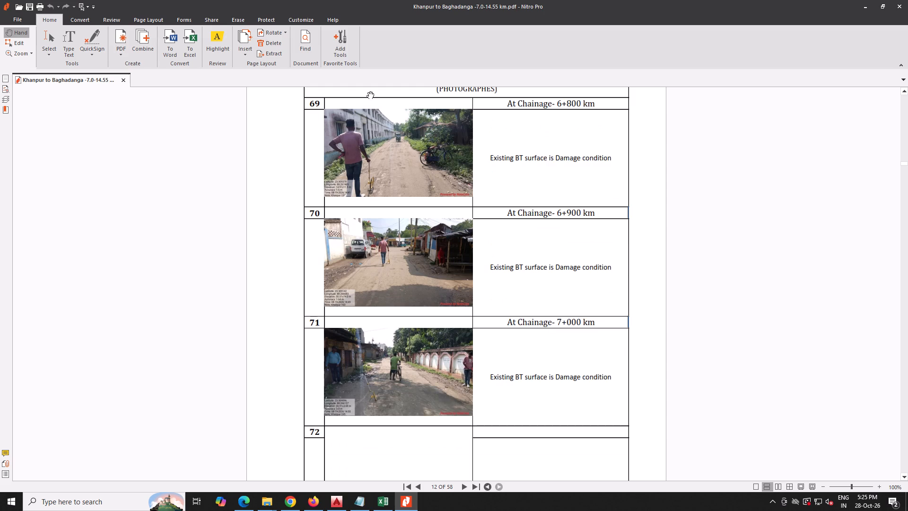
{"action": "left_click", "coordinate": [279, 39]}
{"action": "left_click", "coordinate": [467, 291]}
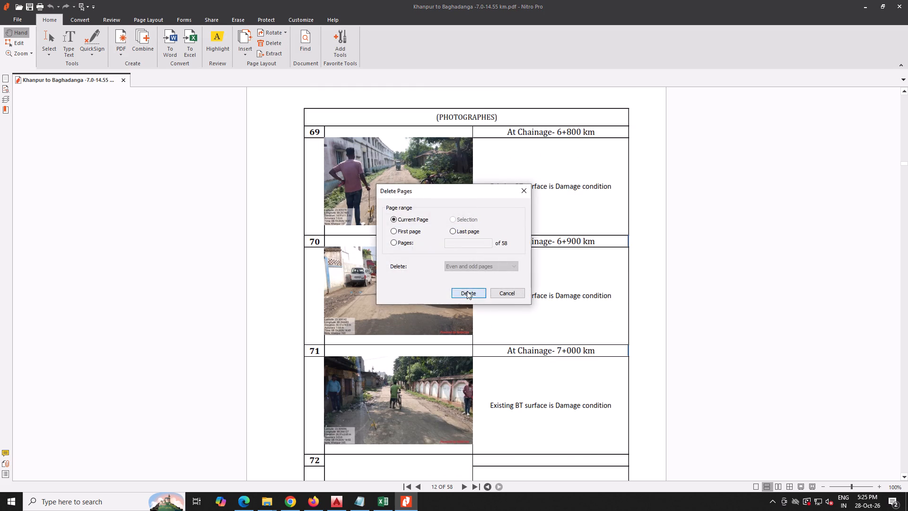
{"action": "scroll", "coordinate": [471, 276], "scroll_direction": "down", "scroll_amount": 20}
{"action": "scroll", "coordinate": [471, 276], "scroll_direction": "down", "scroll_amount": 13}
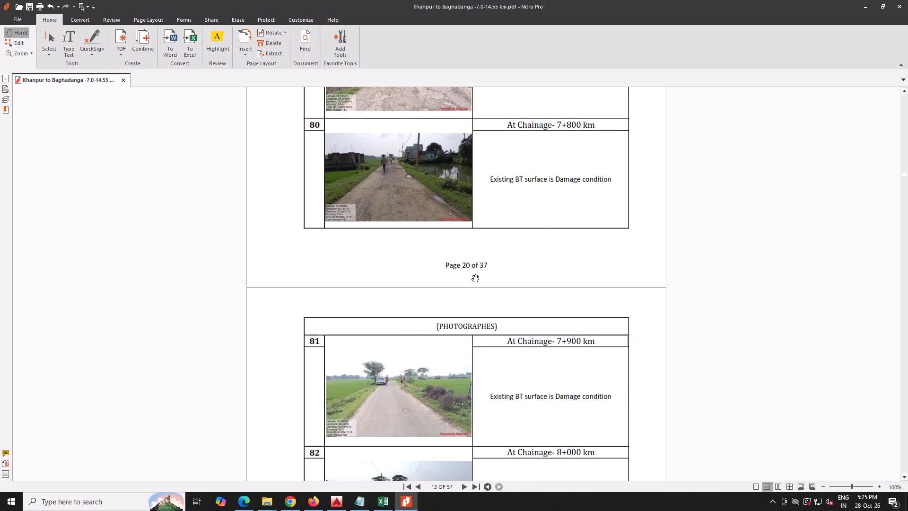
Insert all pages of SOIL 7.00 Km-14.55 Km.pdf before the Traffic Census & Pavement Design divider page.
{"action": "scroll", "coordinate": [472, 274], "scroll_direction": "down", "scroll_amount": 20}
{"action": "scroll", "coordinate": [472, 274], "scroll_direction": "down", "scroll_amount": 20}
{"action": "scroll", "coordinate": [472, 274], "scroll_direction": "down", "scroll_amount": 3}
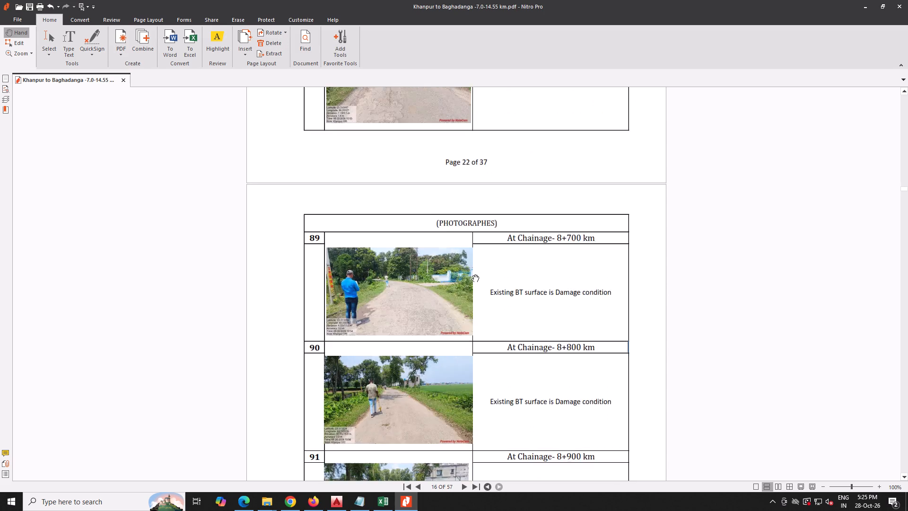
{"action": "scroll", "coordinate": [472, 274], "scroll_direction": "down", "scroll_amount": 20}
{"action": "scroll", "coordinate": [472, 274], "scroll_direction": "down", "scroll_amount": 20}
{"action": "scroll", "coordinate": [472, 274], "scroll_direction": "down", "scroll_amount": 3}
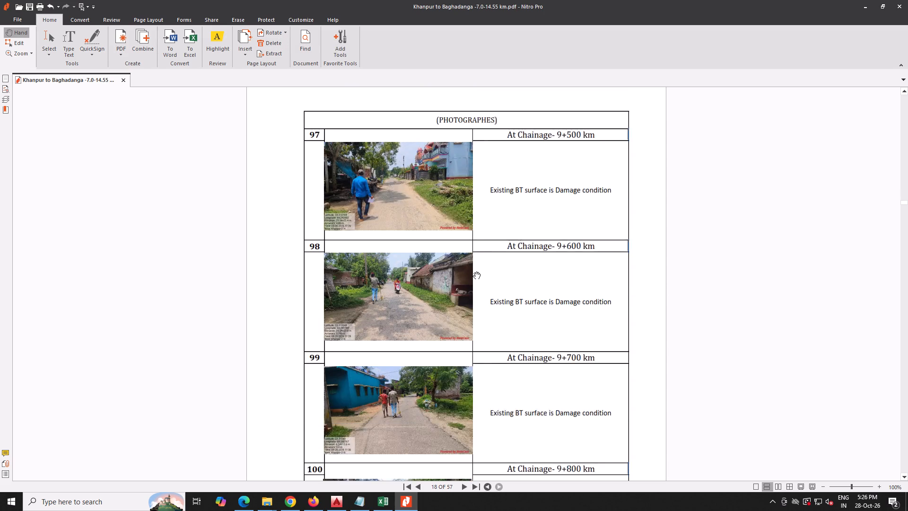
{"action": "scroll", "coordinate": [473, 272], "scroll_direction": "down", "scroll_amount": 20}
{"action": "scroll", "coordinate": [473, 272], "scroll_direction": "down", "scroll_amount": 20}
{"action": "scroll", "coordinate": [473, 272], "scroll_direction": "down", "scroll_amount": 3}
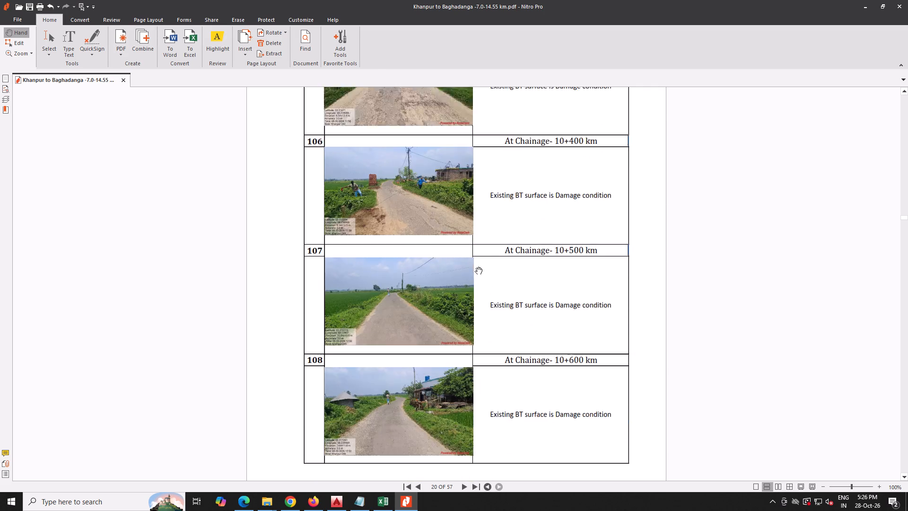
{"action": "scroll", "coordinate": [475, 267], "scroll_direction": "down", "scroll_amount": 20}
{"action": "scroll", "coordinate": [475, 267], "scroll_direction": "down", "scroll_amount": 20}
{"action": "scroll", "coordinate": [475, 267], "scroll_direction": "down", "scroll_amount": 2}
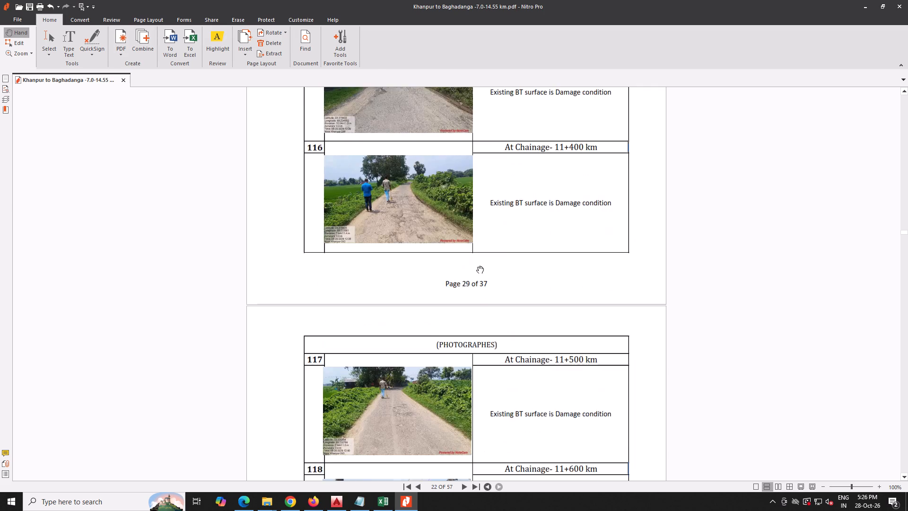
{"action": "scroll", "coordinate": [477, 266], "scroll_direction": "down", "scroll_amount": 12}
{"action": "double_click", "coordinate": [465, 484]}
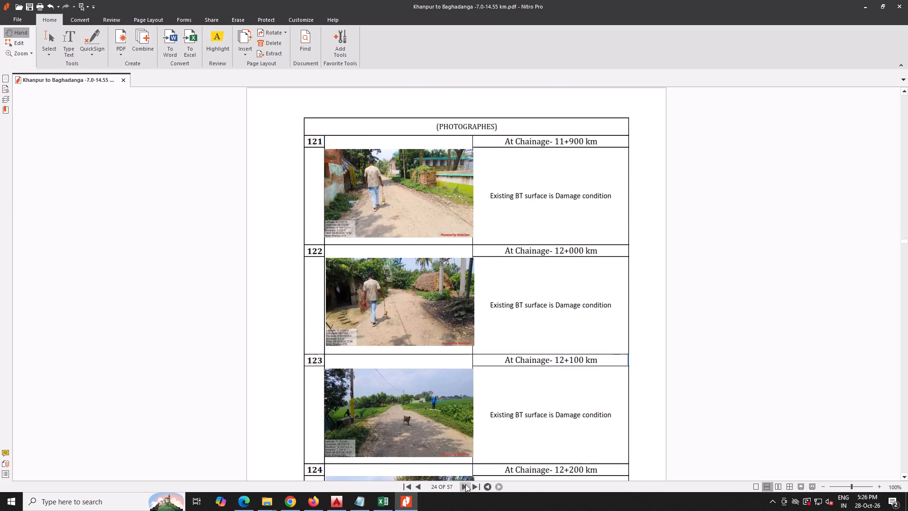
{"action": "left_click", "coordinate": [465, 484]}
{"action": "double_click", "coordinate": [465, 484]}
{"action": "left_click", "coordinate": [465, 484]}
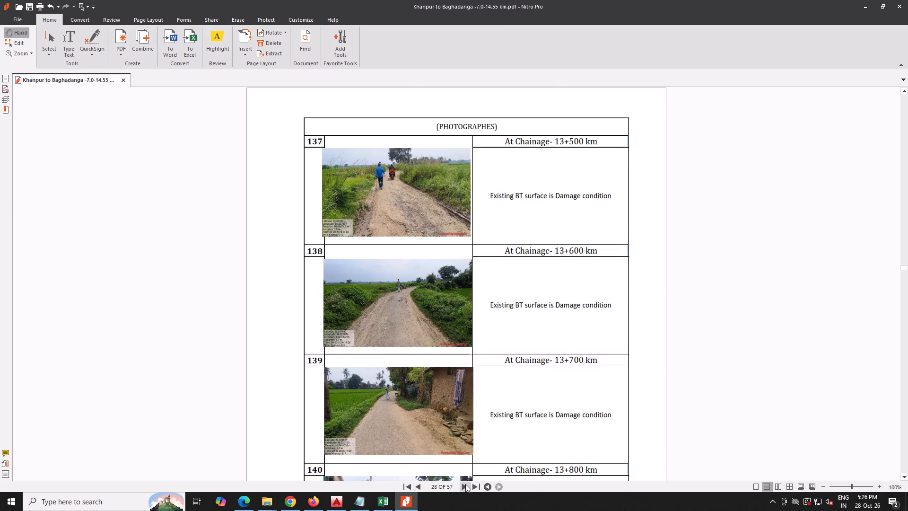
{"action": "left_click", "coordinate": [465, 484]}
{"action": "double_click", "coordinate": [466, 484]}
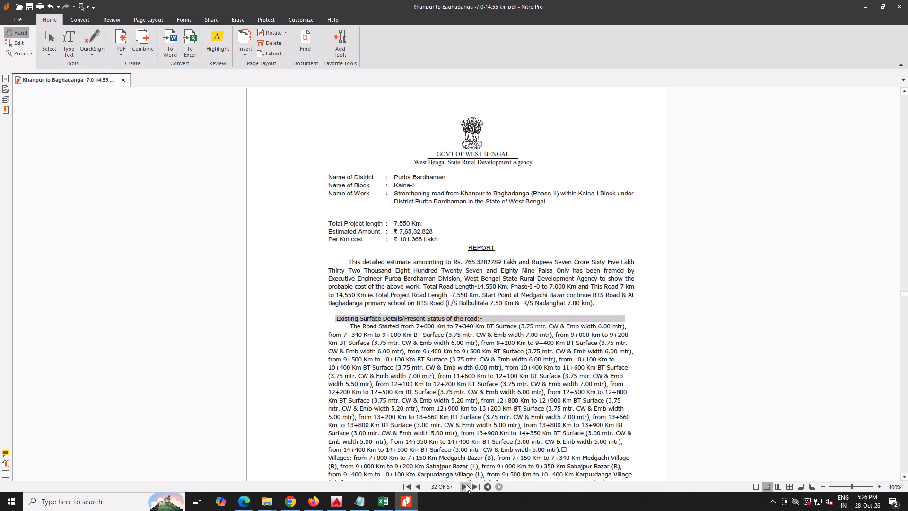
{"action": "left_click", "coordinate": [466, 484]}
{"action": "triple_click", "coordinate": [466, 485]}
{"action": "double_click", "coordinate": [466, 485]}
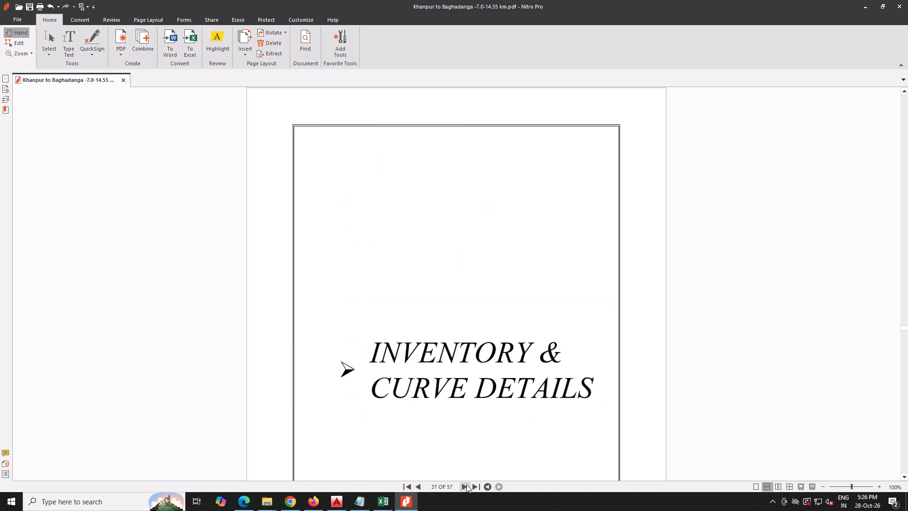
{"action": "triple_click", "coordinate": [466, 485]}
{"action": "triple_click", "coordinate": [465, 484]}
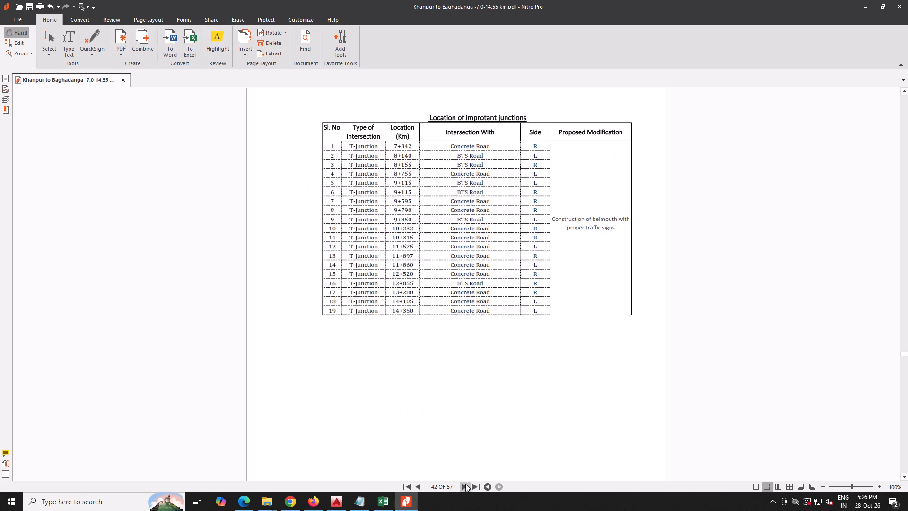
{"action": "left_click", "coordinate": [465, 484]}
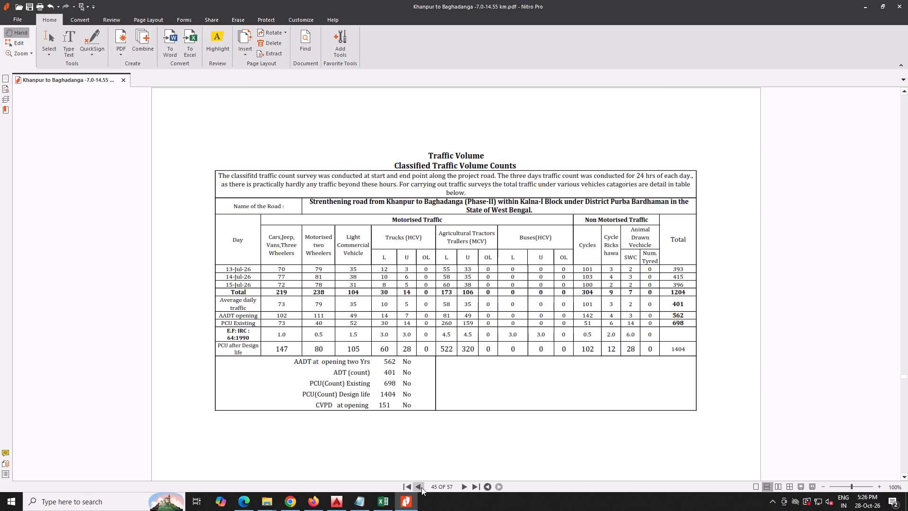
{"action": "left_click", "coordinate": [421, 487]}
{"action": "left_click", "coordinate": [421, 487]}
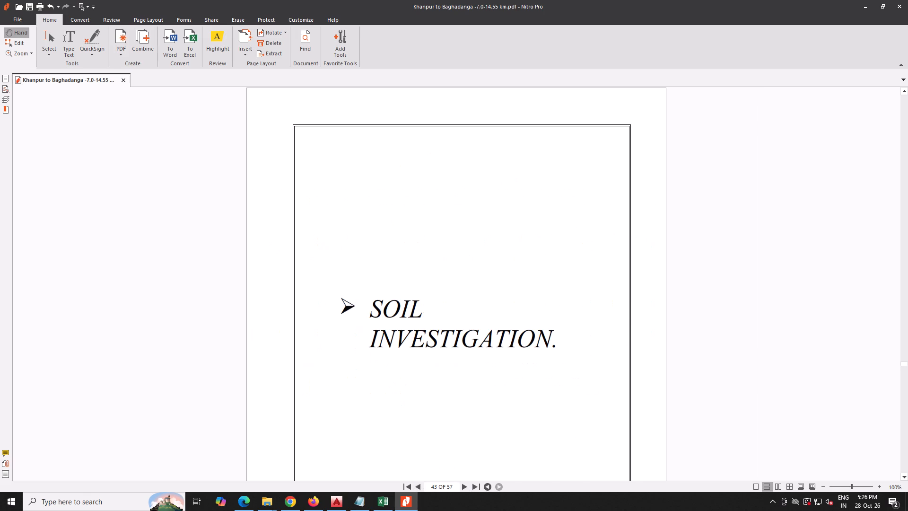
{"action": "left_click", "coordinate": [462, 487]}
{"action": "left_click", "coordinate": [247, 50]}
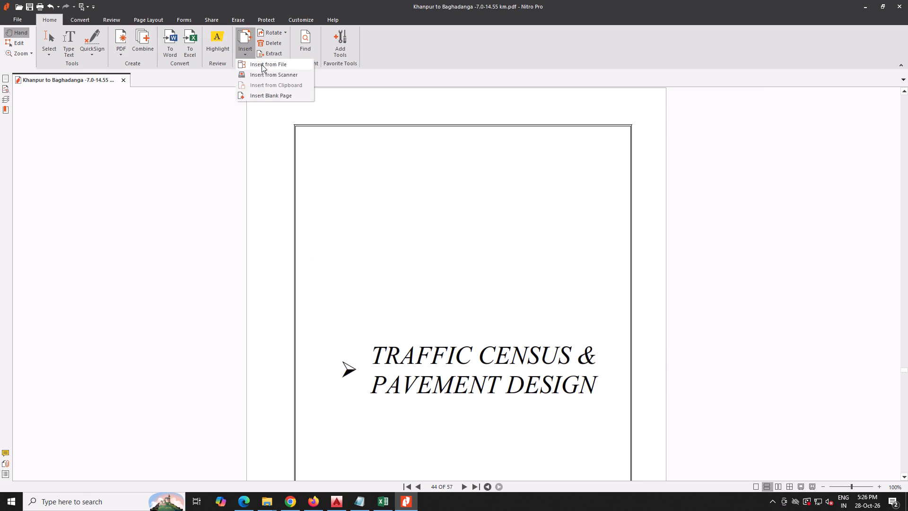
{"action": "left_click", "coordinate": [262, 64]}
{"action": "left_click", "coordinate": [309, 183]}
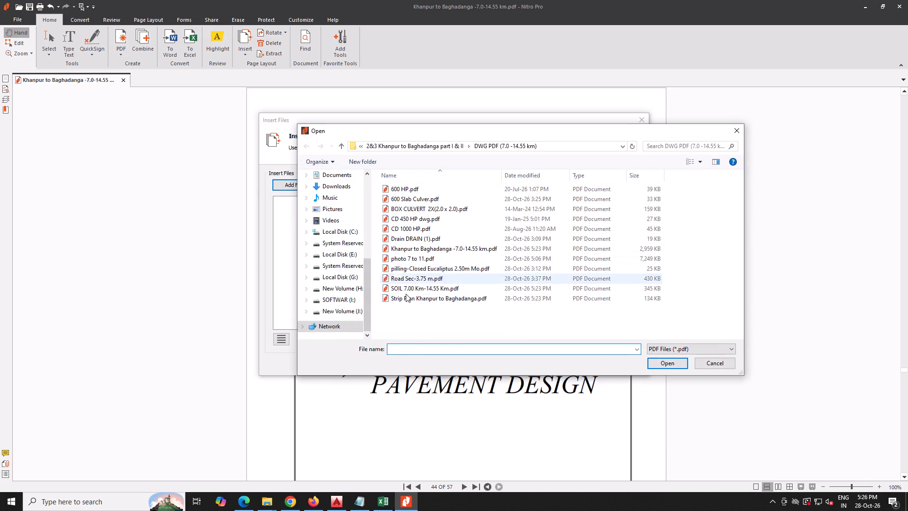
{"action": "double_click", "coordinate": [408, 287]}
{"action": "left_click", "coordinate": [573, 361]}
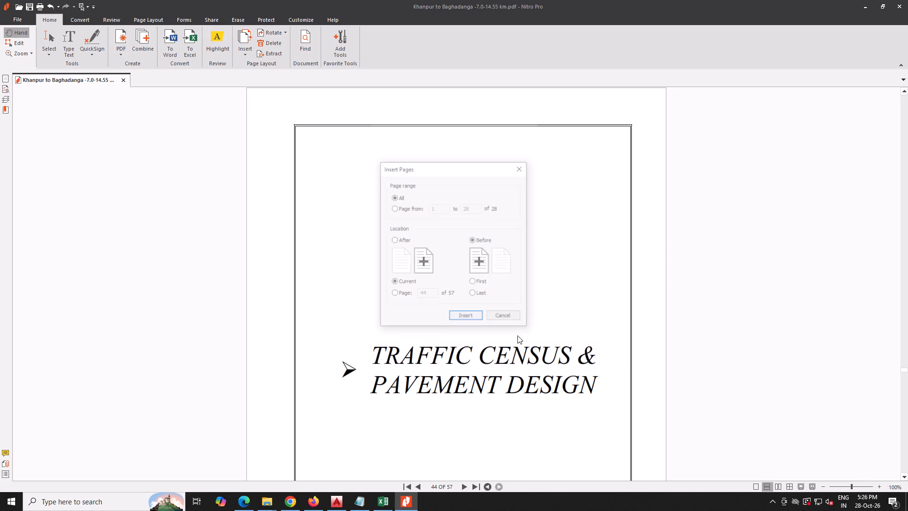
{"action": "left_click", "coordinate": [467, 313]}
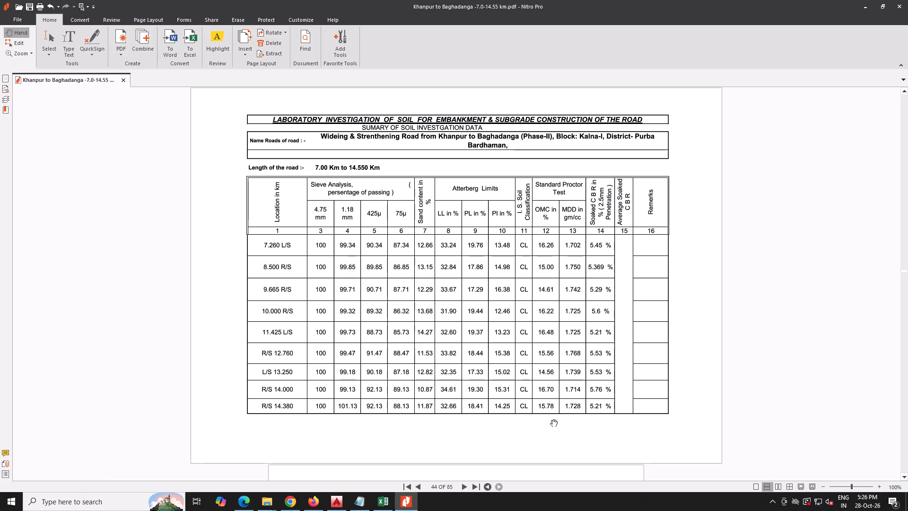
Insert EST Khanpur to Bagadanga NH Sch Phase-2 Revised.pdf from the 2.PART - II / KHANPUR P- II folder before the Rate Analysis divider page.
{"action": "triple_click", "coordinate": [461, 485]}
{"action": "triple_click", "coordinate": [461, 485]}
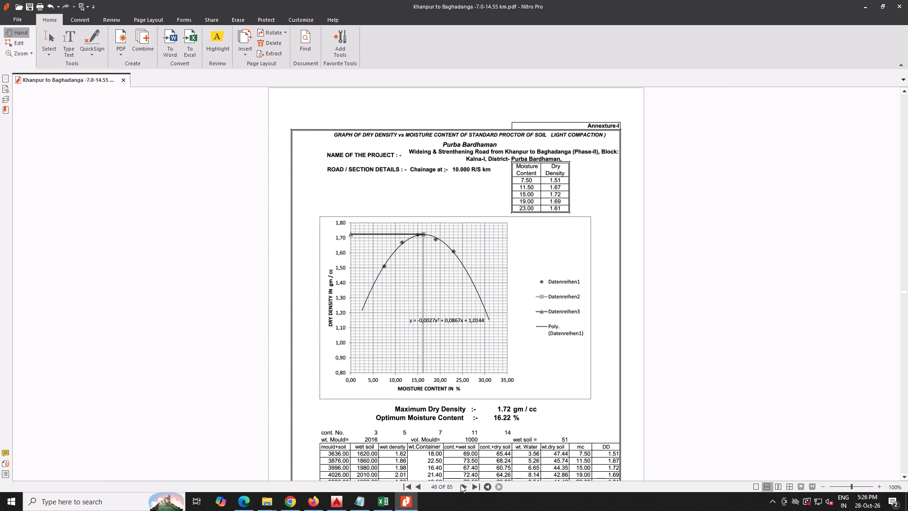
{"action": "triple_click", "coordinate": [461, 485]}
{"action": "triple_click", "coordinate": [461, 485]}
{"action": "triple_click", "coordinate": [461, 485]}
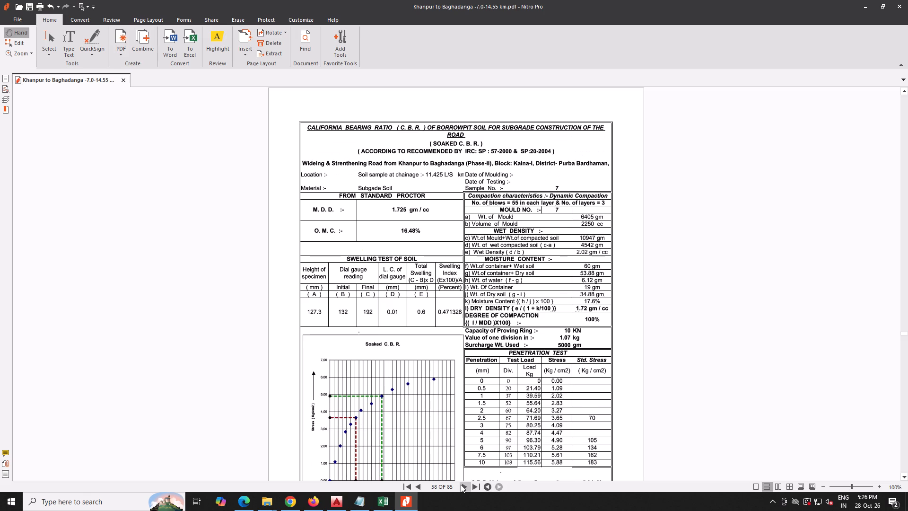
{"action": "triple_click", "coordinate": [461, 485]}
{"action": "triple_click", "coordinate": [461, 485]}
{"action": "triple_click", "coordinate": [461, 485]}
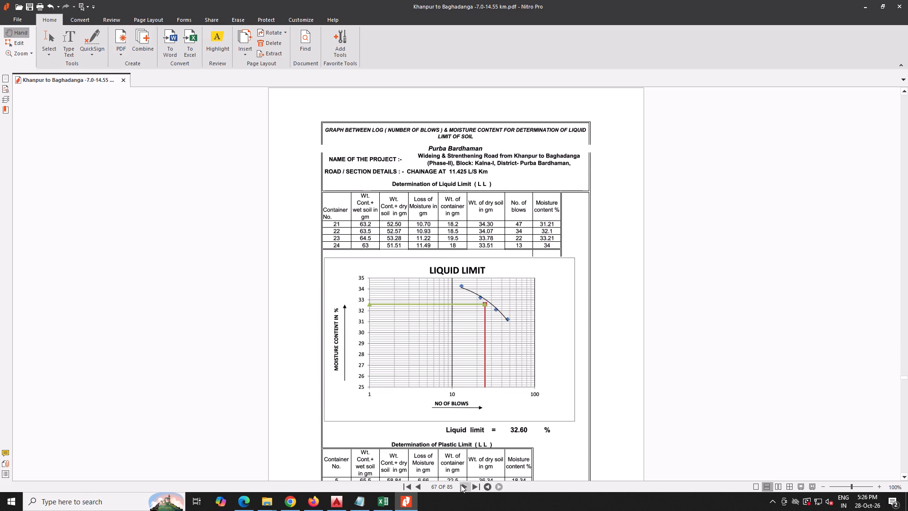
{"action": "double_click", "coordinate": [461, 485]}
{"action": "triple_click", "coordinate": [461, 485]}
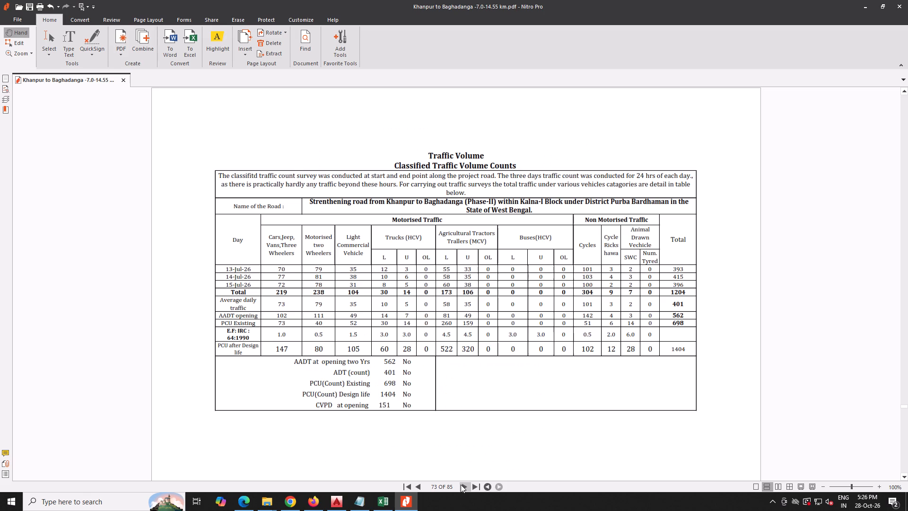
{"action": "triple_click", "coordinate": [461, 485]}
{"action": "double_click", "coordinate": [461, 485]}
{"action": "left_click", "coordinate": [461, 485]}
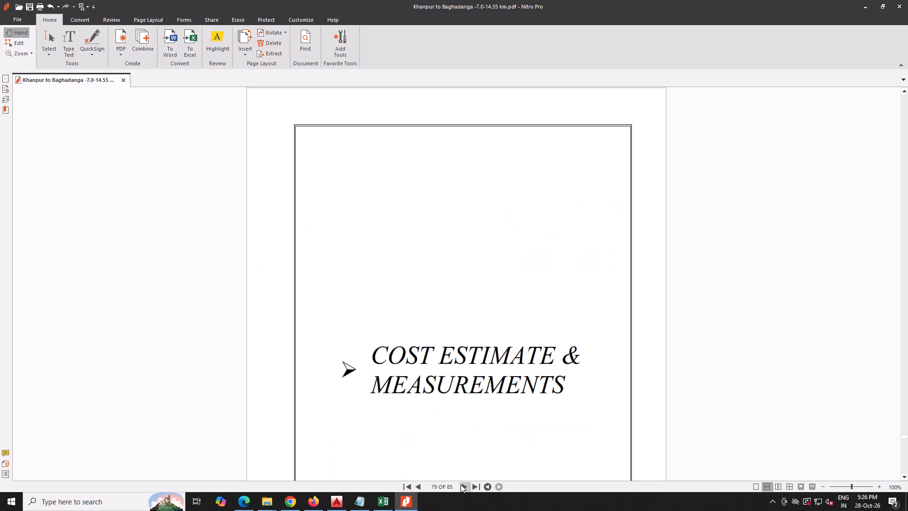
{"action": "left_click", "coordinate": [461, 485]}
{"action": "left_click", "coordinate": [239, 50]}
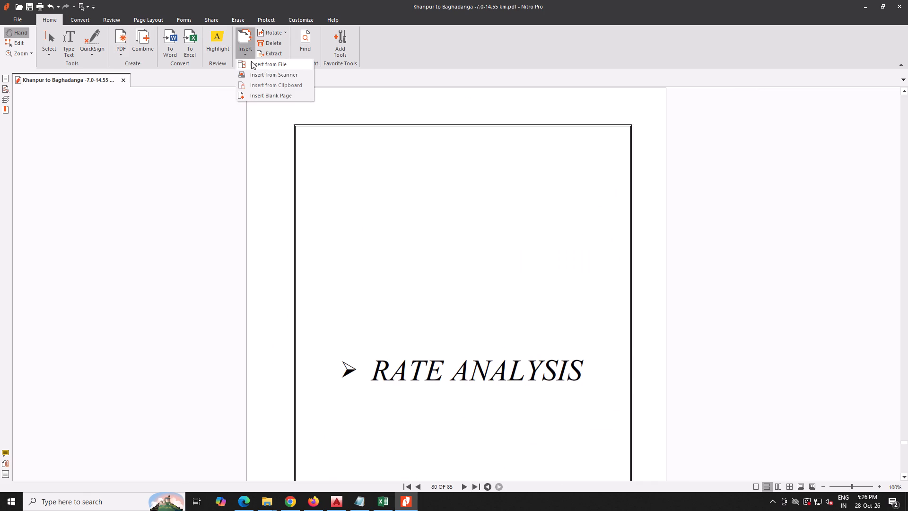
{"action": "left_click", "coordinate": [255, 68]}
{"action": "left_click", "coordinate": [312, 185]}
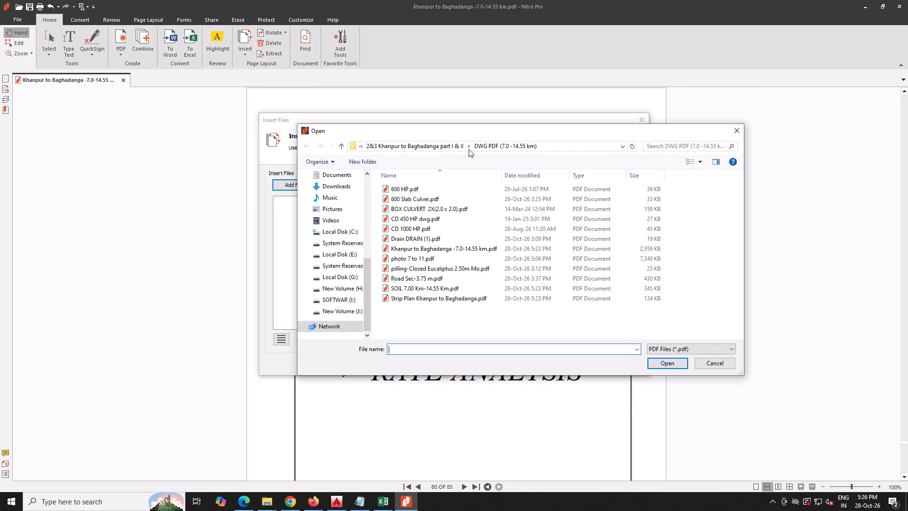
{"action": "left_click", "coordinate": [446, 145]}
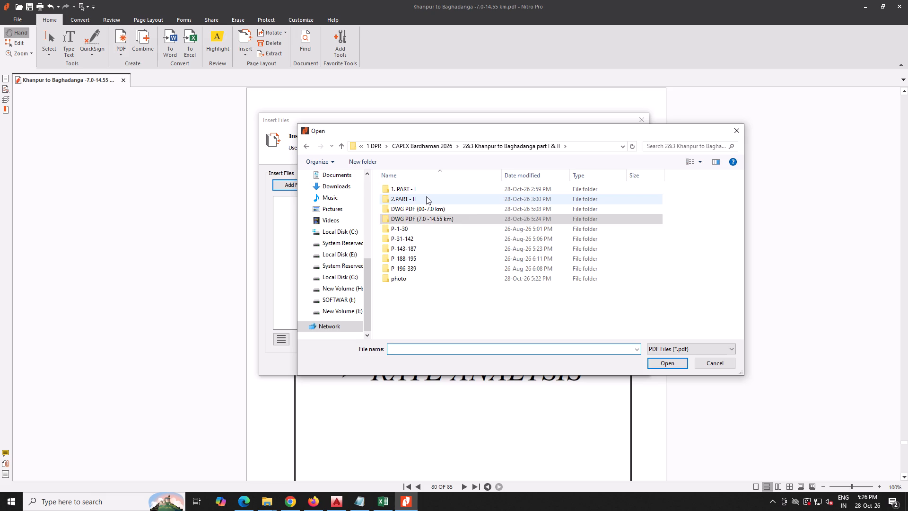
{"action": "double_click", "coordinate": [426, 196]}
{"action": "double_click", "coordinate": [426, 191]}
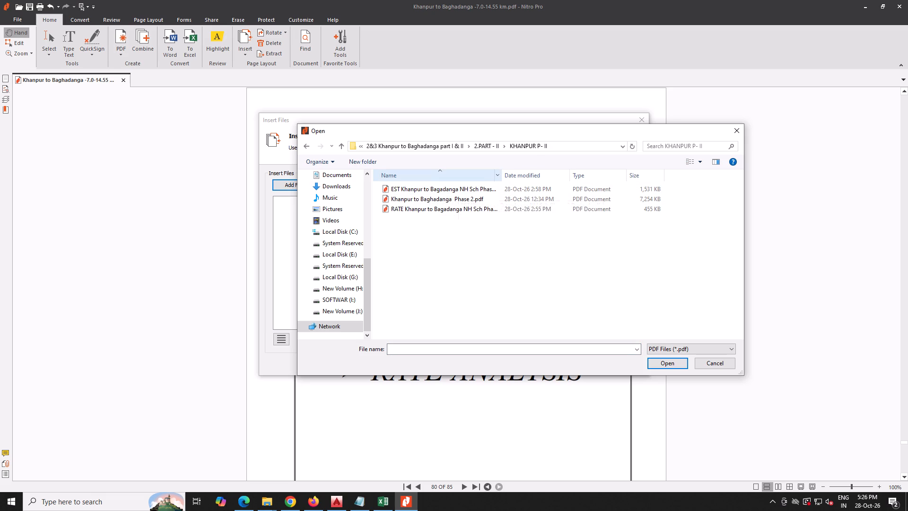
{"action": "left_click_drag", "start_coordinate": [505, 178], "coordinate": [610, 179]}
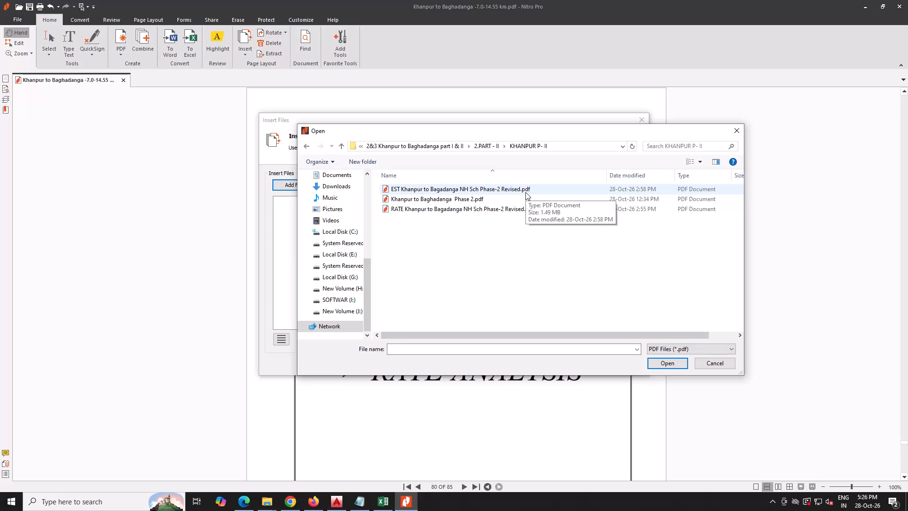
{"action": "left_click", "coordinate": [531, 193]}
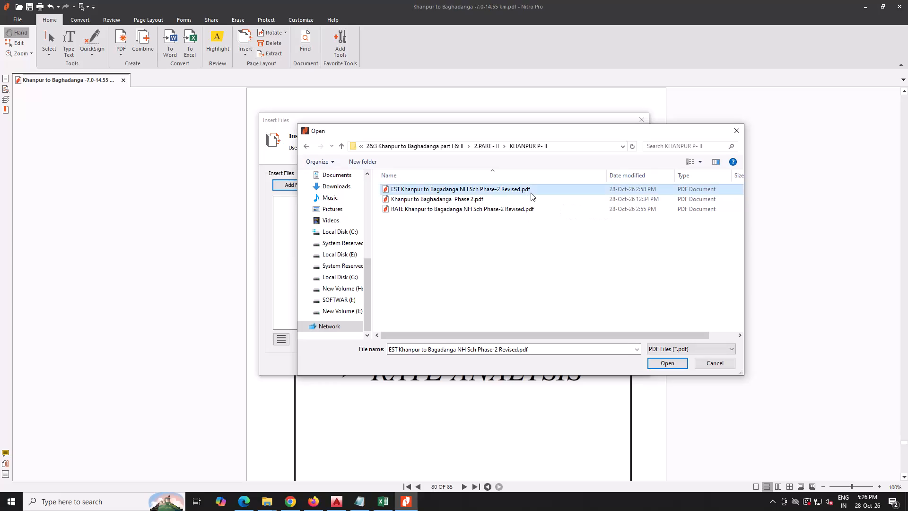
{"action": "double_click", "coordinate": [531, 193]}
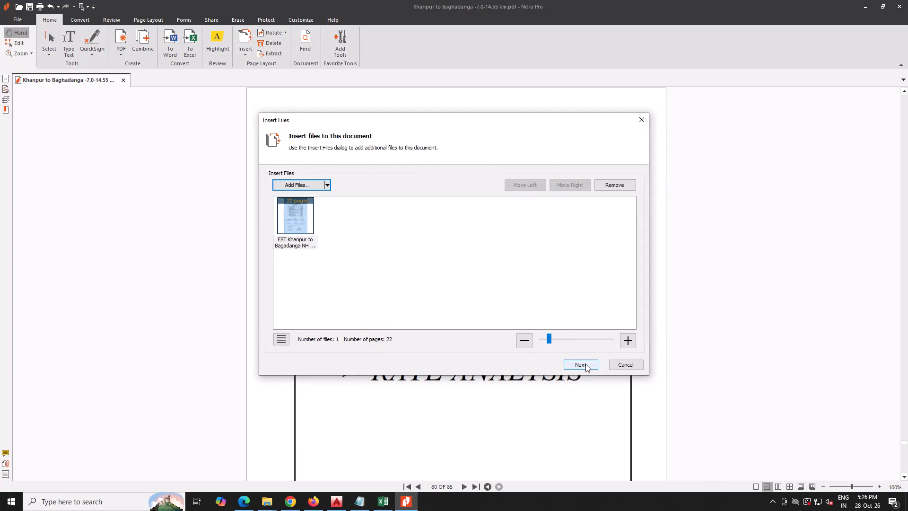
{"action": "left_click", "coordinate": [586, 364]}
{"action": "left_click", "coordinate": [470, 317]}
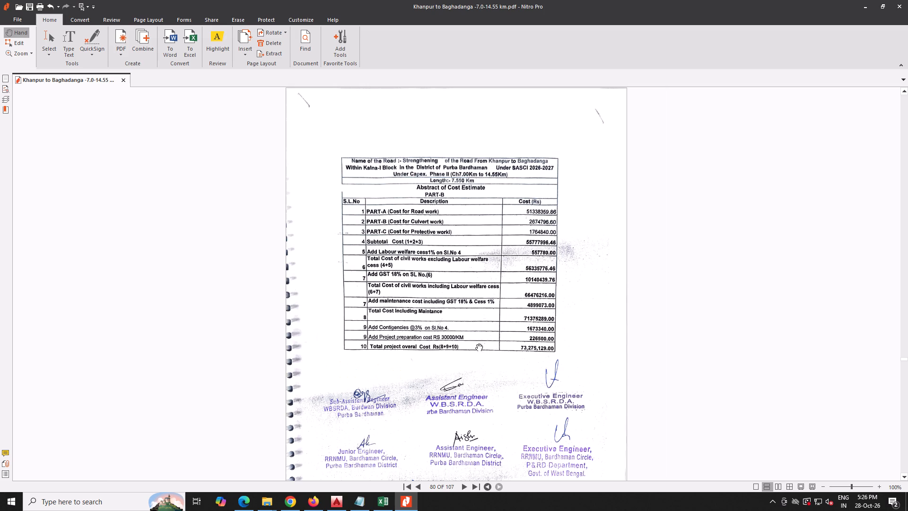
Insert all pages of RATE Khanpur to Bagadanga NH Sch Phase-2 Revised.pdf before the Earth Work Calculation divider page.
{"action": "triple_click", "coordinate": [462, 485]}
{"action": "triple_click", "coordinate": [462, 485]}
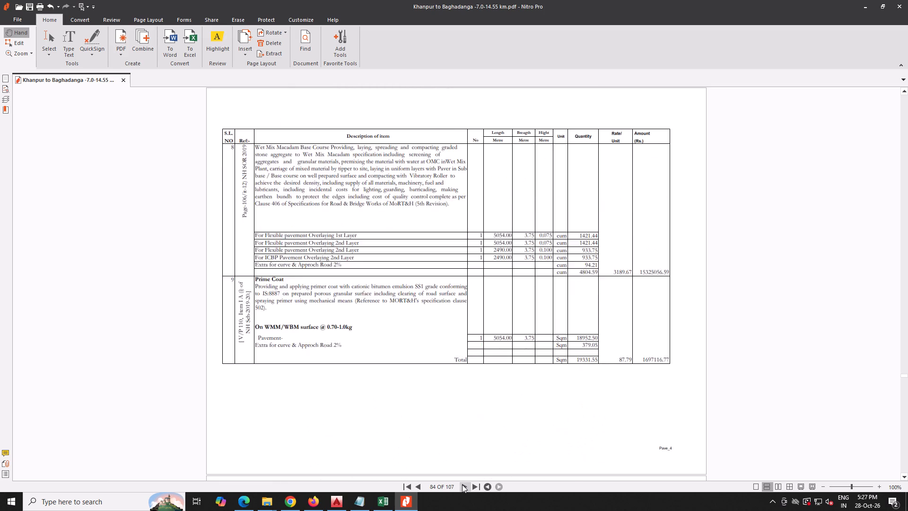
{"action": "triple_click", "coordinate": [462, 485]}
{"action": "triple_click", "coordinate": [462, 485]}
{"action": "triple_click", "coordinate": [462, 485]}
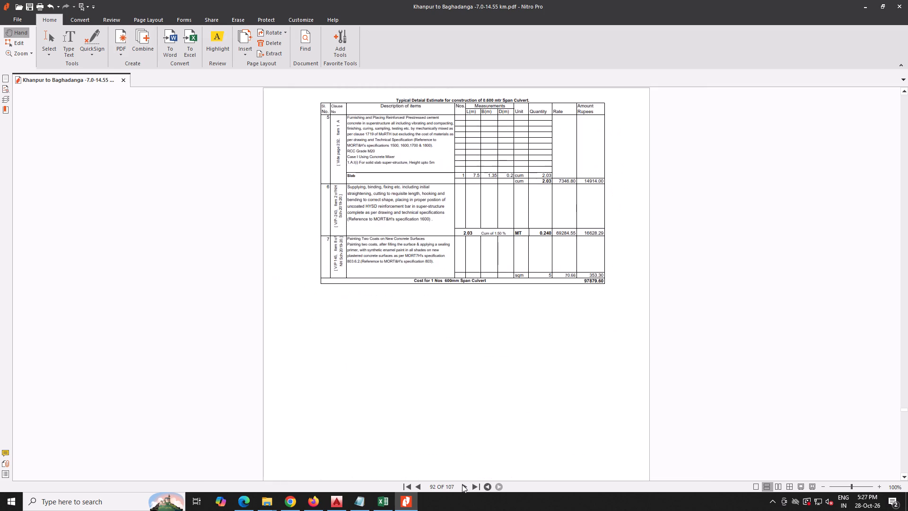
{"action": "triple_click", "coordinate": [462, 485]}
{"action": "left_click", "coordinate": [462, 485]}
{"action": "left_click", "coordinate": [462, 485]}
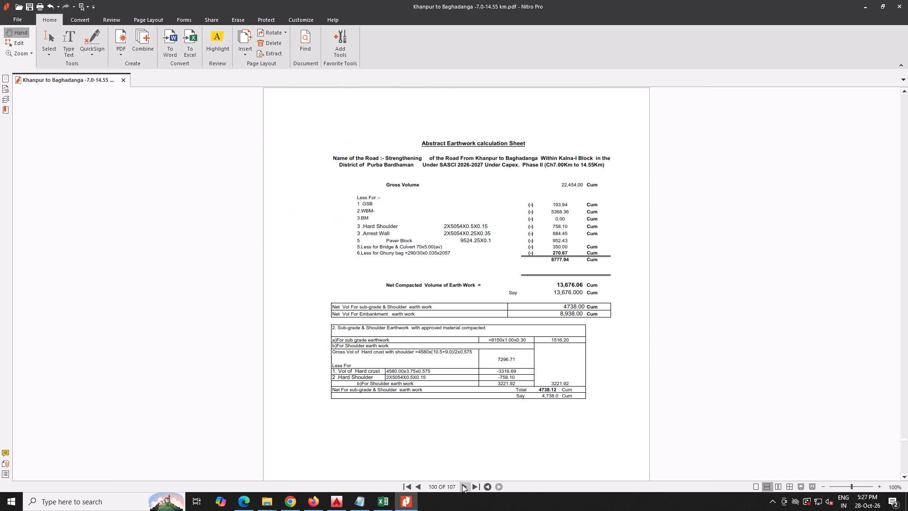
{"action": "left_click", "coordinate": [462, 485]}
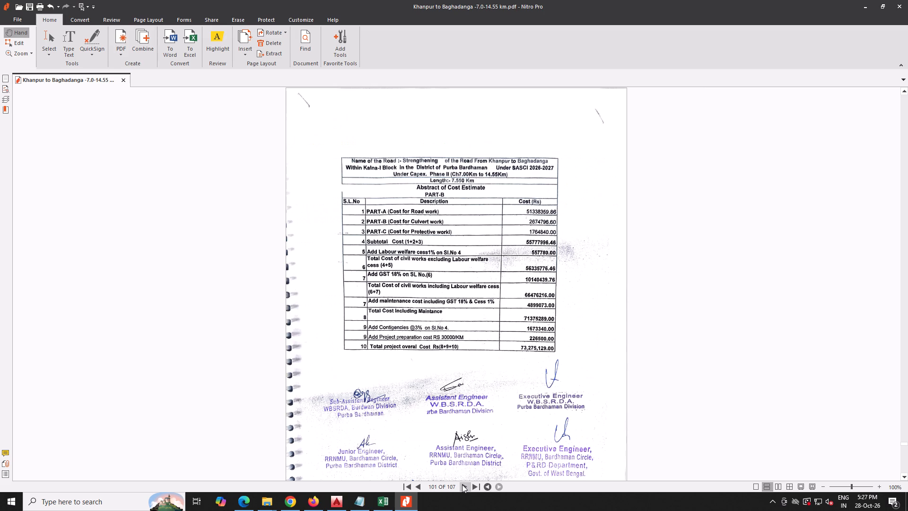
{"action": "left_click", "coordinate": [462, 485]}
{"action": "left_click", "coordinate": [415, 483]}
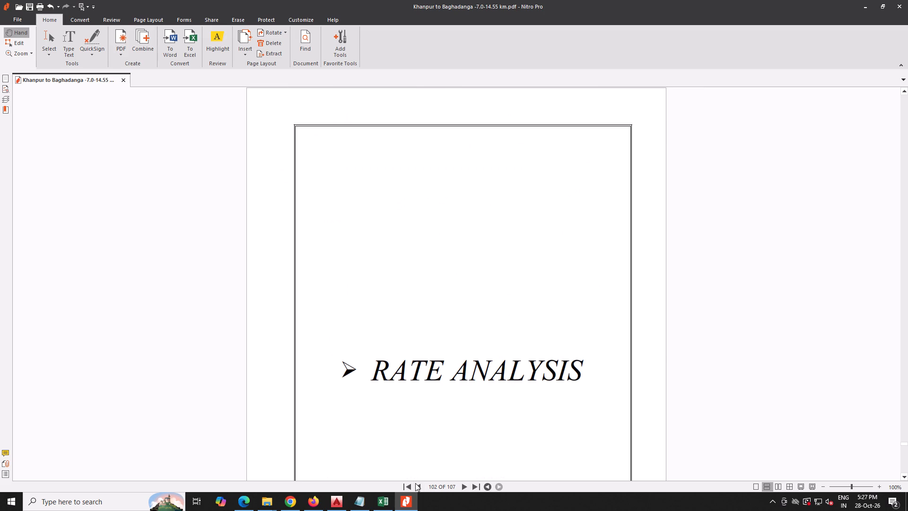
{"action": "left_click", "coordinate": [463, 485]}
{"action": "left_click", "coordinate": [463, 485]}
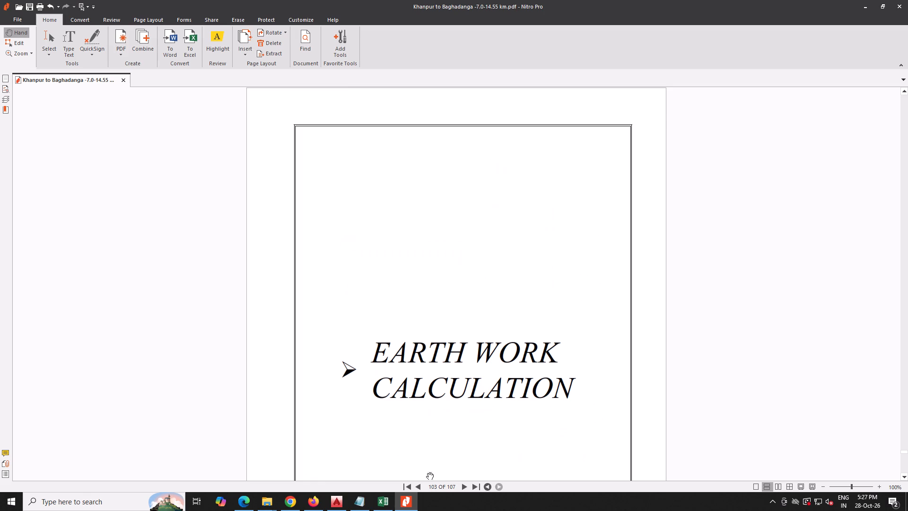
{"action": "left_click", "coordinate": [242, 50]}
{"action": "left_click", "coordinate": [262, 67]}
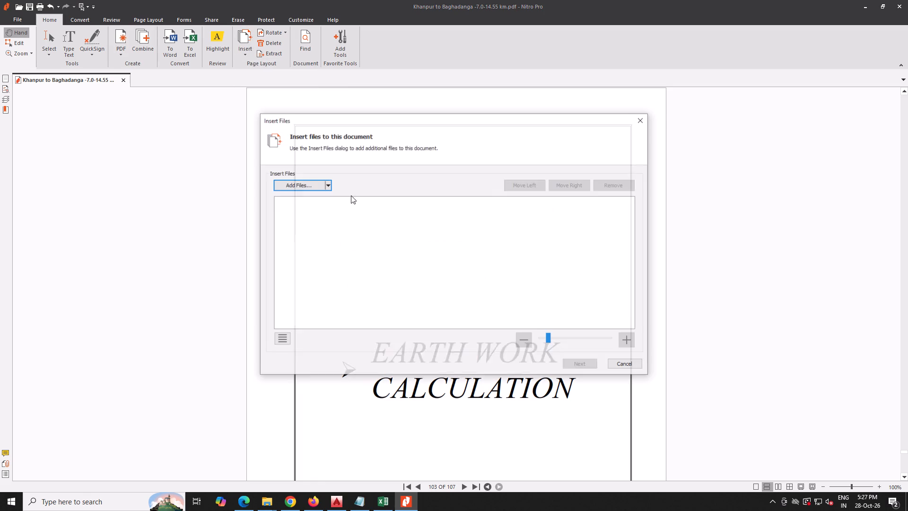
{"action": "left_click", "coordinate": [305, 186]}
{"action": "double_click", "coordinate": [403, 212]}
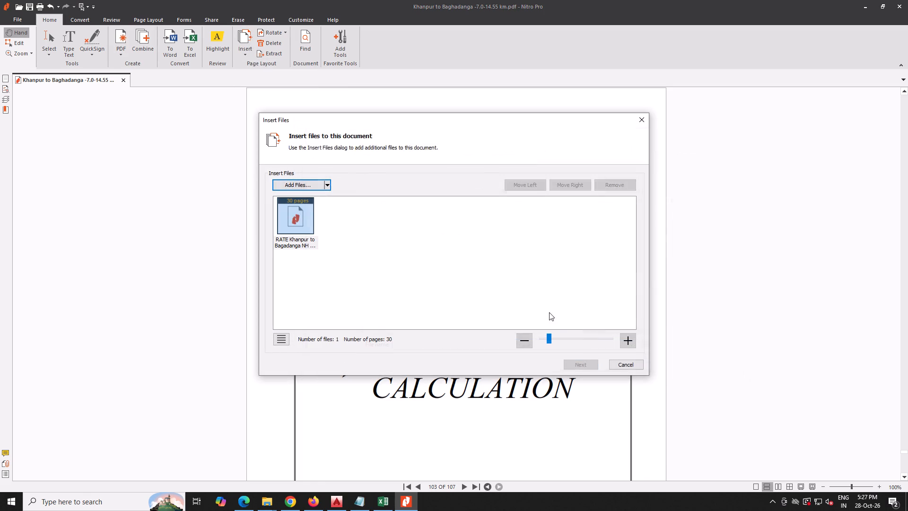
{"action": "left_click", "coordinate": [577, 363]}
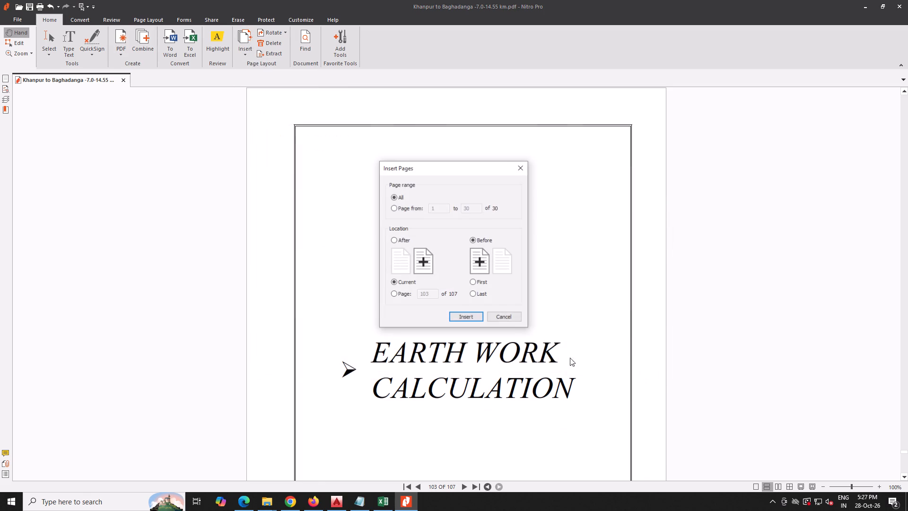
{"action": "left_click", "coordinate": [471, 323]}
{"action": "left_click", "coordinate": [469, 318]}
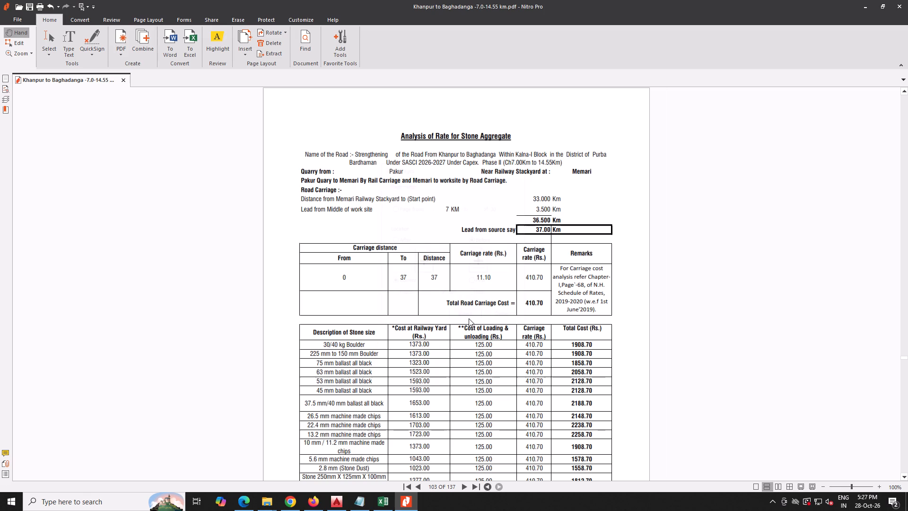
Examine the inserted rate analysis pages through to the divider pages that follow them.
{"action": "scroll", "coordinate": [469, 318], "scroll_direction": "down", "scroll_amount": 7}
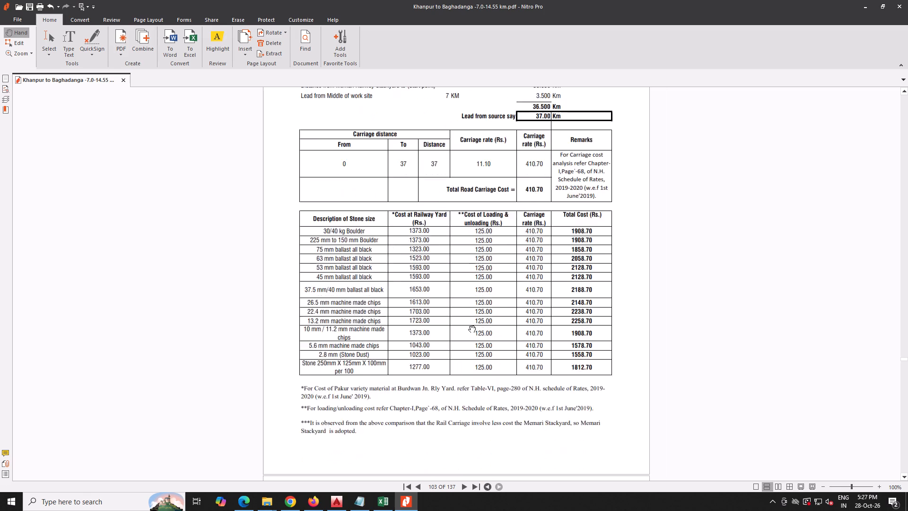
{"action": "scroll", "coordinate": [469, 325], "scroll_direction": "down", "scroll_amount": 19}
{"action": "key", "text": "Right"}
{"action": "key", "text": "Right"}
{"action": "key", "text": "Right"}
{"action": "key", "text": "Right"}
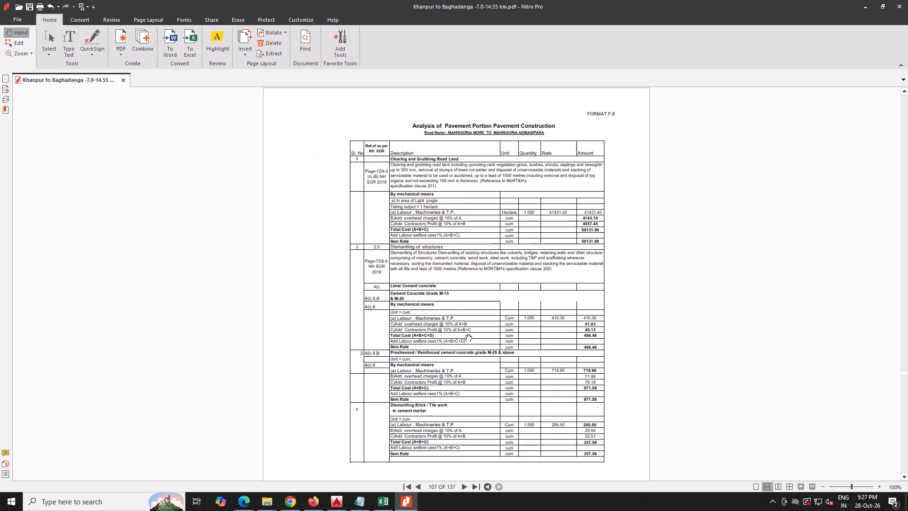
{"action": "key", "text": "Right"}
{"action": "key", "text": "Right"}
{"action": "key", "text": "Right"}
{"action": "key", "text": "Right"}
{"action": "key", "text": "Right"}
{"action": "key", "text": "Right"}
{"action": "key", "text": "Right"}
{"action": "key", "text": "Right"}
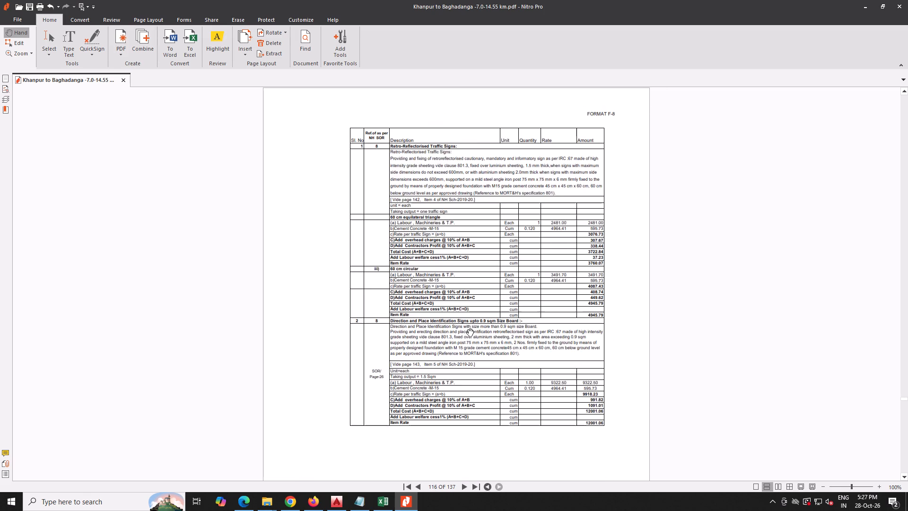
{"action": "key", "text": "Right"}
{"action": "key", "text": "Right"}
{"action": "key", "text": "Right"}
{"action": "key", "text": "Right"}
{"action": "key", "text": "Right"}
{"action": "key", "text": "Right"}
{"action": "key", "text": "Right"}
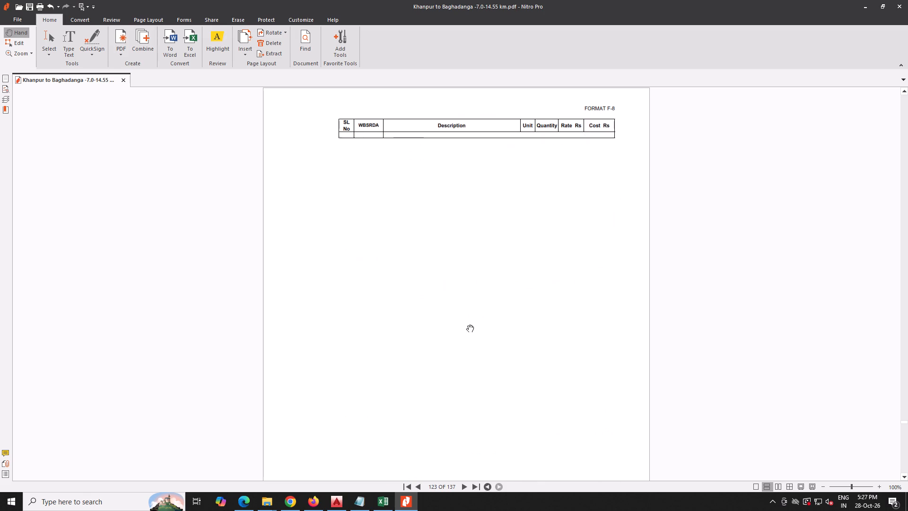
{"action": "key", "text": "Right"}
{"action": "key", "text": "Right"}
{"action": "key", "text": "Right"}
{"action": "key", "text": "Right"}
{"action": "key", "text": "Right"}
{"action": "key", "text": "Right"}
{"action": "key", "text": "Right"}
{"action": "key", "text": "Right"}
{"action": "key", "text": "Right"}
{"action": "key", "text": "Right"}
{"action": "key", "text": "Right"}
{"action": "key", "text": "Right"}
{"action": "key", "text": "Right"}
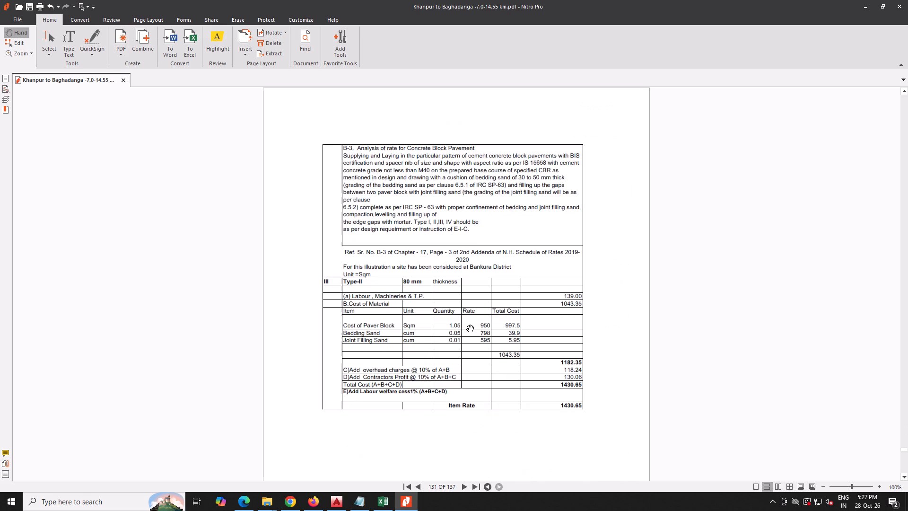
{"action": "key", "text": "Left"}
{"action": "key", "text": "Left"}
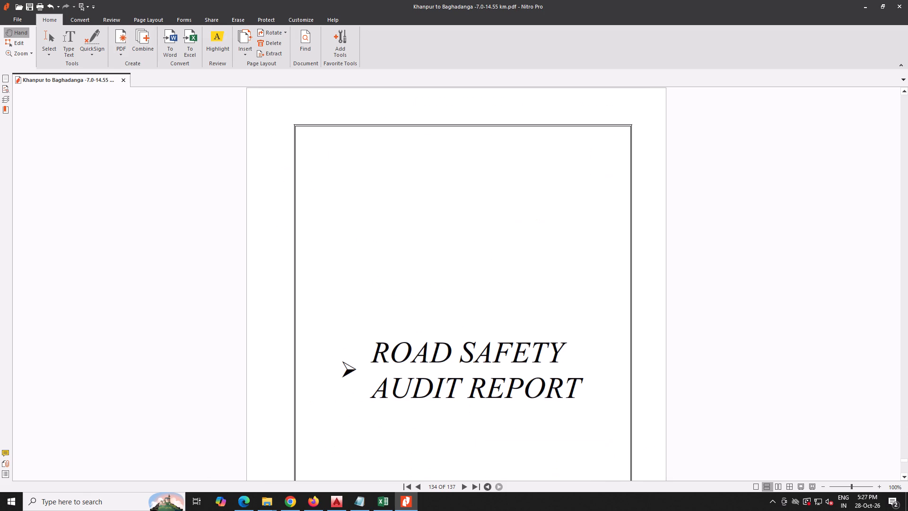
{"action": "key", "text": "Left"}
{"action": "key", "text": "Left"}
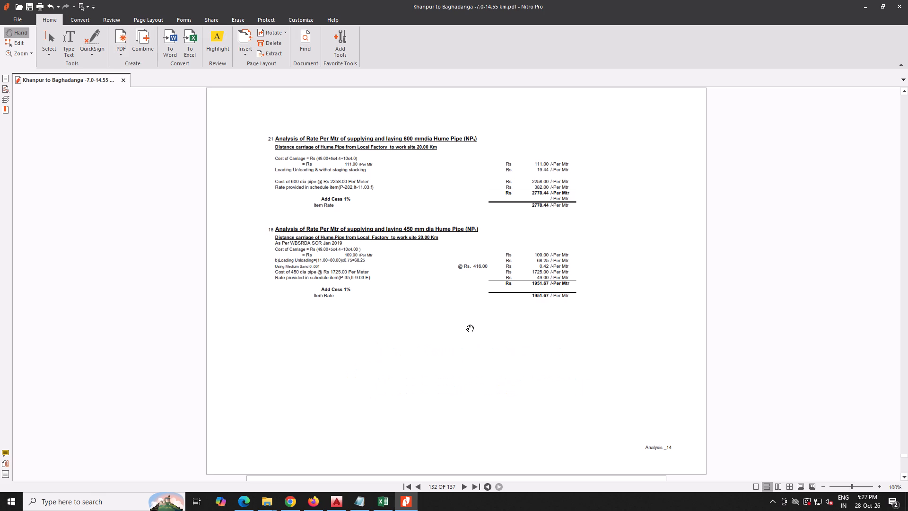
Return to the report's cover page and save the document.
{"action": "left_click", "coordinate": [405, 488]}
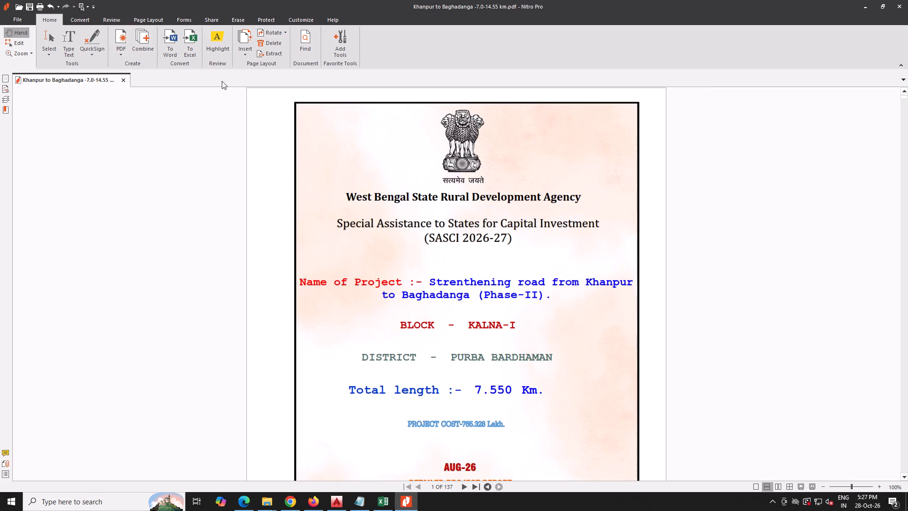
{"action": "left_click", "coordinate": [244, 54]}
{"action": "left_click", "coordinate": [28, 4]}
Insert all pages of Khanpur to Baghadanga Phase 2.pdf from the KHANPUR P- II folder before the report's cover page.
{"action": "left_click", "coordinate": [240, 53]}
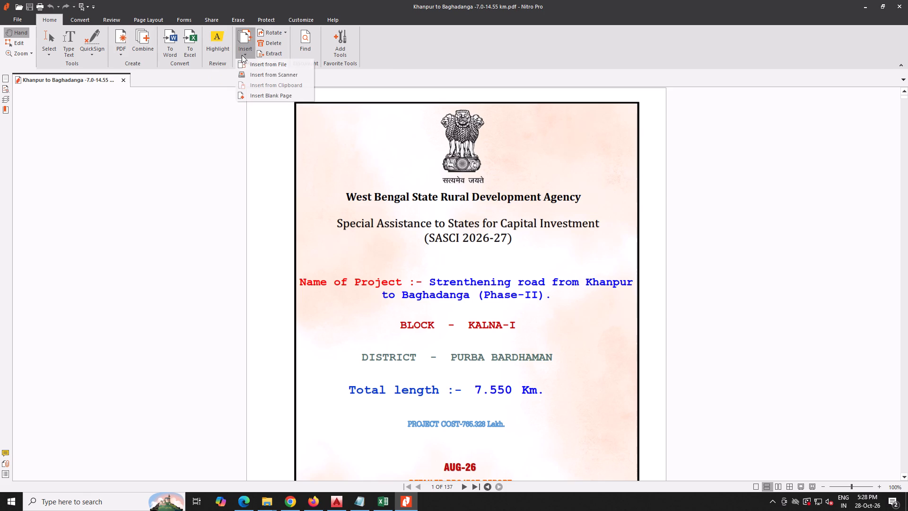
{"action": "left_click", "coordinate": [257, 64]}
{"action": "left_click", "coordinate": [314, 187]}
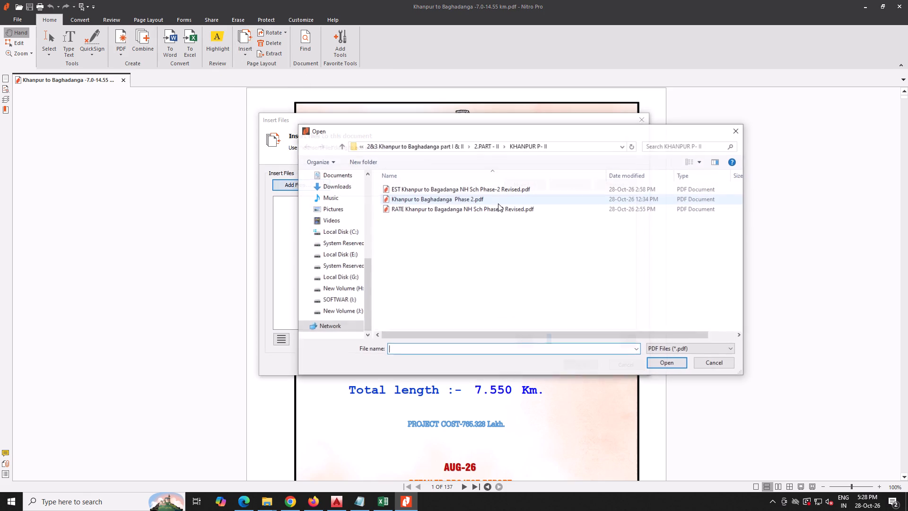
{"action": "double_click", "coordinate": [443, 202]}
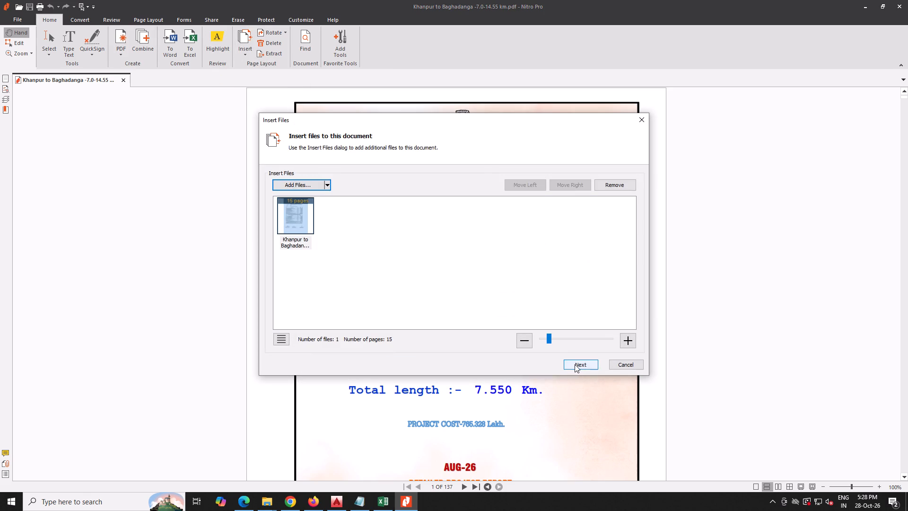
{"action": "left_click", "coordinate": [577, 361]}
{"action": "left_click", "coordinate": [474, 318]}
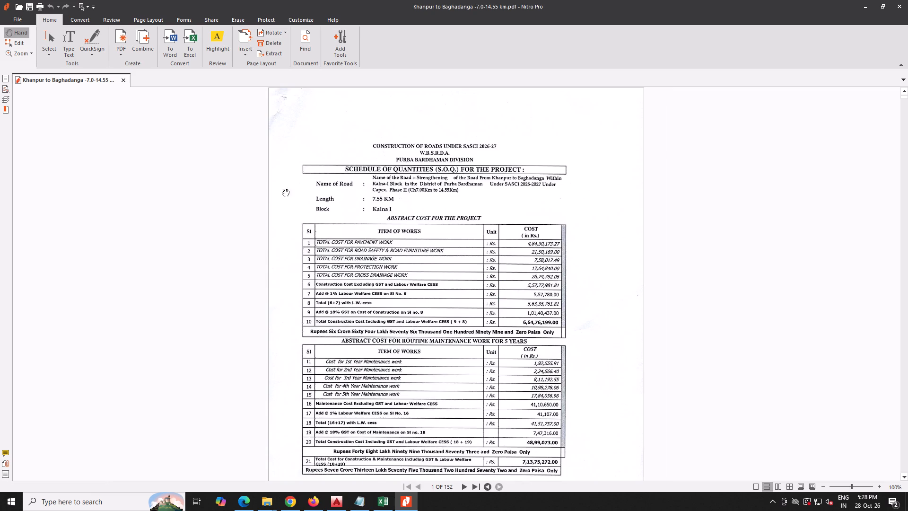
Save the report PDF with the schedule of quantities at its front.
{"action": "left_click", "coordinate": [29, 7]}
Add the eight culvert, drain, piling and road section drawing PDFs from the DWG PDF (7.0 -14.55 km) folder for insertion at the report's last page.
{"action": "left_click", "coordinate": [474, 487]}
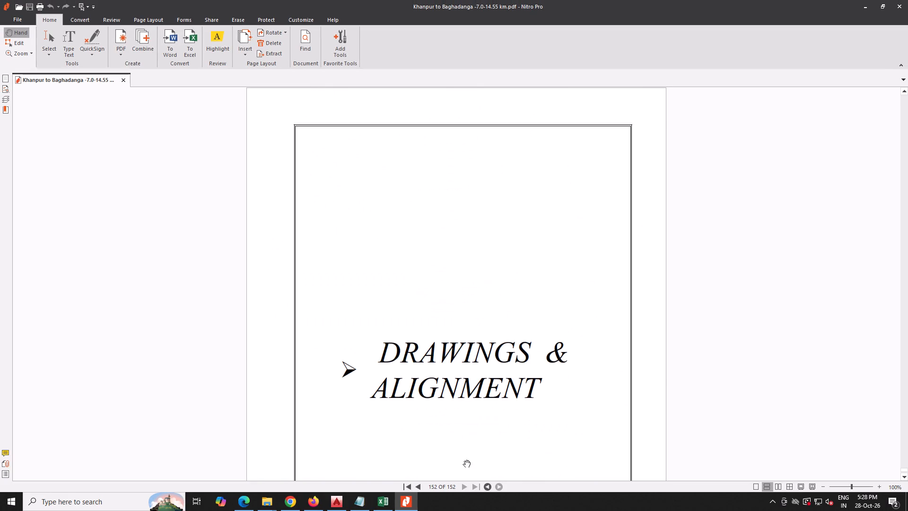
{"action": "left_click", "coordinate": [245, 51]}
{"action": "left_click", "coordinate": [253, 63]}
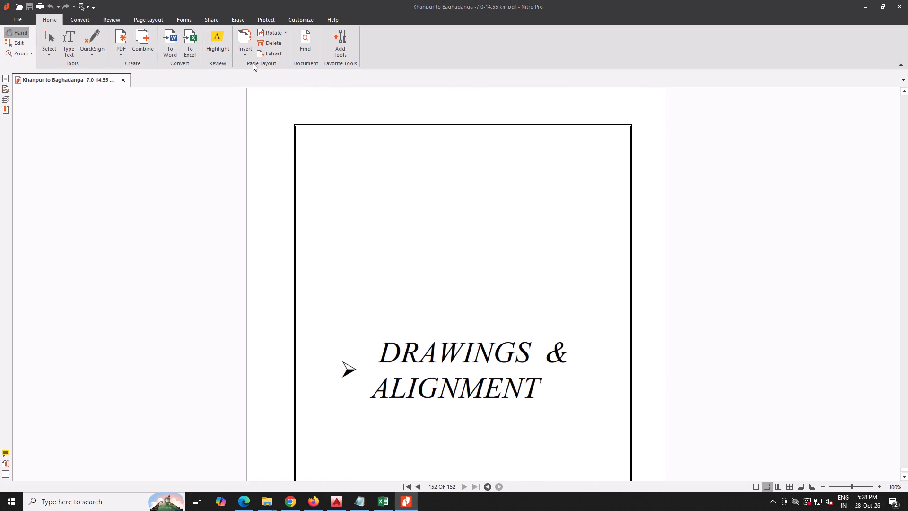
{"action": "left_click", "coordinate": [292, 187]}
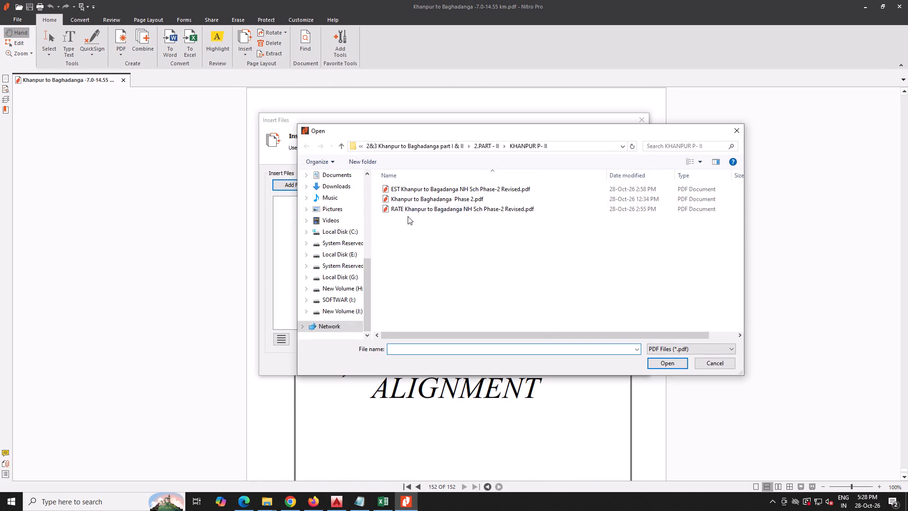
{"action": "left_click", "coordinate": [485, 148]}
{"action": "left_click", "coordinate": [507, 148]}
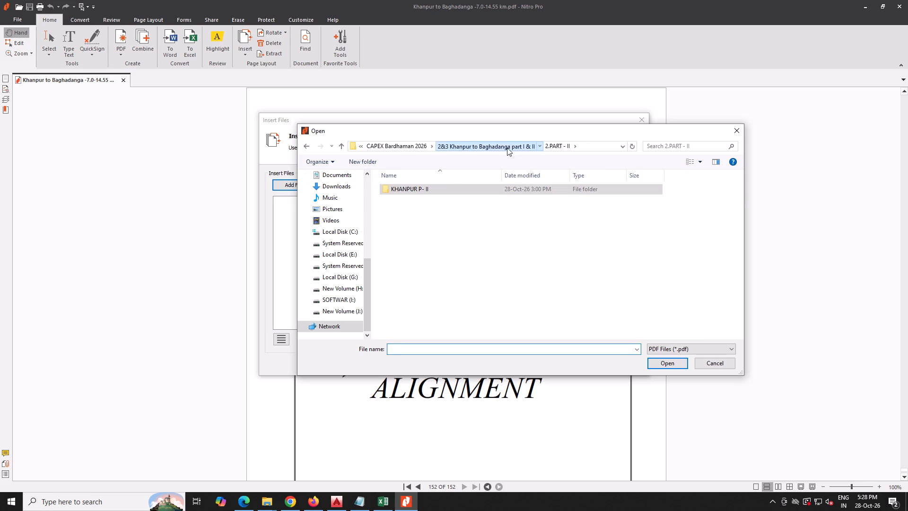
{"action": "double_click", "coordinate": [419, 220]}
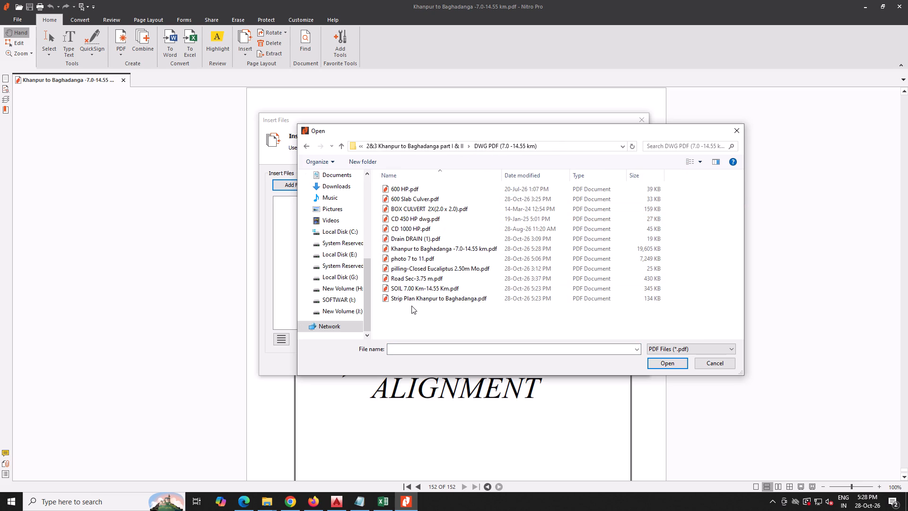
{"action": "left_click", "coordinate": [419, 277]}
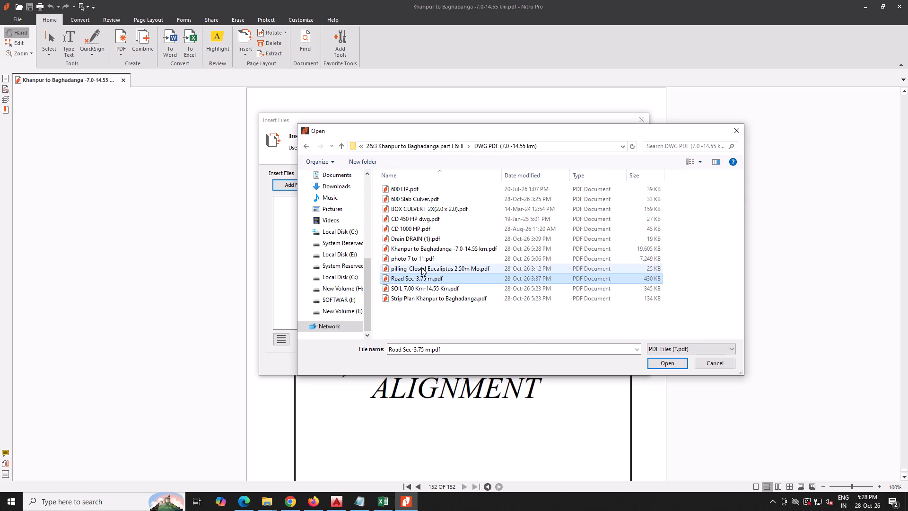
{"action": "left_click", "coordinate": [421, 267], "text": "ctrl"}
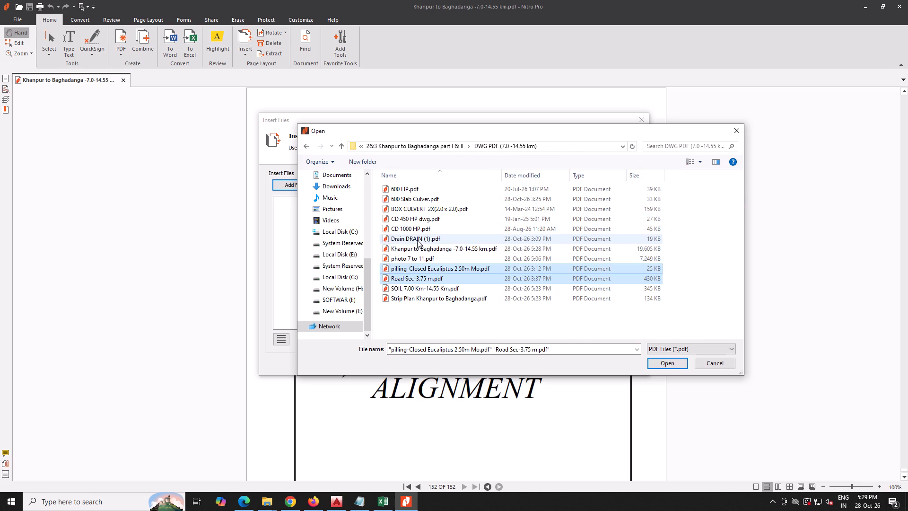
{"action": "left_click", "coordinate": [417, 240], "text": "ctrl"}
{"action": "left_click", "coordinate": [415, 229], "text": "ctrl"}
{"action": "left_click", "coordinate": [411, 222], "text": "ctrl"}
{"action": "left_click", "coordinate": [410, 214], "text": "ctrl"}
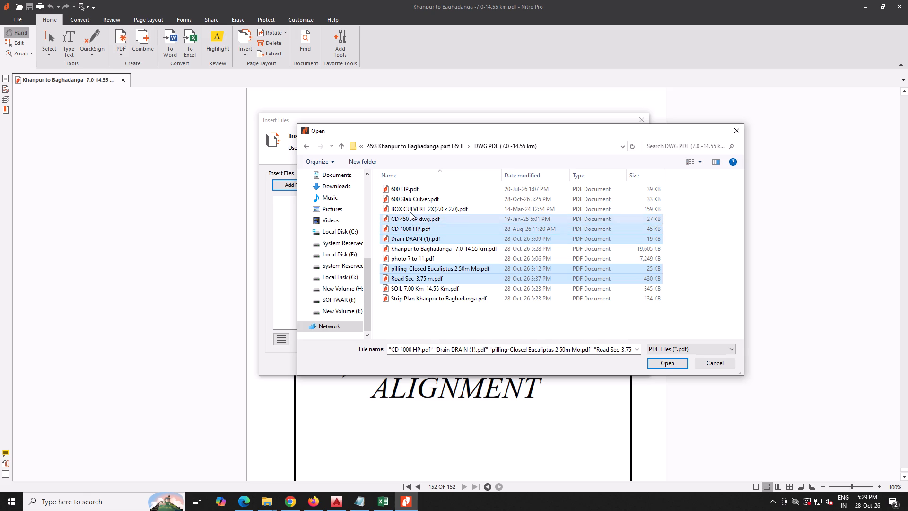
{"action": "left_click", "coordinate": [410, 210], "text": "ctrl"}
{"action": "left_click", "coordinate": [409, 220], "text": "ctrl"}
{"action": "left_click", "coordinate": [412, 200], "text": "ctrl"}
{"action": "left_click", "coordinate": [410, 189], "text": "ctrl"}
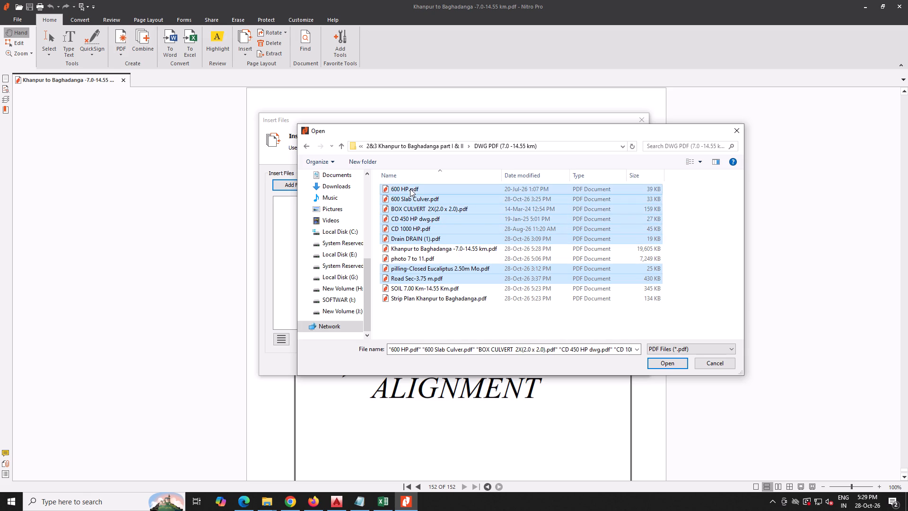
{"action": "left_click", "coordinate": [658, 363]}
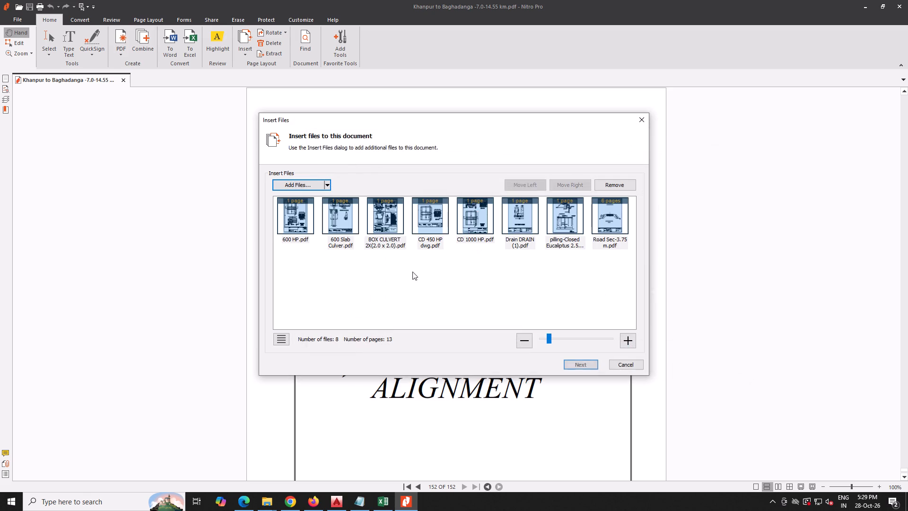
Move Road Sec-3.75 m.pdf ahead of 600 HP.pdf so it comes first among the files being inserted.
{"action": "left_click", "coordinate": [352, 271]}
{"action": "left_click_drag", "start_coordinate": [609, 229], "coordinate": [292, 270]}
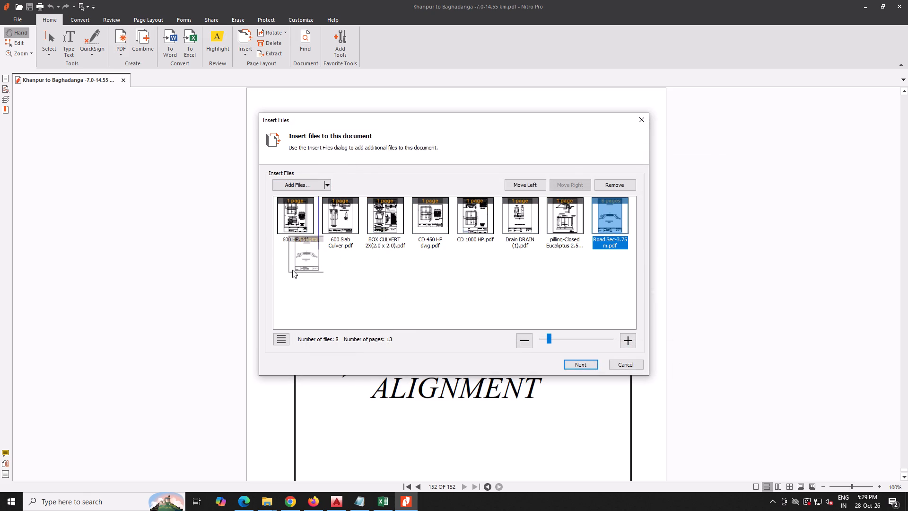
{"action": "left_click_drag", "start_coordinate": [292, 270], "coordinate": [277, 270]}
Insert the ordered drawing files after the current Drawings & Alignment divider page.
{"action": "left_click", "coordinate": [571, 364]}
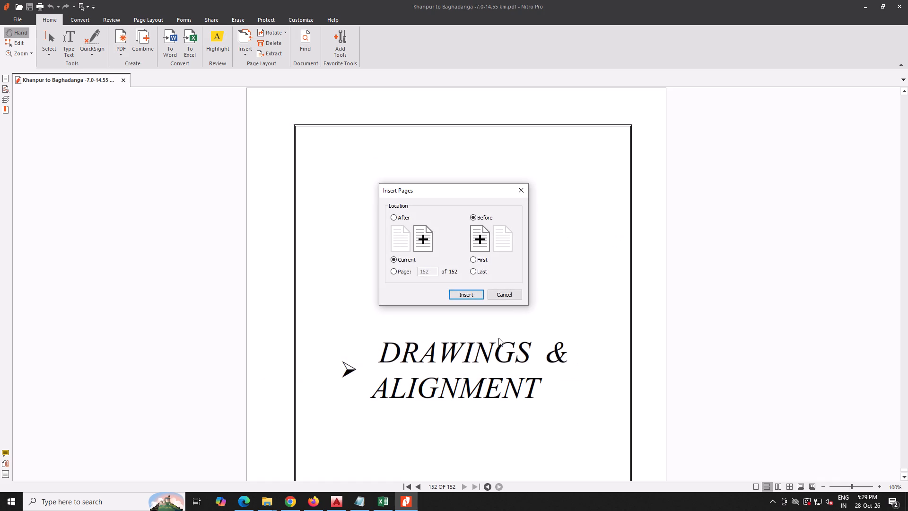
{"action": "left_click", "coordinate": [406, 218]}
{"action": "left_click", "coordinate": [459, 296]}
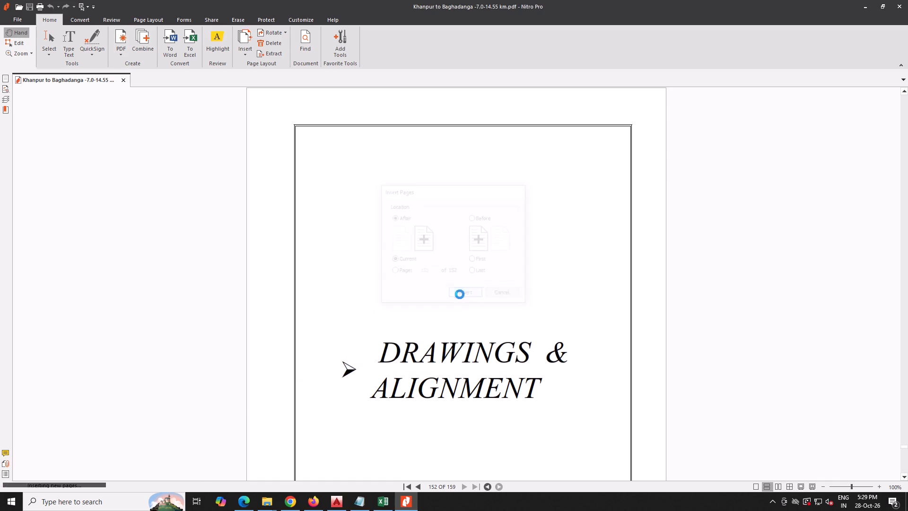
Save the report PDF with its drawings, then close the document and the PDF editor.
{"action": "left_click", "coordinate": [29, 8]}
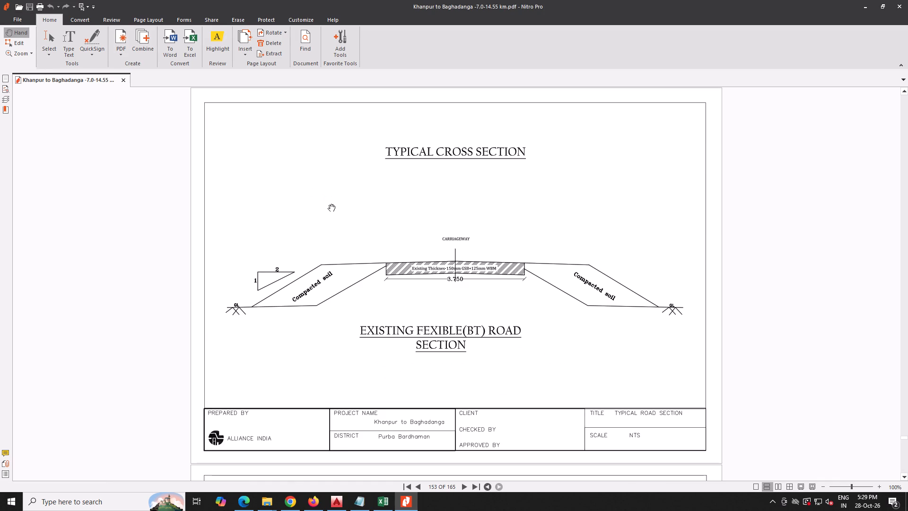
{"action": "left_click", "coordinate": [122, 81]}
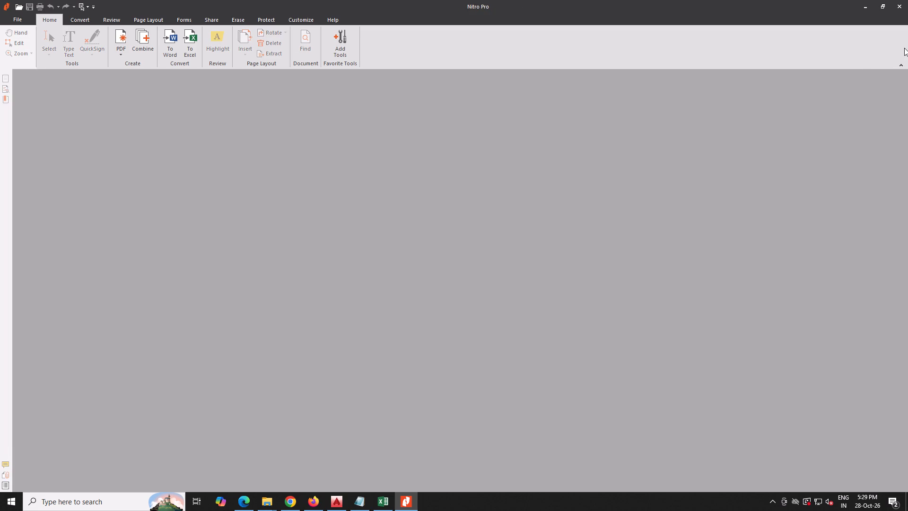
{"action": "left_click", "coordinate": [903, 6]}
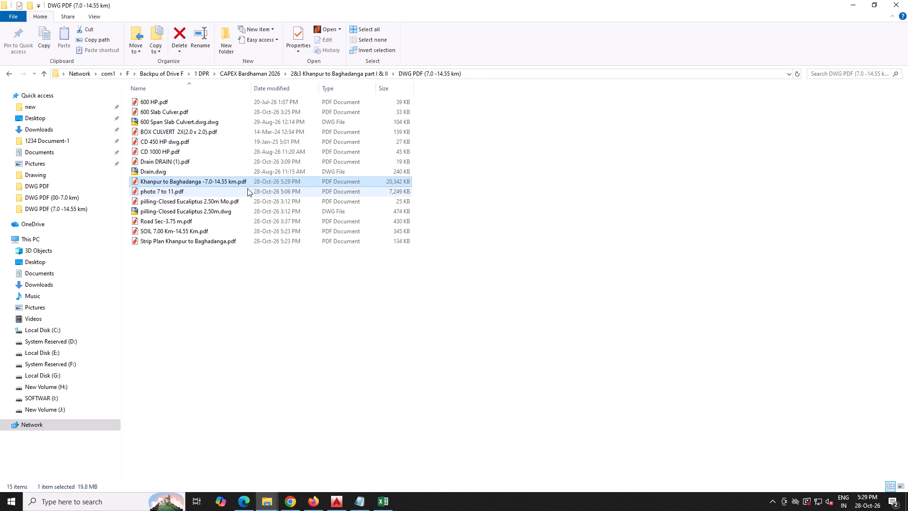
Upload Khanpur to Baghadanga -7.0-14.55 km.pdf from the DWG PDF (7.0 -14.55 km) folder to the Purba Burdwan folder in Google Drive.
{"action": "left_click_drag", "start_coordinate": [219, 183], "coordinate": [312, 482]}
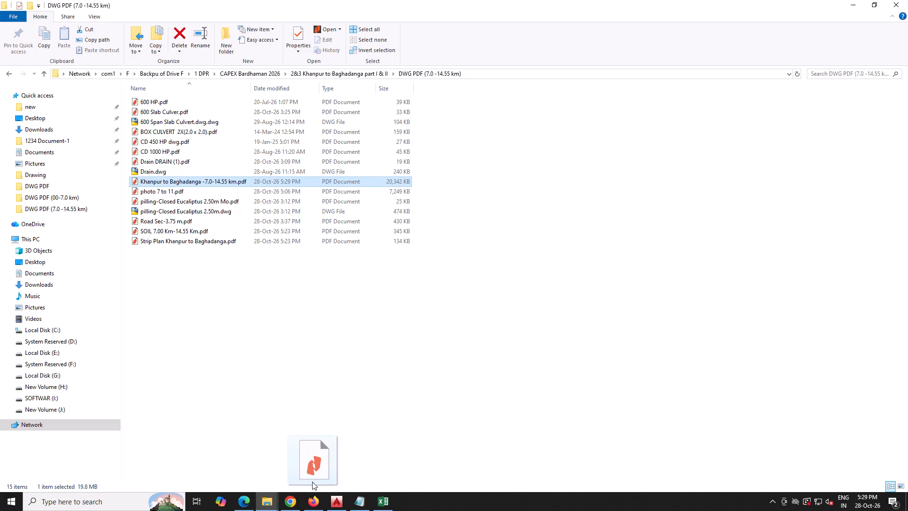
{"action": "left_click_drag", "start_coordinate": [312, 482], "coordinate": [110, 63]}
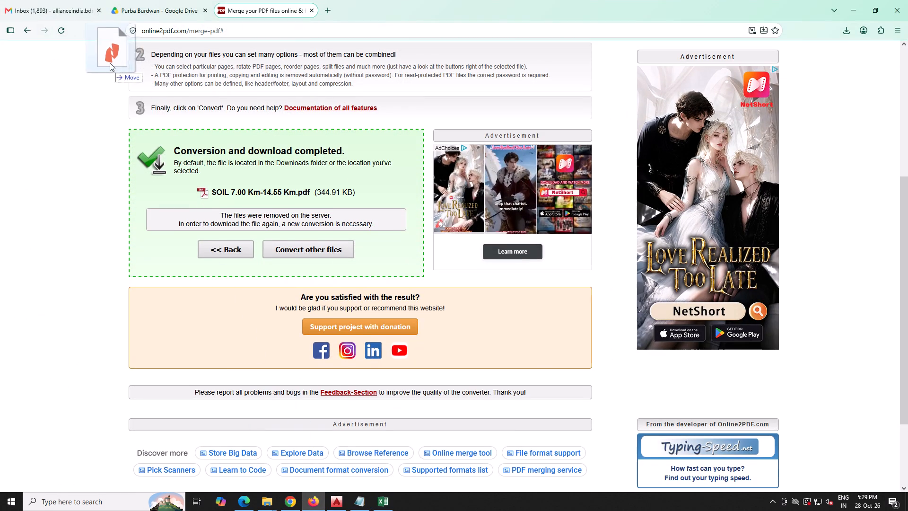
{"action": "left_click_drag", "start_coordinate": [110, 63], "coordinate": [514, 290]}
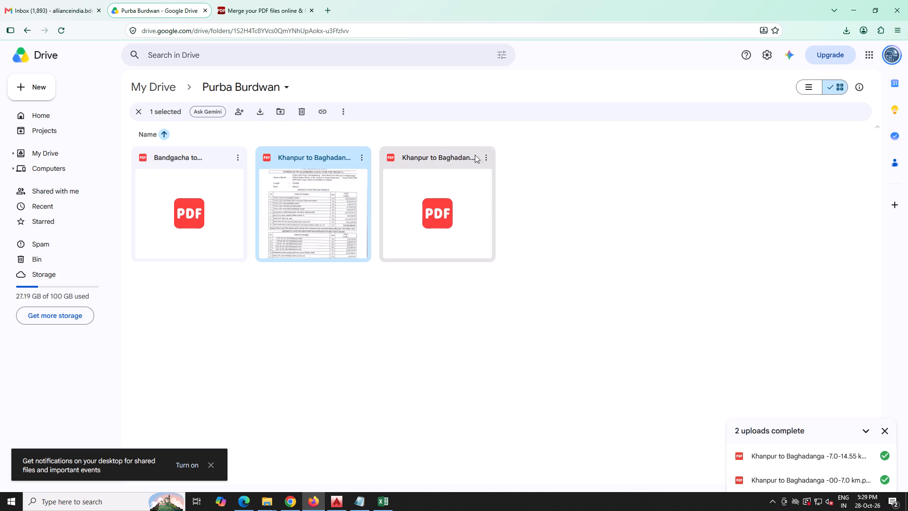
{"action": "left_click", "coordinate": [487, 158]}
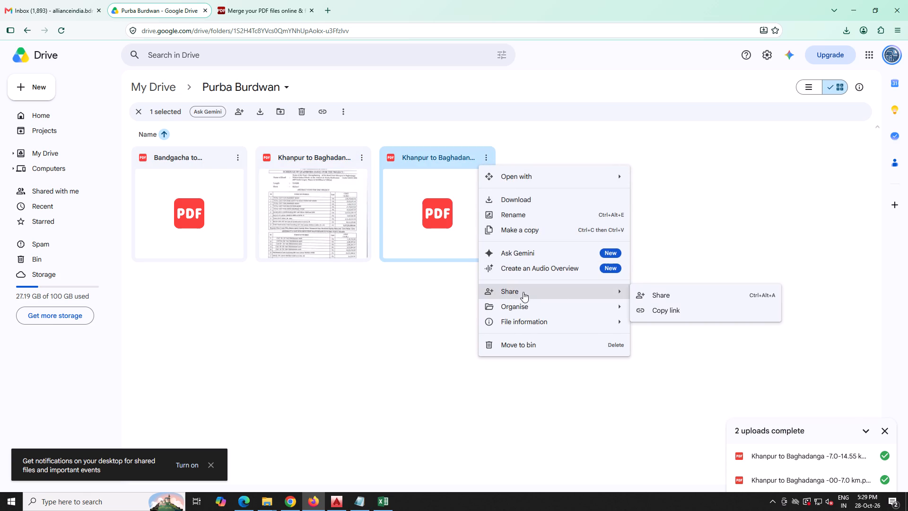
{"action": "left_click", "coordinate": [682, 301]}
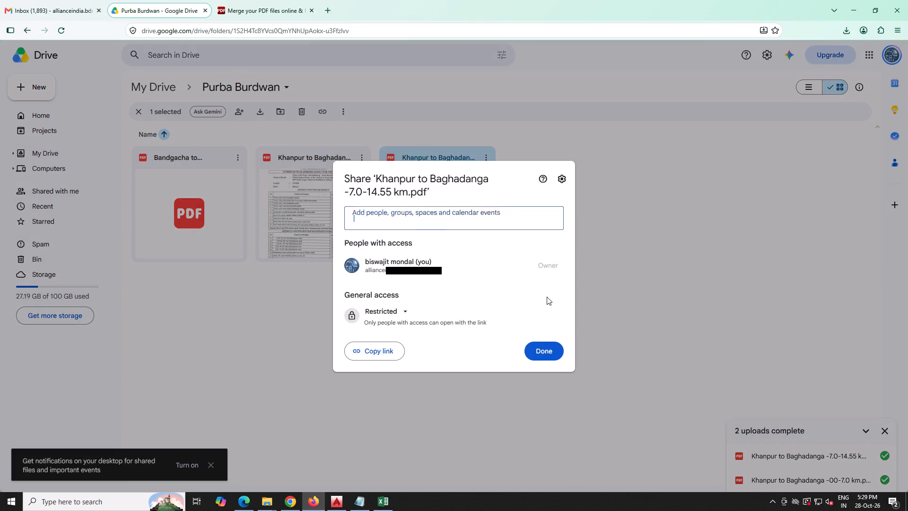
{"action": "left_click", "coordinate": [396, 316]}
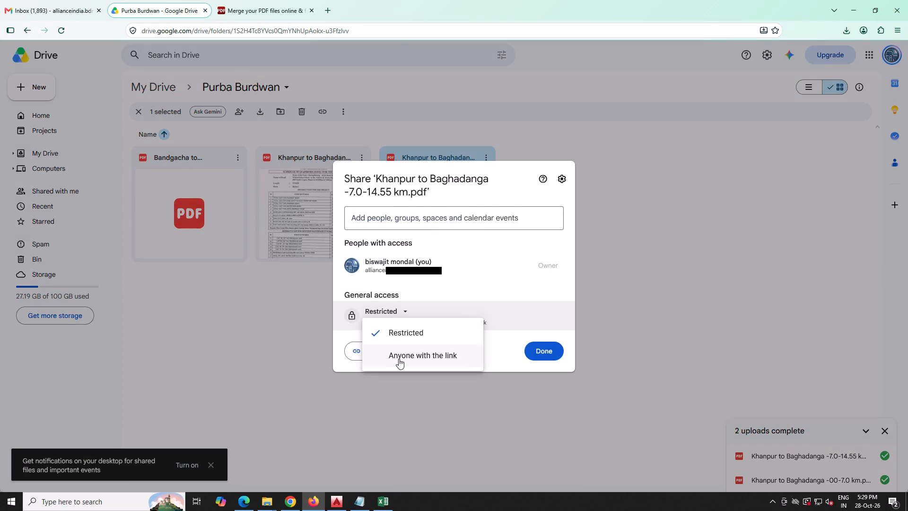
{"action": "left_click", "coordinate": [399, 359]}
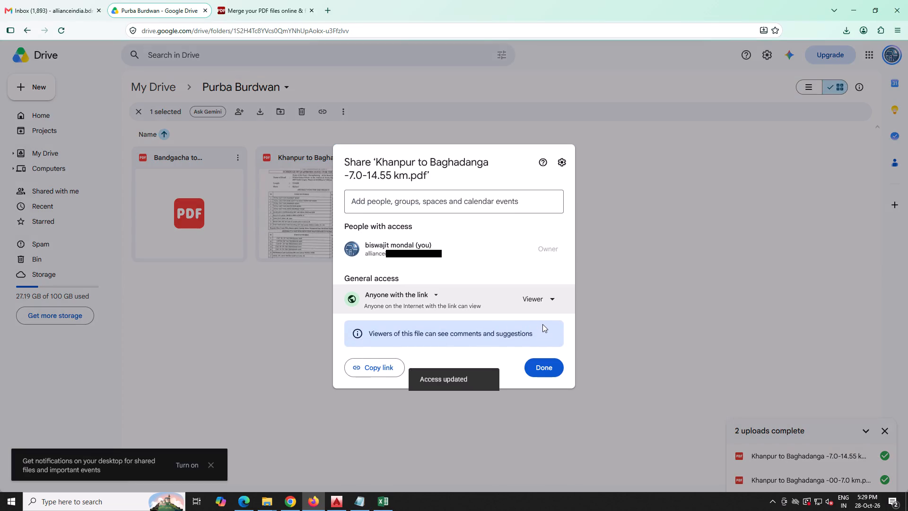
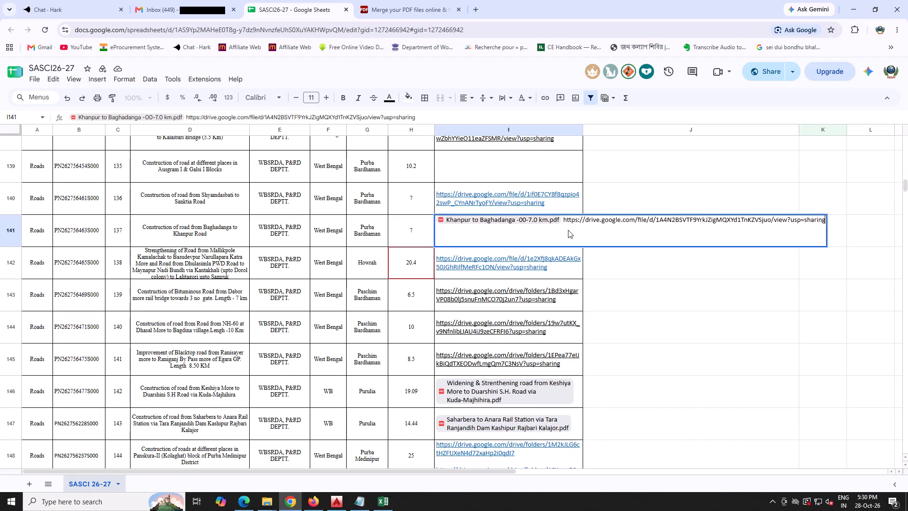
Turn the pasted Drive link in the Baghadanga to Khanpur Road row into a Khanpur to Baghadanga -7.0-14.55 km.pdf file chip and finish the cell entry.
{"action": "left_click", "coordinate": [584, 201]}
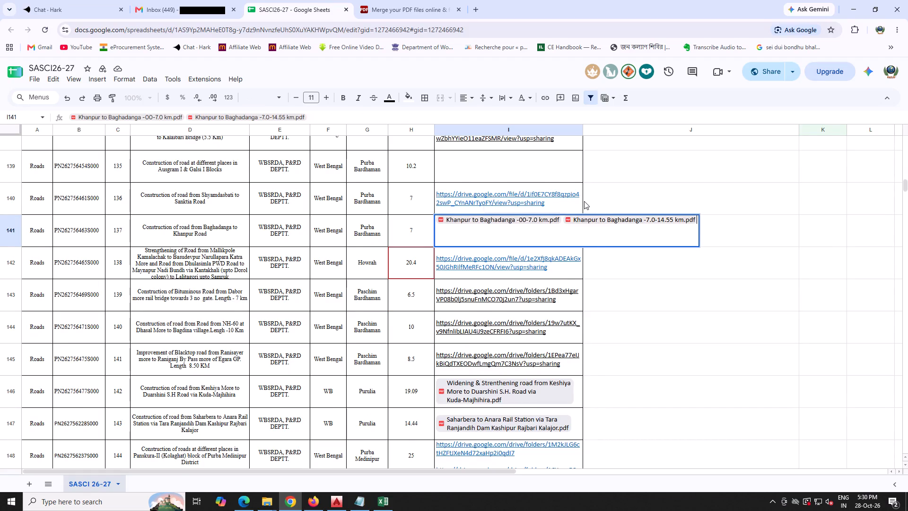
{"action": "left_click", "coordinate": [682, 285]}
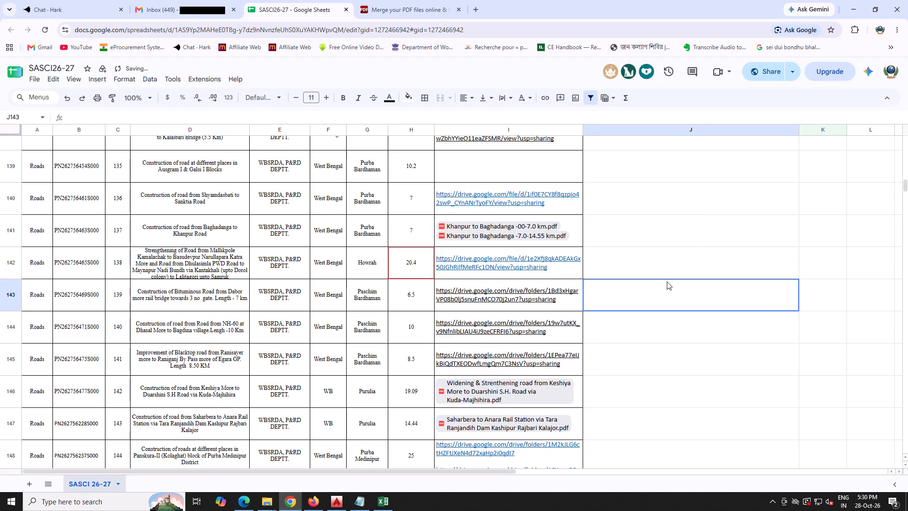
Open the Khanpur to Baghadanga -7.0-14.55 km.pdf linked in row 141 to check the uploaded report, and close it again.
{"action": "left_click", "coordinate": [554, 235]}
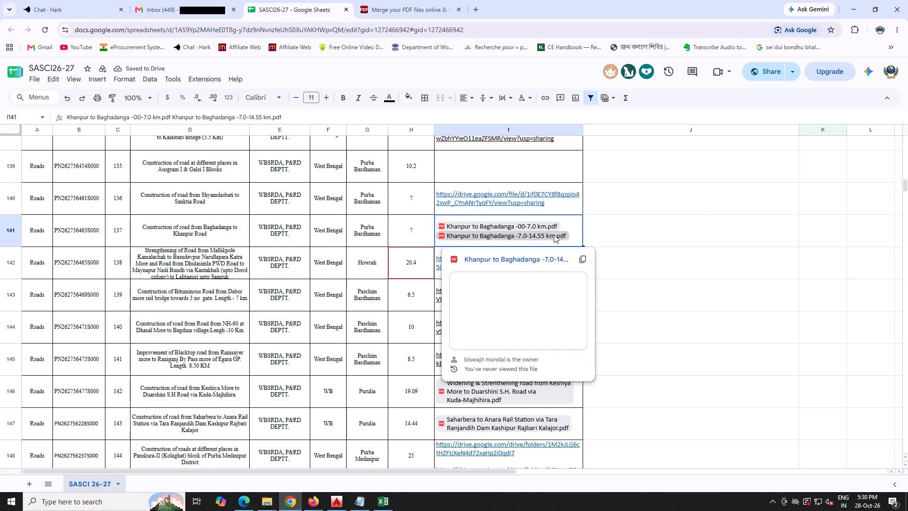
{"action": "left_click", "coordinate": [511, 238]}
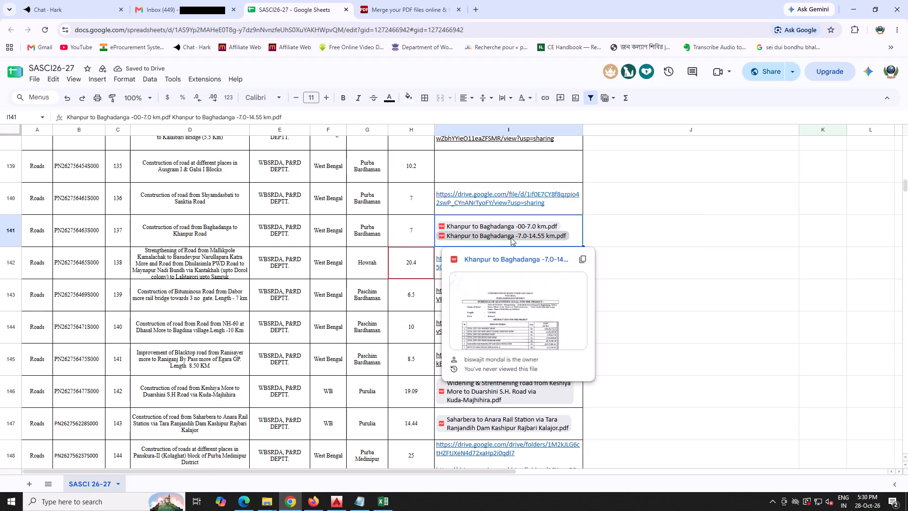
{"action": "left_click", "coordinate": [509, 258]}
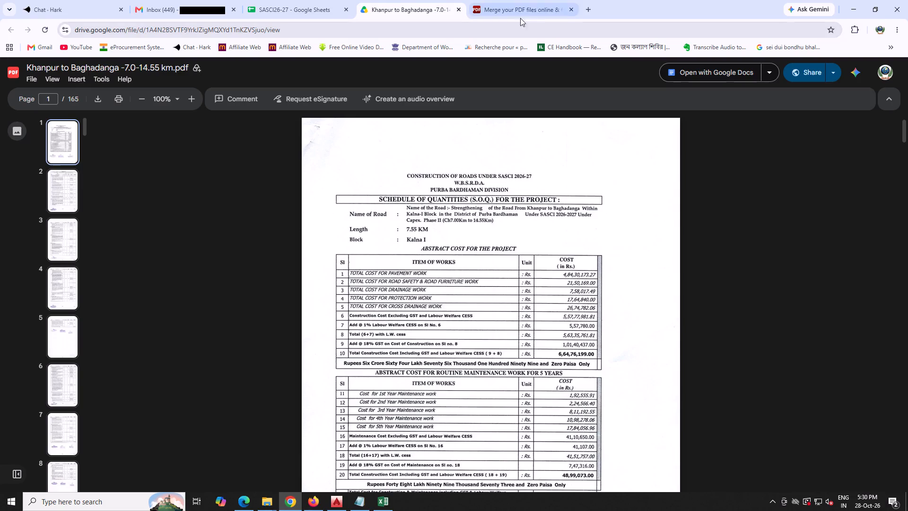
{"action": "left_click", "coordinate": [459, 9]}
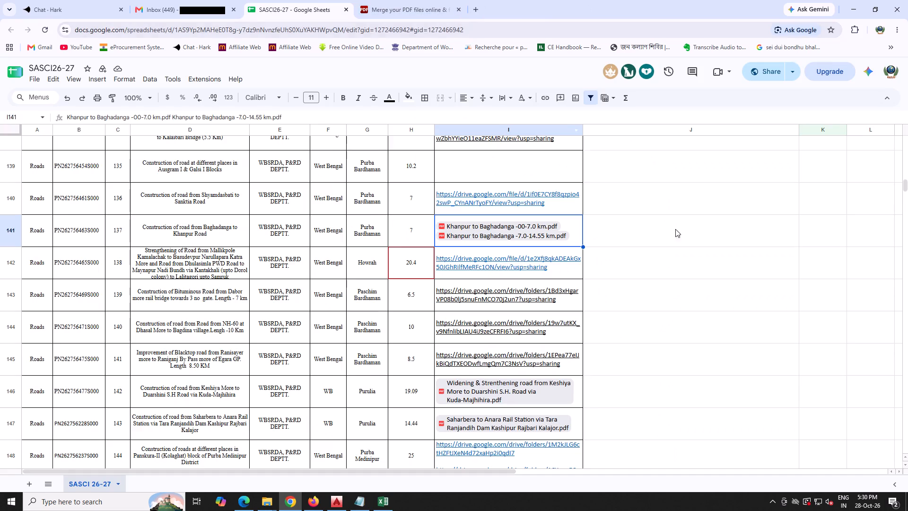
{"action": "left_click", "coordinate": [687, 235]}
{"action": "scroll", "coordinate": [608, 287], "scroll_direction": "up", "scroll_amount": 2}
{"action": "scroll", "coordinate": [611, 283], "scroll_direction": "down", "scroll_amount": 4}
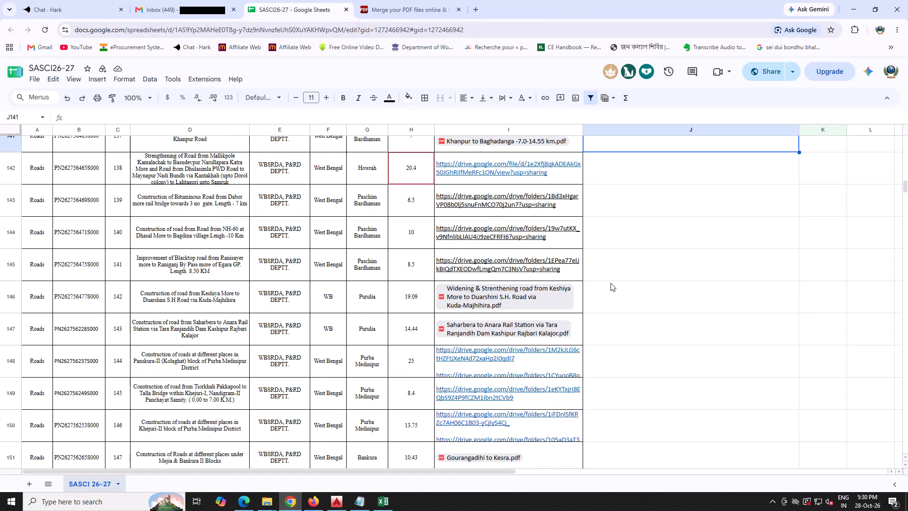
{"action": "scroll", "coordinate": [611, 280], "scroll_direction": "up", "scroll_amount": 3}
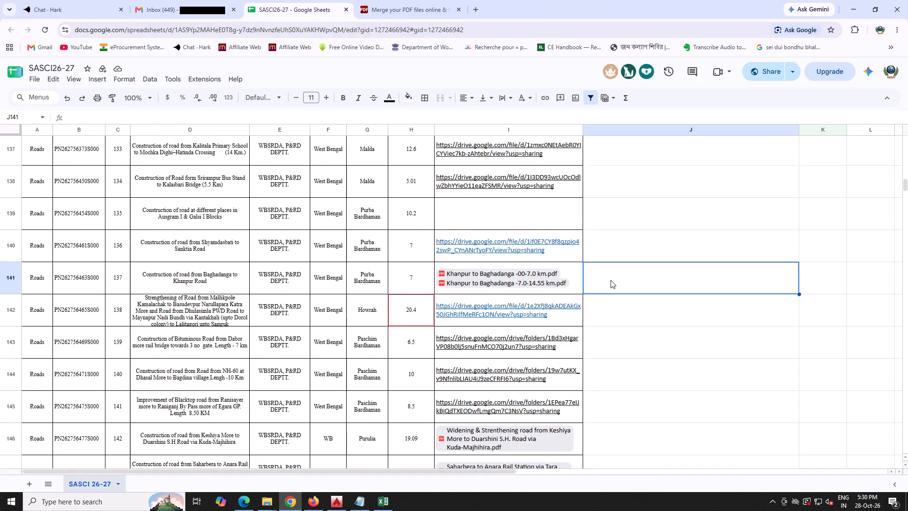
Bring up the preview of the Khanpur to Baghadanga -00-7.0 km.pdf linked in row 141 to check it.
{"action": "left_click", "coordinate": [479, 279]}
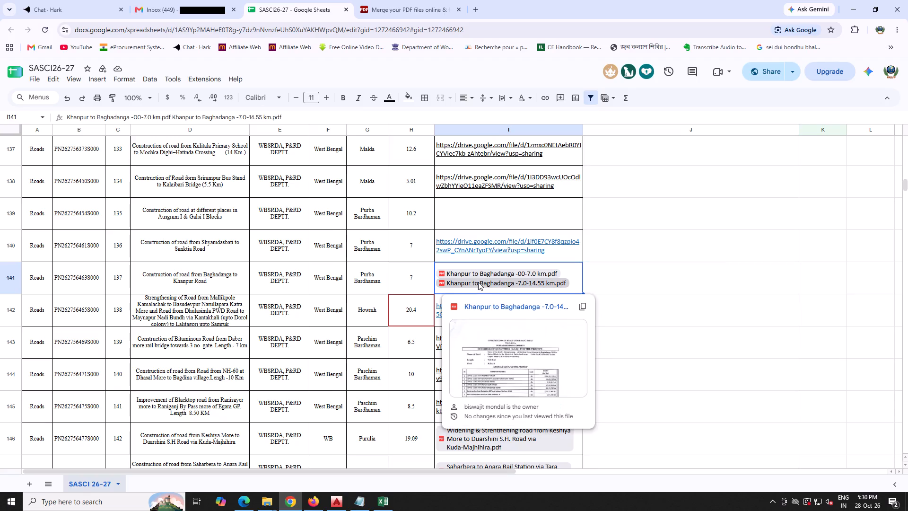
{"action": "double_click", "coordinate": [478, 282]}
{"action": "left_click", "coordinate": [478, 282]}
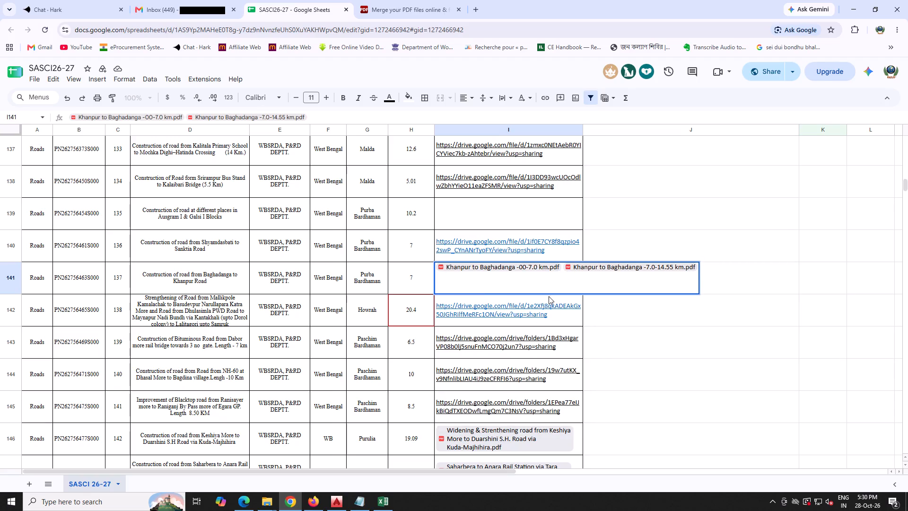
{"action": "left_click", "coordinate": [652, 315]}
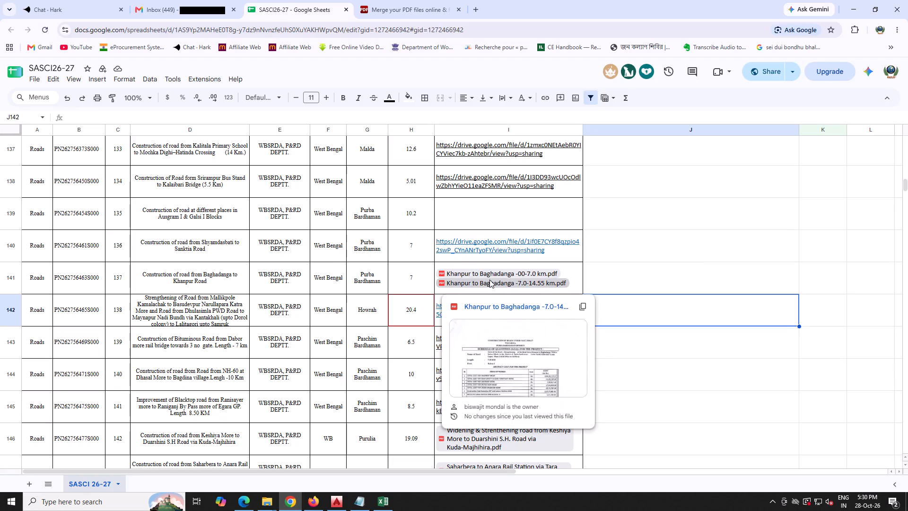
{"action": "left_click", "coordinate": [491, 275]}
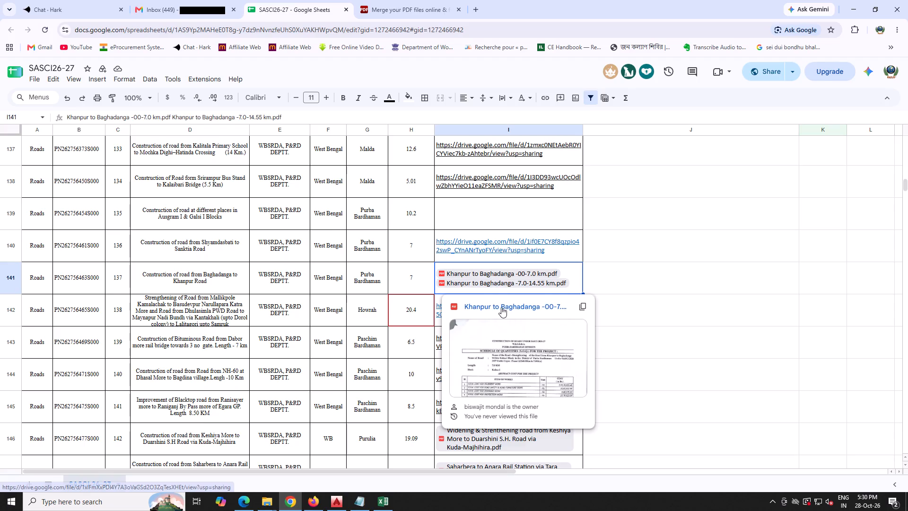
Bring up the preview of the Drive report linked in row 142 to check it, and dismiss it again.
{"action": "left_click", "coordinate": [697, 304]}
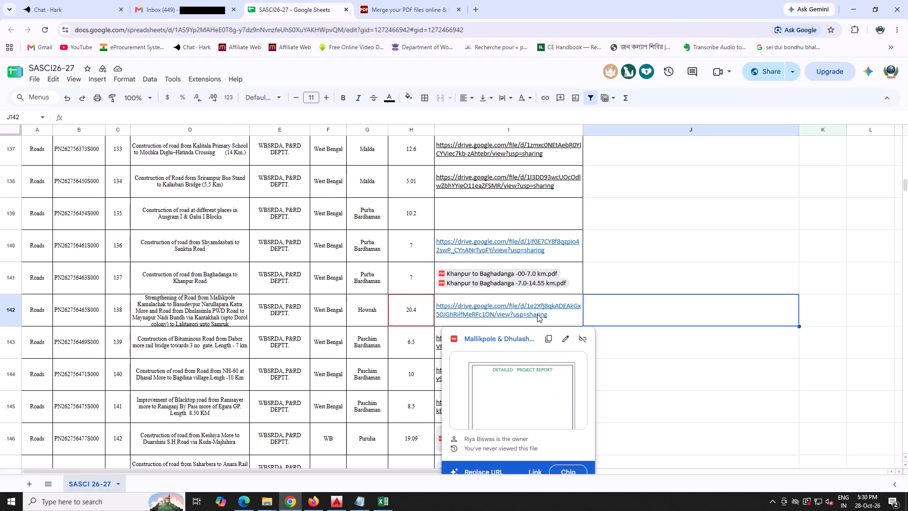
{"action": "left_click", "coordinate": [503, 306]}
{"action": "left_click", "coordinate": [503, 306]}
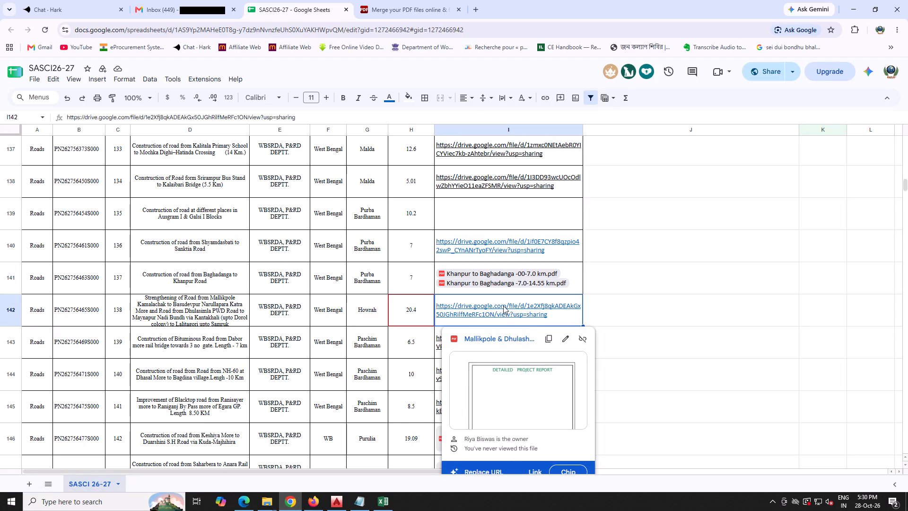
{"action": "left_click", "coordinate": [645, 286]}
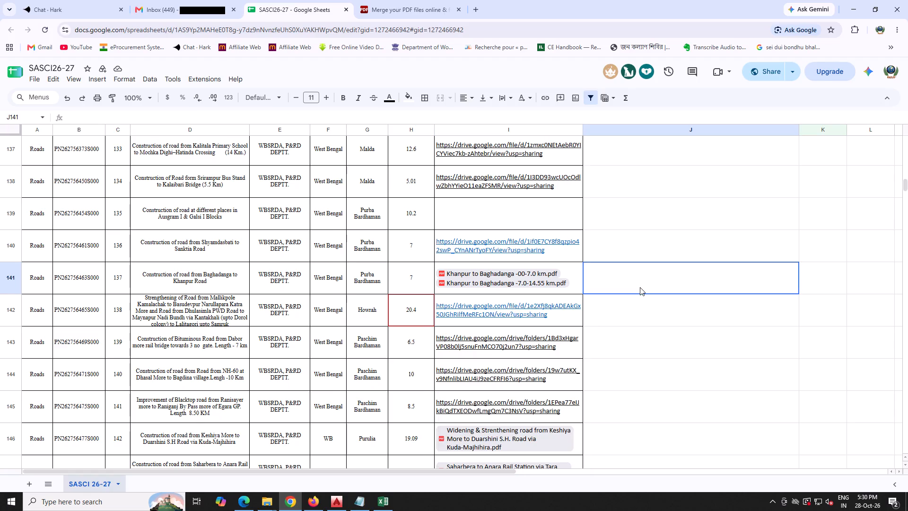
Look through the report links of the road rows above row 141, up to the Murshidabad entries.
{"action": "scroll", "coordinate": [370, 277], "scroll_direction": "up", "scroll_amount": 12}
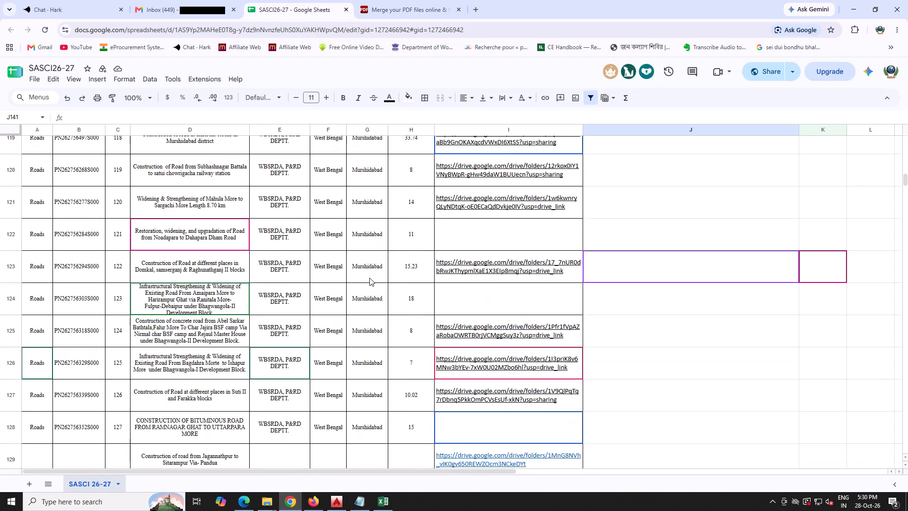
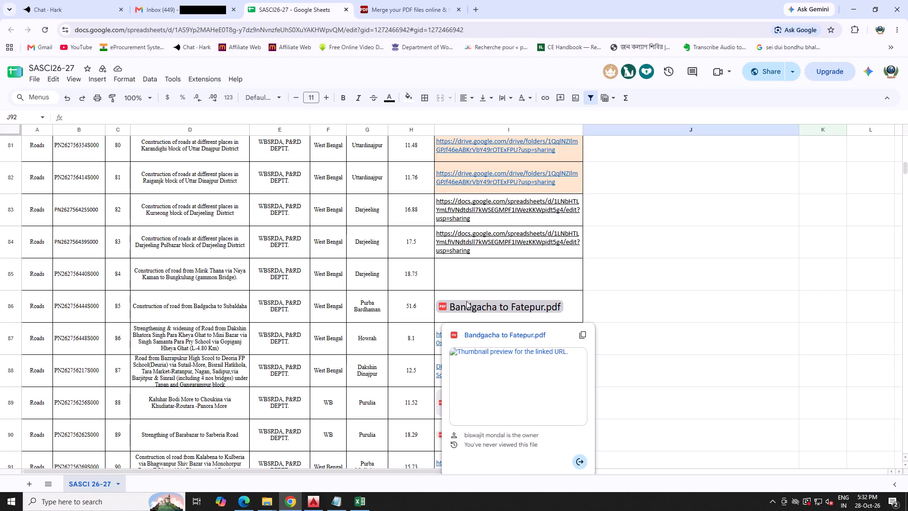
Open the Bandgacha to Fatepur.pdf linked in row 86 to check the report.
{"action": "left_click", "coordinate": [486, 336]}
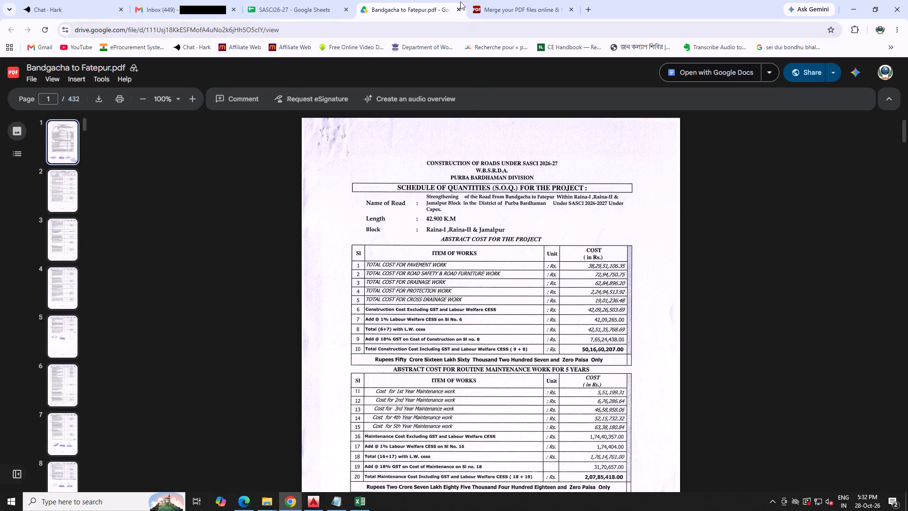
Close the Bandgacha to Fatepur.pdf preview and return to the SASCI26-27 sheet.
{"action": "left_click", "coordinate": [458, 7]}
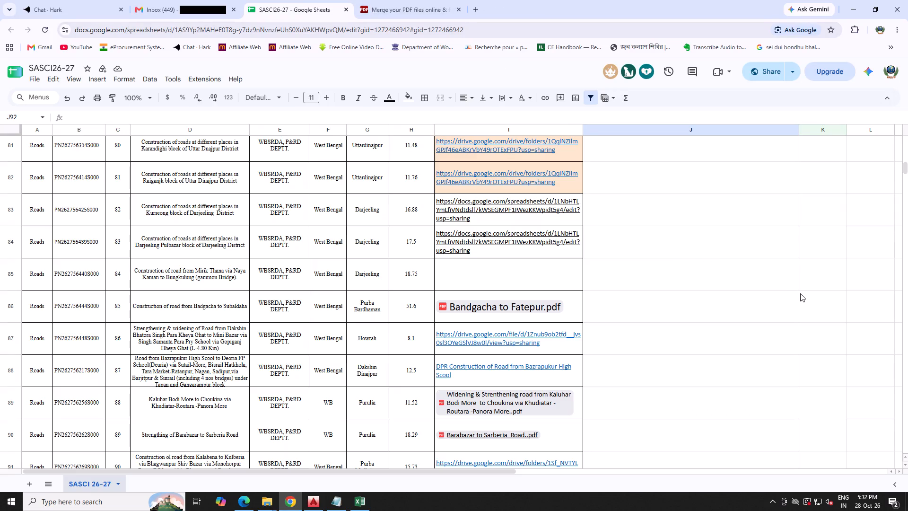
Look through the project rows and their DPR links from row 81 down to the TOTAL row at the sheet's end.
{"action": "scroll", "coordinate": [787, 291], "scroll_direction": "down", "scroll_amount": 2}
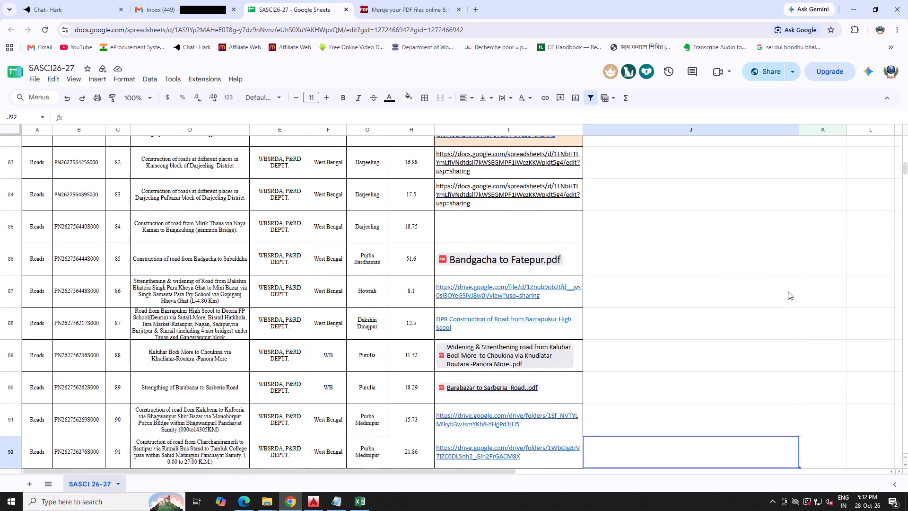
{"action": "scroll", "coordinate": [788, 291], "scroll_direction": "down", "scroll_amount": 18}
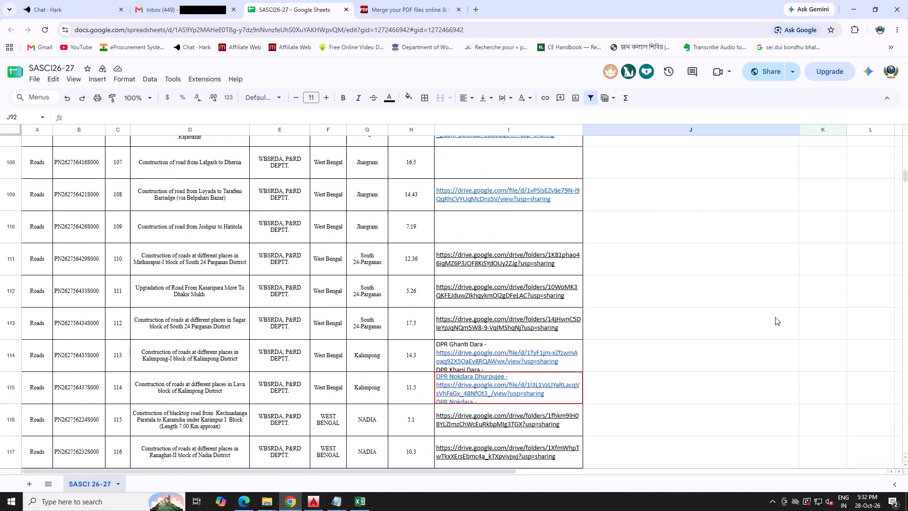
{"action": "scroll", "coordinate": [770, 324], "scroll_direction": "down", "scroll_amount": 20}
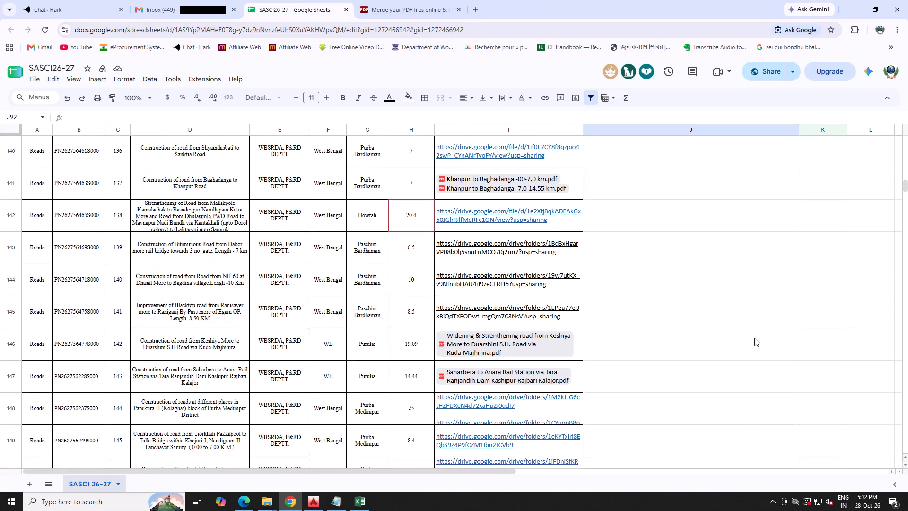
{"action": "scroll", "coordinate": [754, 339], "scroll_direction": "down", "scroll_amount": 17}
{"action": "scroll", "coordinate": [749, 343], "scroll_direction": "down", "scroll_amount": 11}
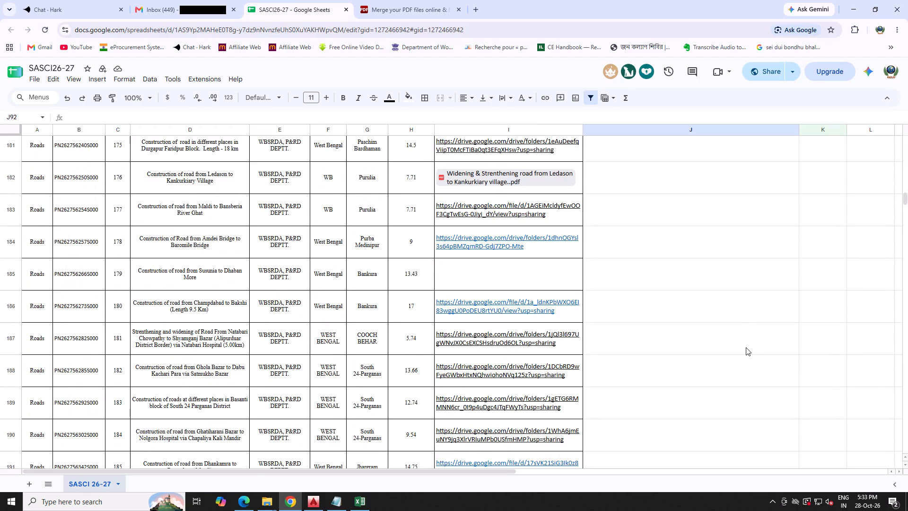
{"action": "scroll", "coordinate": [742, 347], "scroll_direction": "down", "scroll_amount": 16}
{"action": "left_click", "coordinate": [728, 360]}
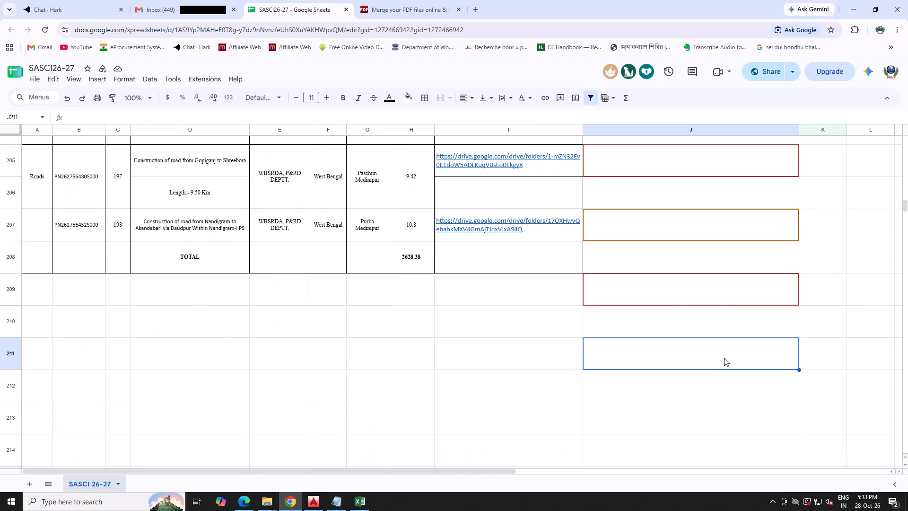
{"action": "scroll", "coordinate": [724, 358], "scroll_direction": "up", "scroll_amount": 2}
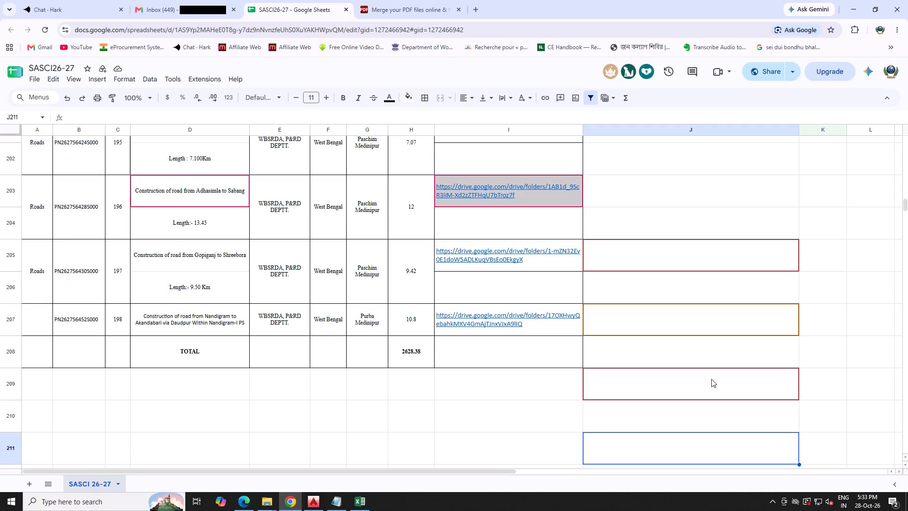
{"action": "left_click", "coordinate": [711, 379]}
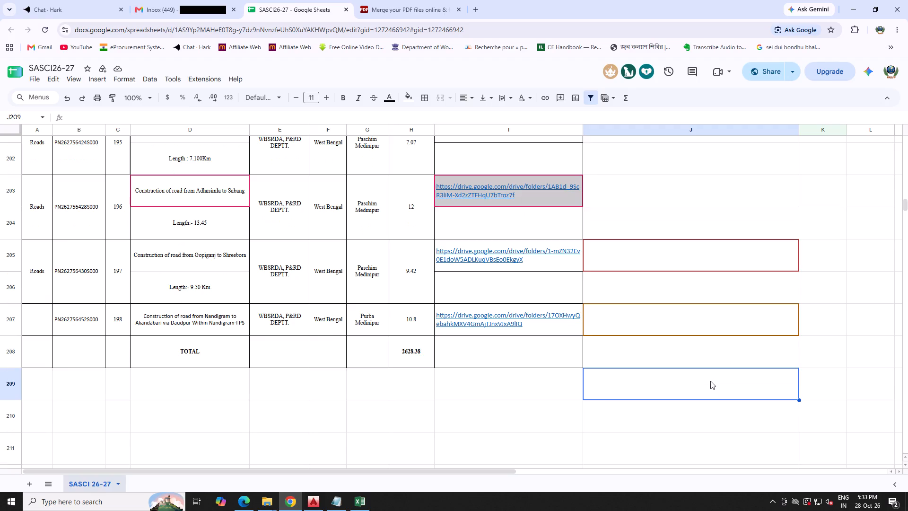
{"action": "left_click", "coordinate": [457, 405]}
Review the project rows and their DPR links back up from the TOTAL row to the Bankura and Birbhum entries near the top.
{"action": "scroll", "coordinate": [454, 405], "scroll_direction": "up", "scroll_amount": 3}
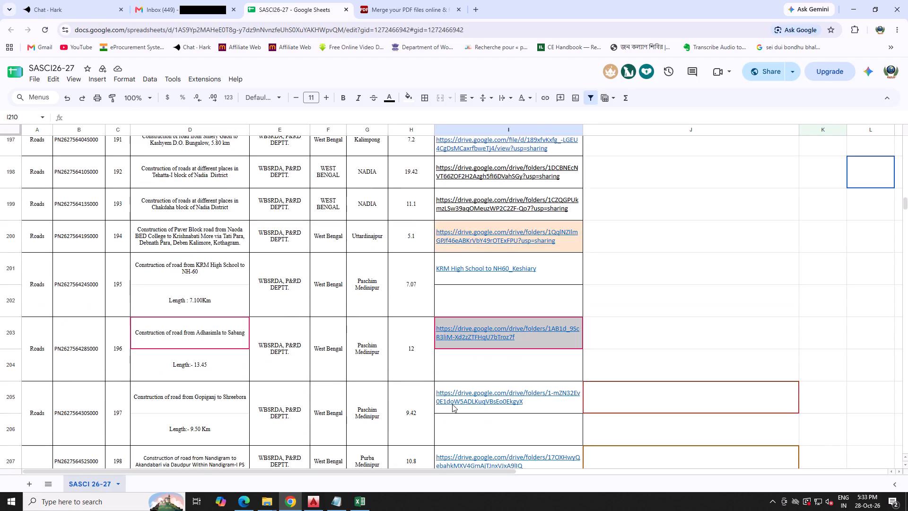
{"action": "scroll", "coordinate": [451, 404], "scroll_direction": "up", "scroll_amount": 19}
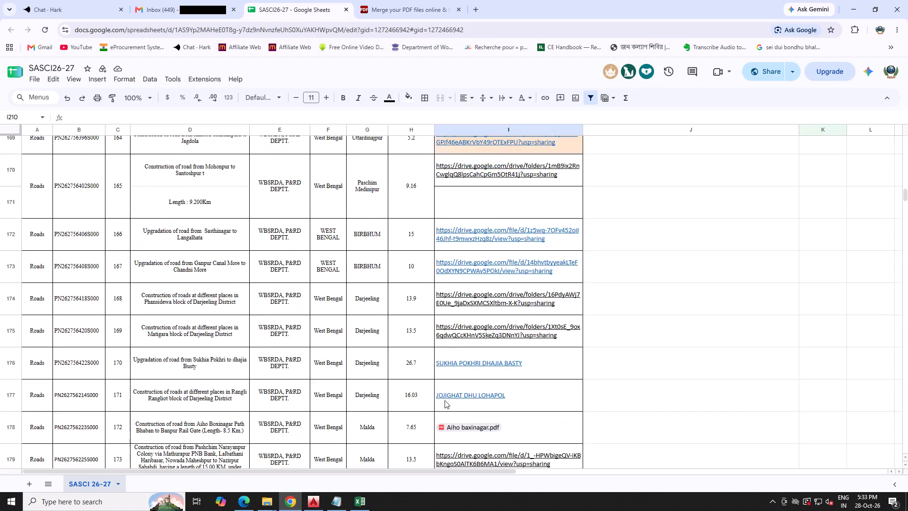
{"action": "scroll", "coordinate": [445, 400], "scroll_direction": "up", "scroll_amount": 7}
{"action": "middle_click_drag", "start_coordinate": [450, 394], "coordinate": [471, 381]}
{"action": "scroll", "coordinate": [472, 381], "scroll_direction": "up", "scroll_amount": 14}
{"action": "scroll", "coordinate": [473, 381], "scroll_direction": "up", "scroll_amount": 14}
{"action": "scroll", "coordinate": [473, 381], "scroll_direction": "up", "scroll_amount": 15}
{"action": "scroll", "coordinate": [473, 381], "scroll_direction": "up", "scroll_amount": 12}
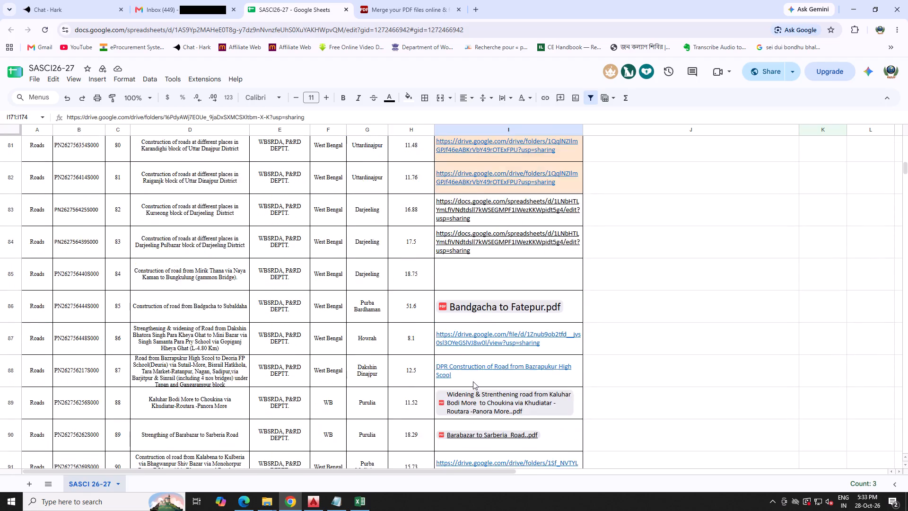
{"action": "scroll", "coordinate": [473, 381], "scroll_direction": "up", "scroll_amount": 19}
{"action": "scroll", "coordinate": [473, 381], "scroll_direction": "up", "scroll_amount": 10}
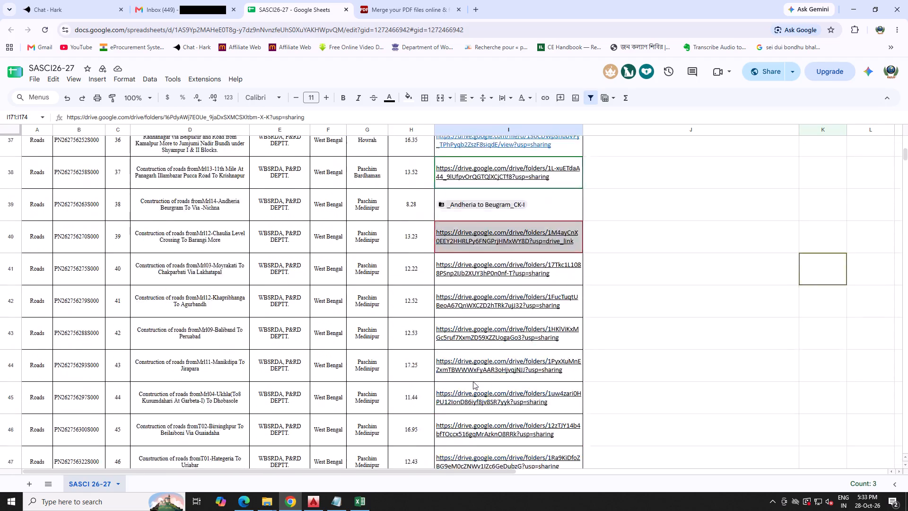
{"action": "scroll", "coordinate": [473, 381], "scroll_direction": "up", "scroll_amount": 18}
{"action": "scroll", "coordinate": [473, 381], "scroll_direction": "up", "scroll_amount": 14}
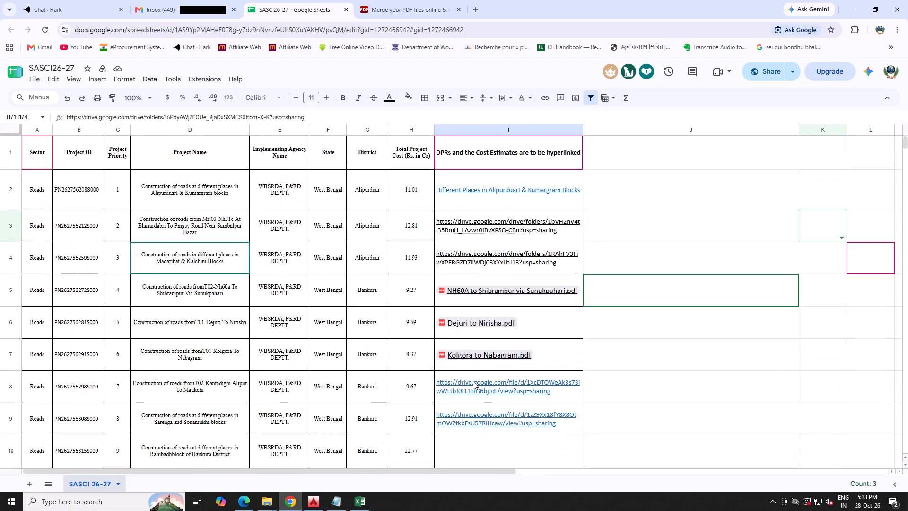
{"action": "scroll", "coordinate": [473, 381], "scroll_direction": "up", "scroll_amount": 8}
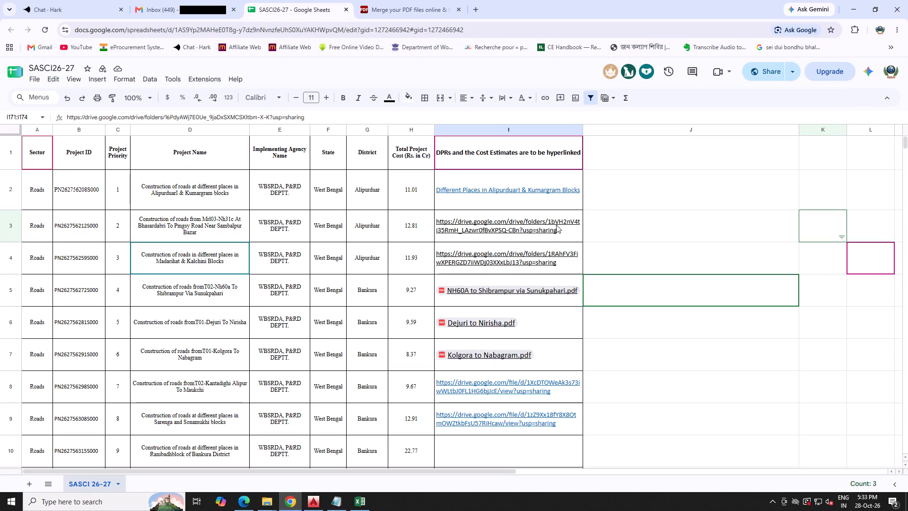
{"action": "scroll", "coordinate": [552, 228], "scroll_direction": "up", "scroll_amount": 4}
{"action": "scroll", "coordinate": [547, 230], "scroll_direction": "down", "scroll_amount": 5}
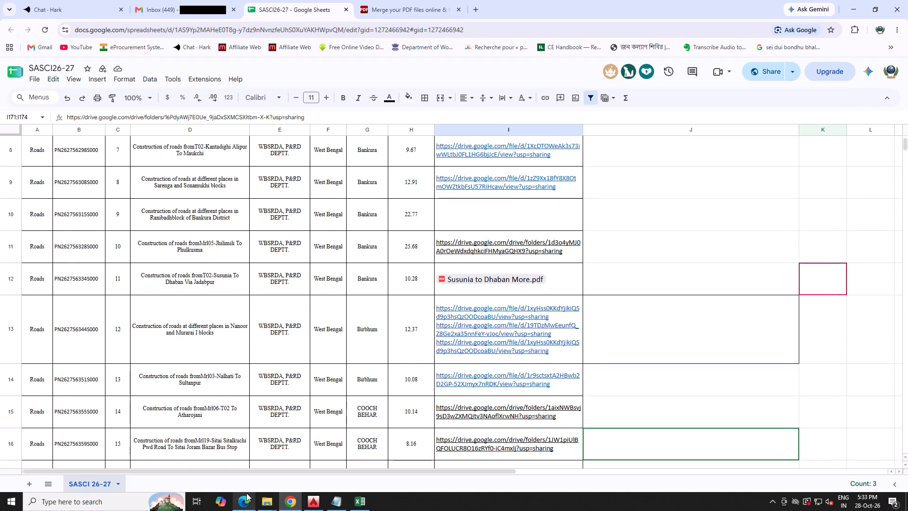
In File Explorer, open the 7.Weaving More folder inside PURULIA's Purulia CAPEX 2026 folder, under 1 DPR.
{"action": "left_click", "coordinate": [263, 501]}
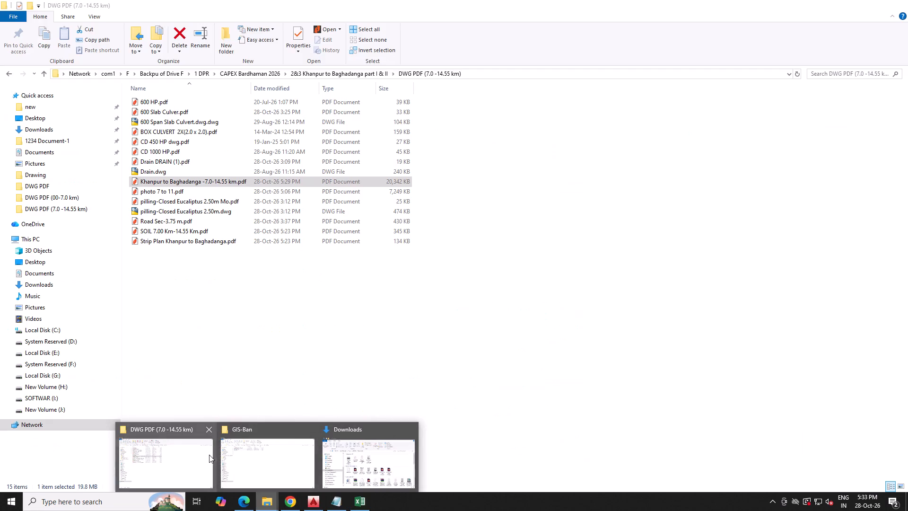
{"action": "left_click", "coordinate": [209, 455]}
{"action": "left_click", "coordinate": [265, 77]}
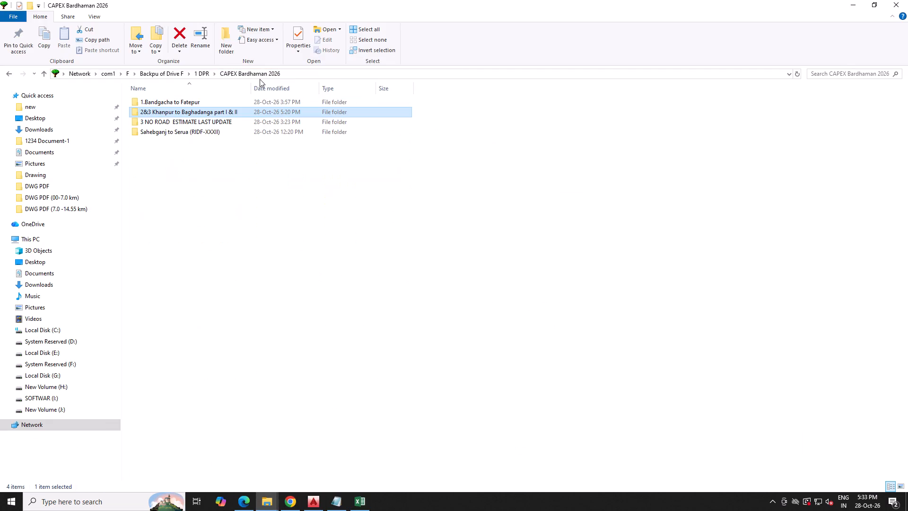
{"action": "left_click", "coordinate": [197, 73]}
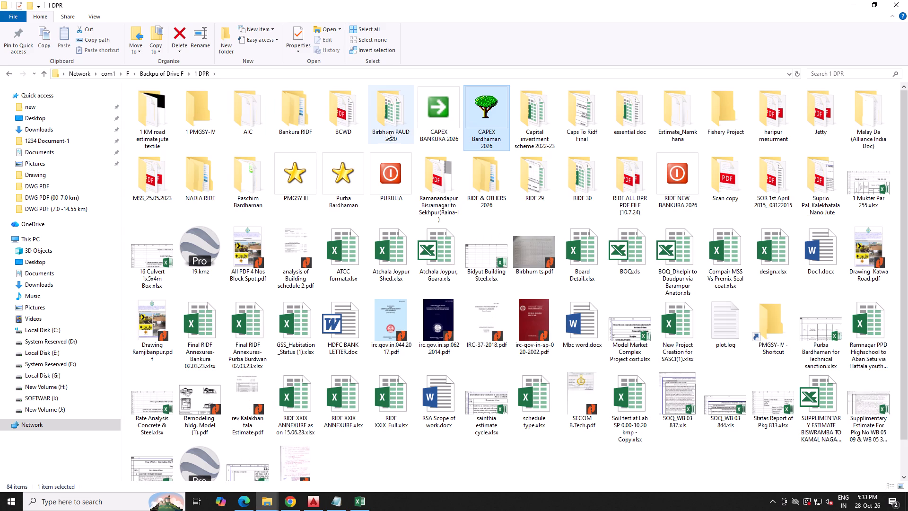
{"action": "double_click", "coordinate": [390, 185]}
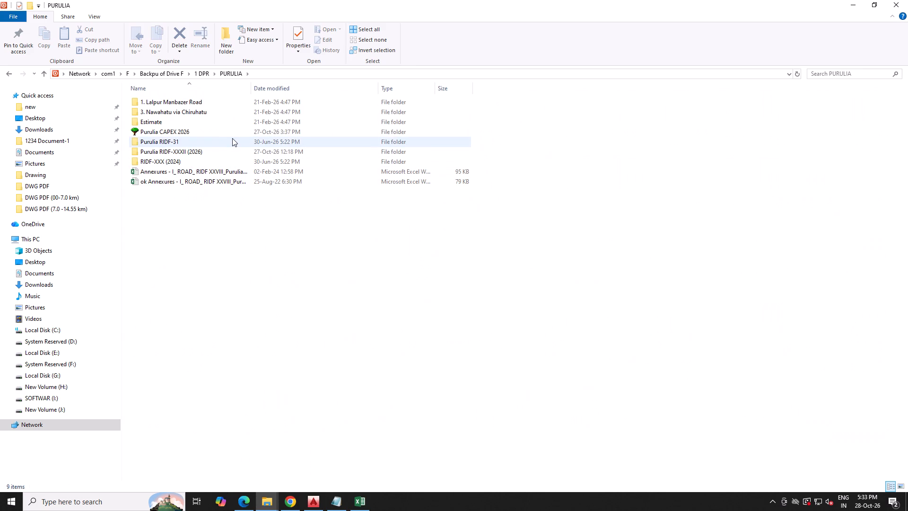
{"action": "double_click", "coordinate": [219, 133]}
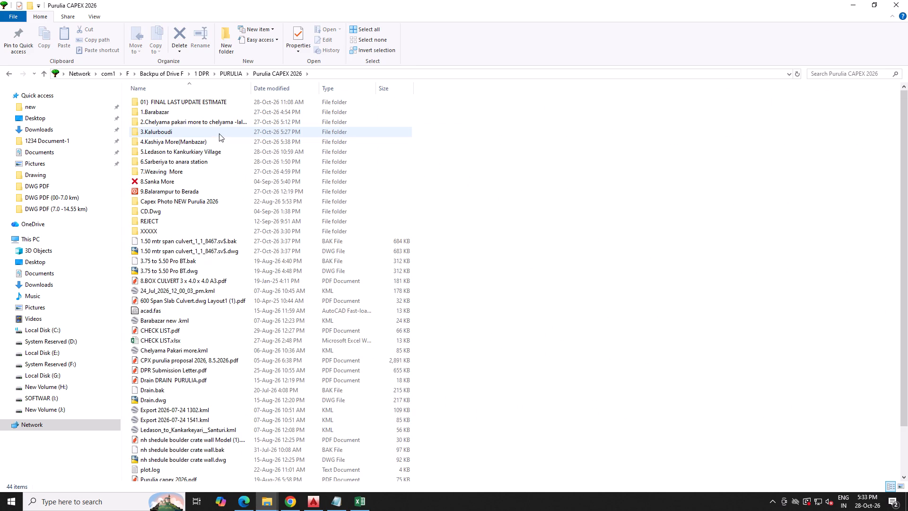
{"action": "double_click", "coordinate": [211, 173]}
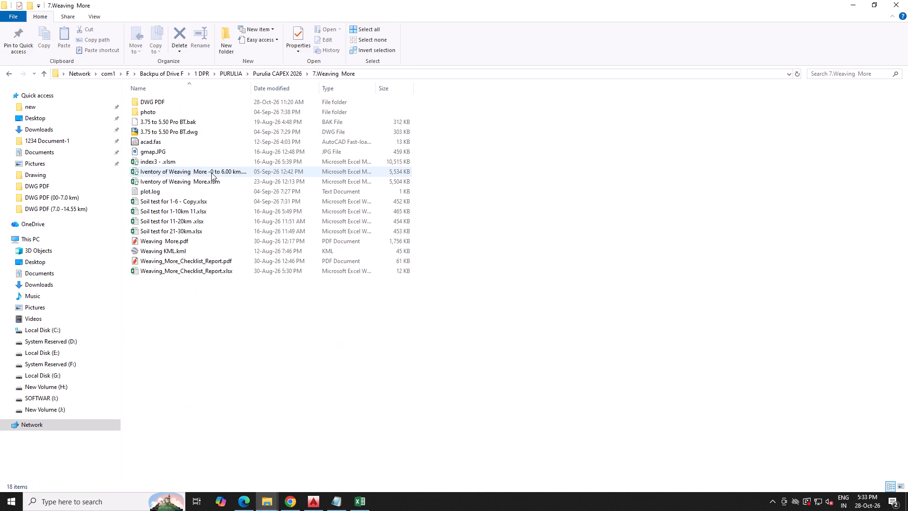
Move Weaving More.pdf into the DWG PDF subfolder.
{"action": "left_click", "coordinate": [193, 245]}
{"action": "left_click_drag", "start_coordinate": [185, 242], "coordinate": [226, 116]}
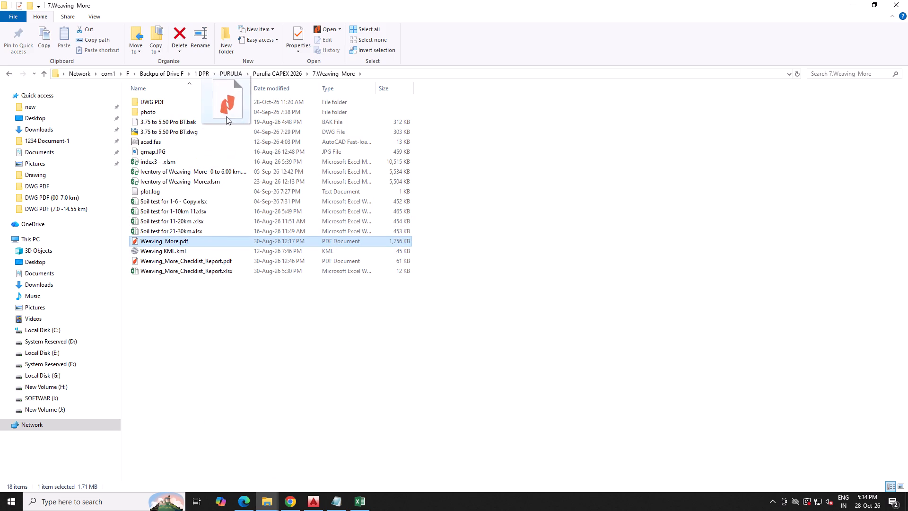
{"action": "left_click_drag", "start_coordinate": [226, 116], "coordinate": [229, 103]}
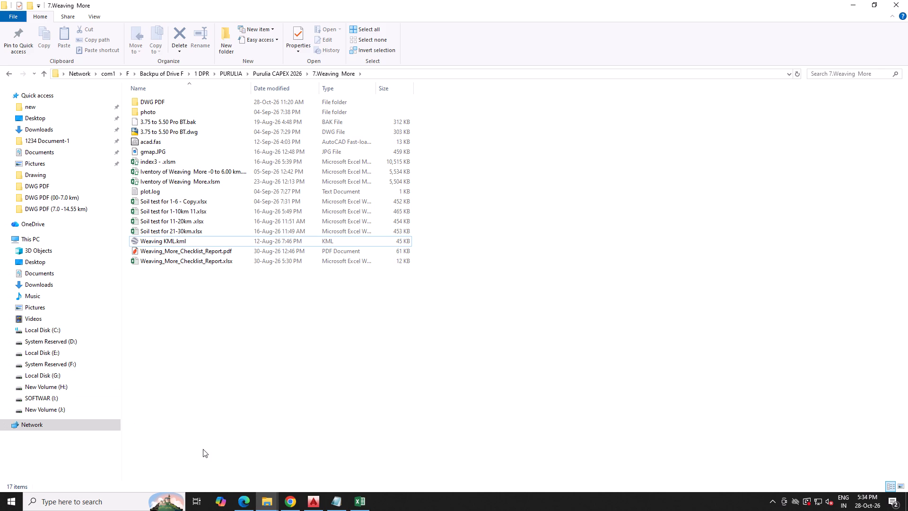
Switch to the Online2PDF merge page in Chrome and clear the old Bandgacha soil test files by reloading it.
{"action": "left_click", "coordinate": [290, 505]}
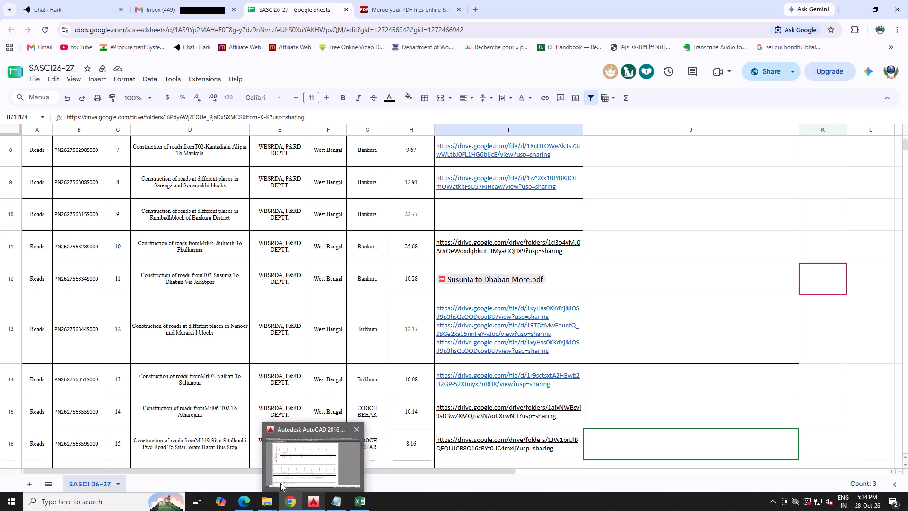
{"action": "left_click", "coordinate": [426, 0]}
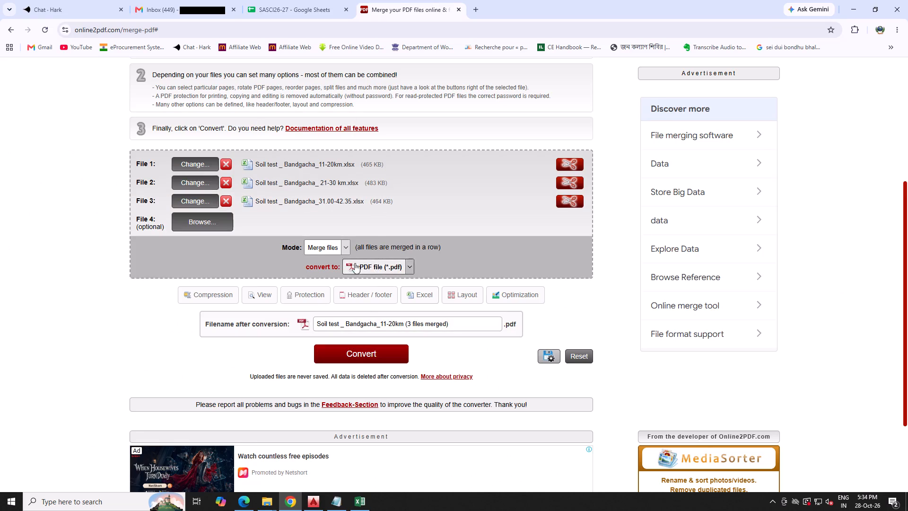
{"action": "left_click", "coordinate": [230, 160]}
{"action": "left_click", "coordinate": [228, 183]}
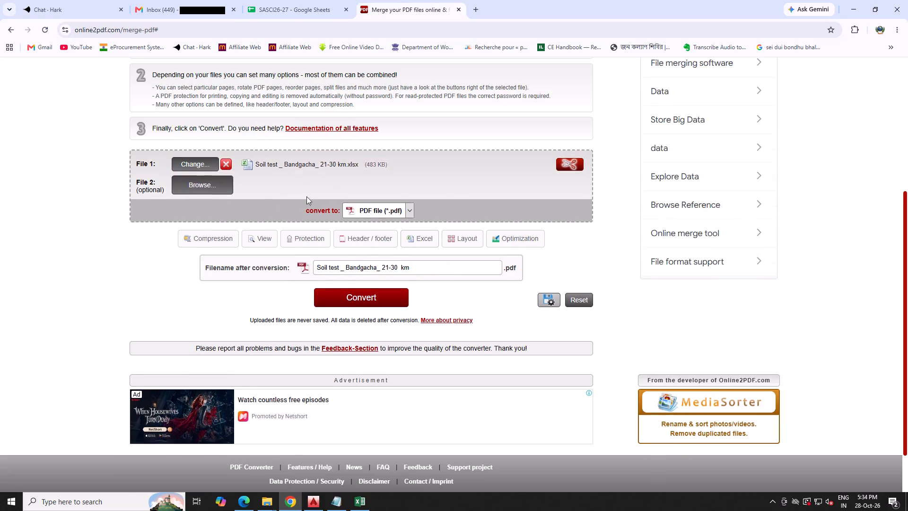
{"action": "scroll", "coordinate": [308, 197], "scroll_direction": "up", "scroll_amount": 3}
{"action": "left_click", "coordinate": [44, 30]}
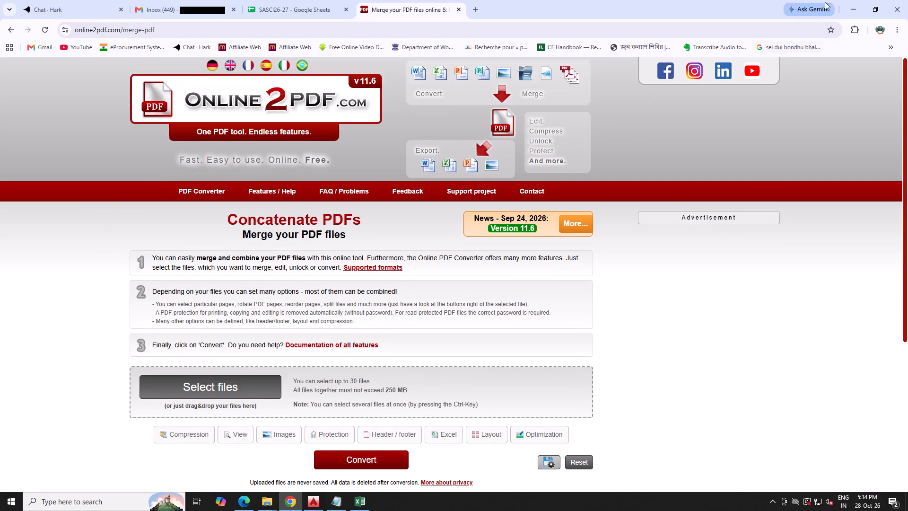
Add the four Soil test workbooks (1-6 - Copy, 1-10km 11, 11-20km, 21-30km) from 7.Weaving More to Online2PDF and convert them into one merged PDF.
{"action": "left_click", "coordinate": [856, 6]}
{"action": "left_click", "coordinate": [186, 202]}
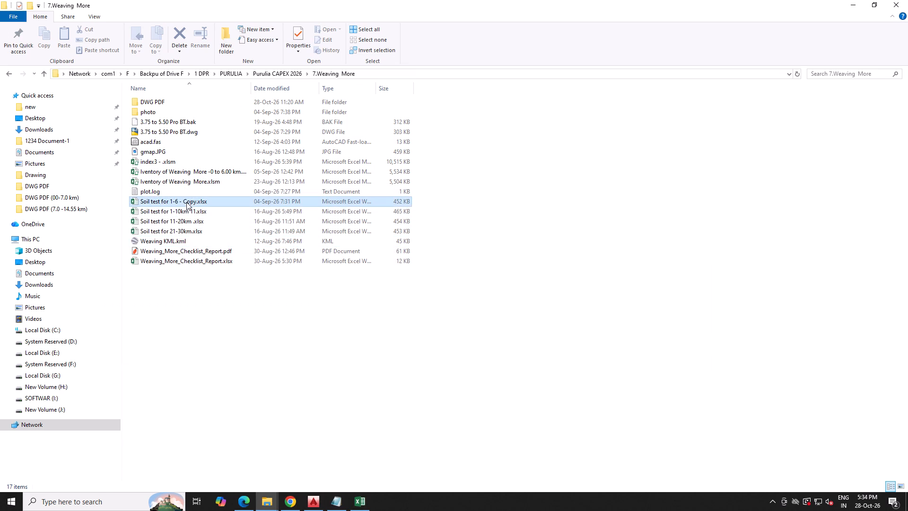
{"action": "left_click", "coordinate": [179, 214], "text": "ctrl"}
{"action": "left_click", "coordinate": [176, 223], "text": "ctrl"}
{"action": "left_click", "coordinate": [183, 227], "text": "ctrl"}
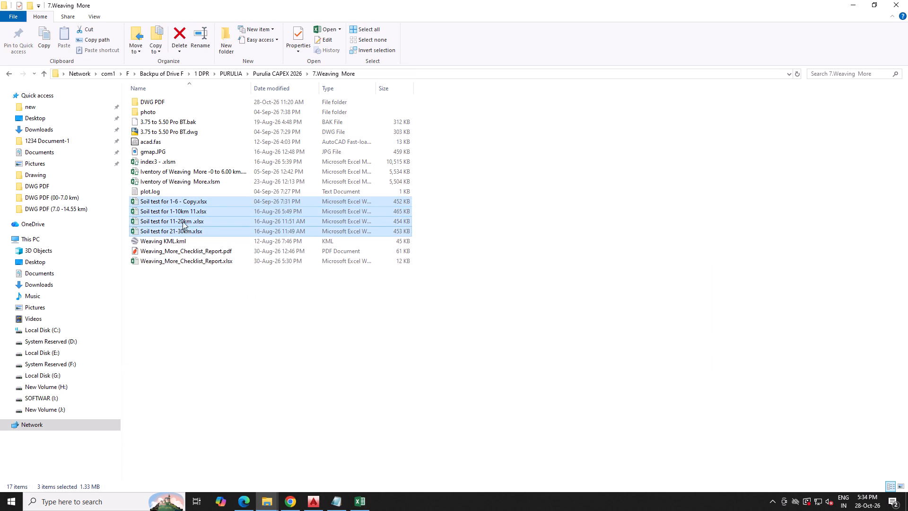
{"action": "left_click_drag", "start_coordinate": [195, 206], "coordinate": [322, 426]}
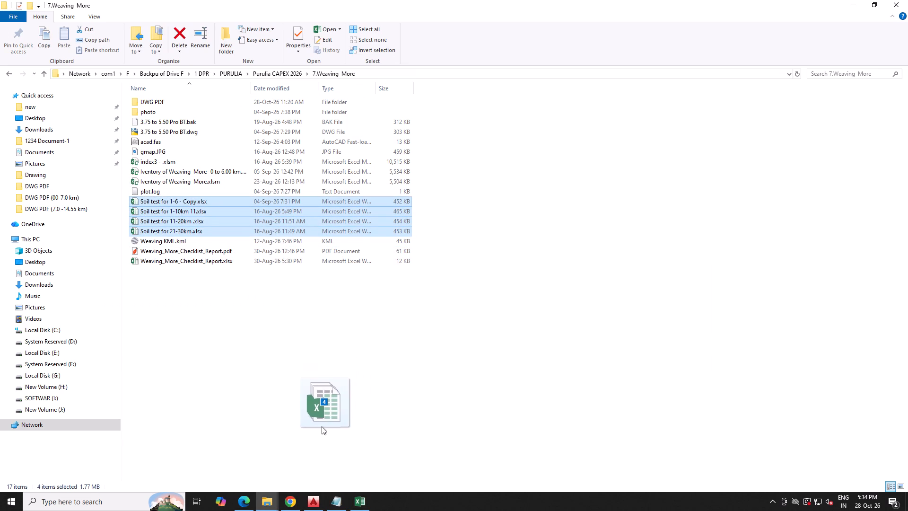
{"action": "left_click_drag", "start_coordinate": [322, 426], "coordinate": [349, 350]}
{"action": "scroll", "coordinate": [367, 369], "scroll_direction": "down", "scroll_amount": 3}
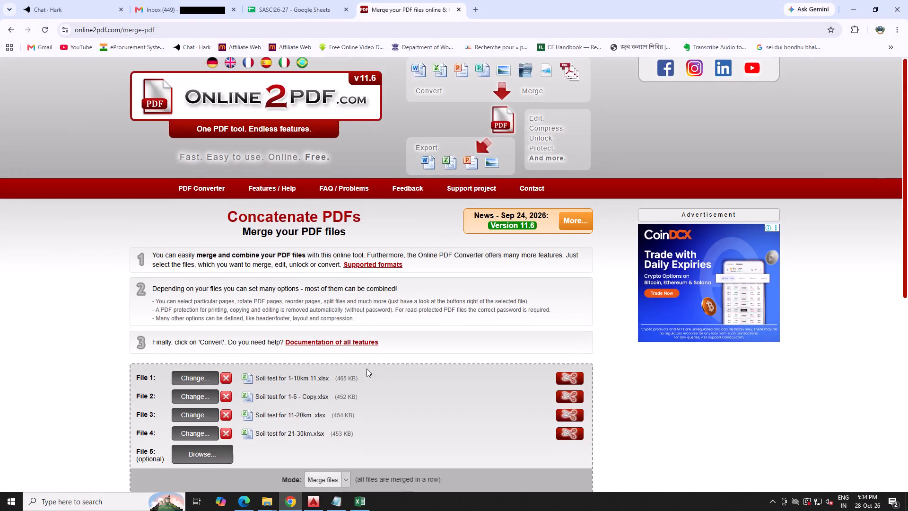
{"action": "scroll", "coordinate": [367, 369], "scroll_direction": "down", "scroll_amount": 1}
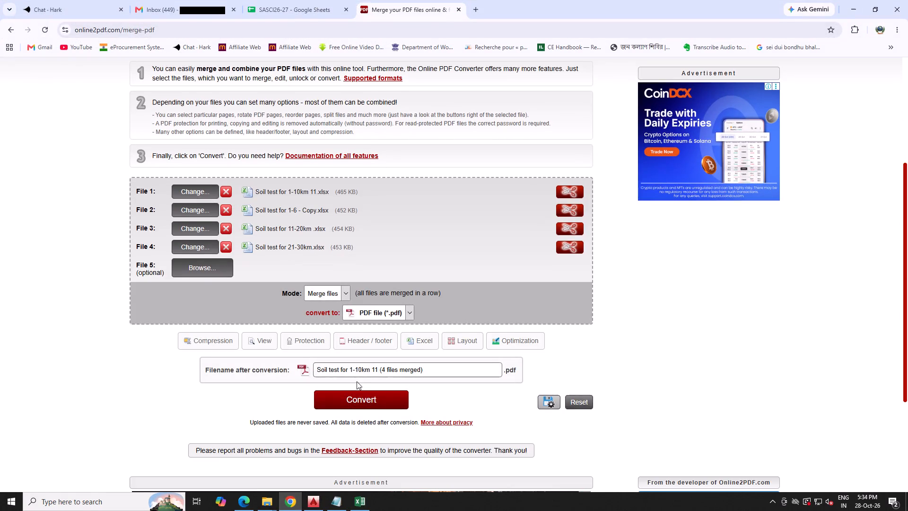
{"action": "left_click", "coordinate": [365, 400]}
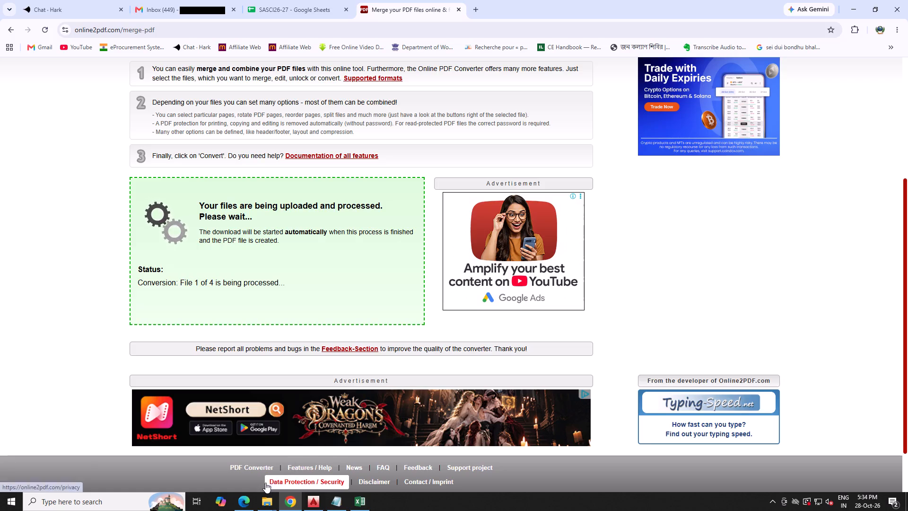
In File Explorer, open the photo subfolder of the 7.Weaving More folder.
{"action": "left_click", "coordinate": [264, 498]}
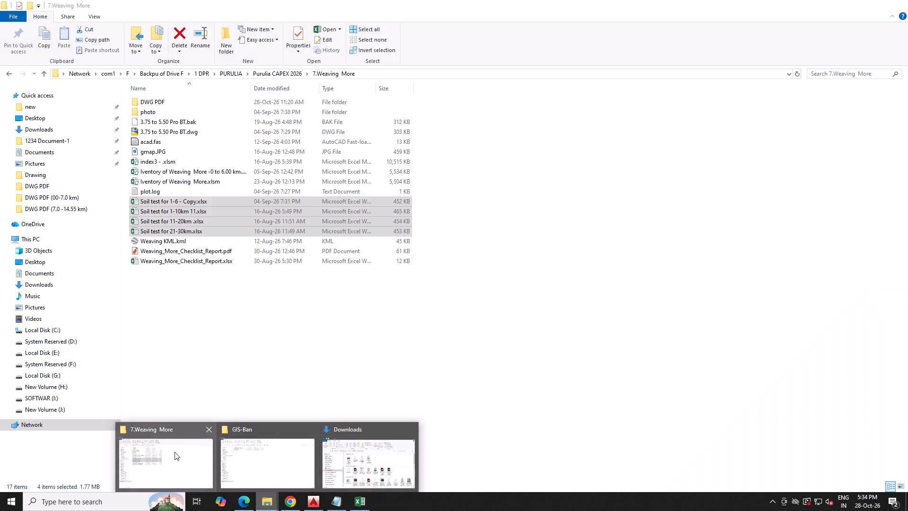
{"action": "left_click", "coordinate": [175, 452]}
{"action": "left_click", "coordinate": [230, 330]}
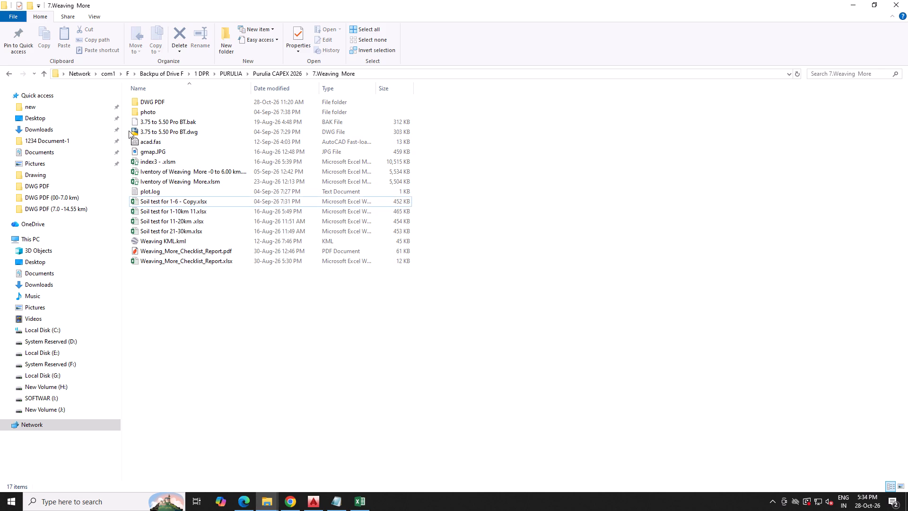
{"action": "double_click", "coordinate": [152, 110]}
Close the leftover Khanpur to Baghadanga inventory workbook and the plot.log text file.
{"action": "double_click", "coordinate": [155, 102]}
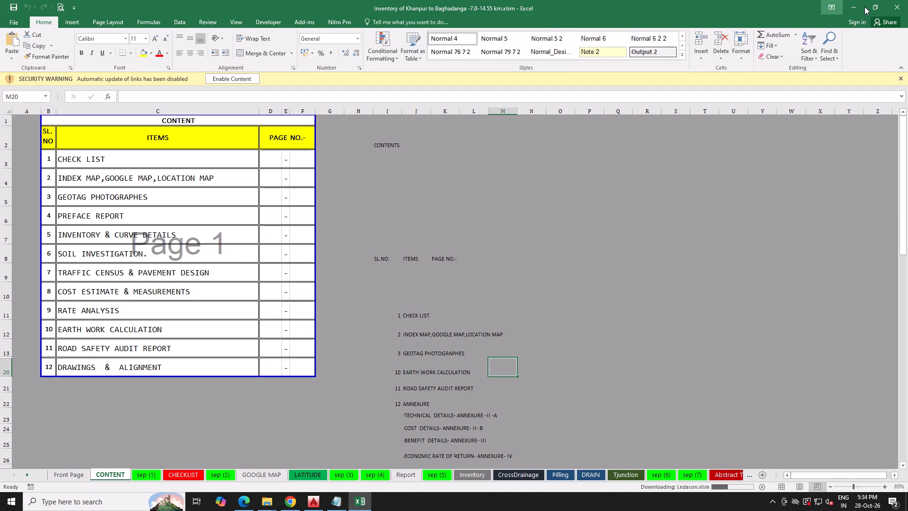
{"action": "left_click", "coordinate": [907, 7]}
{"action": "left_click", "coordinate": [468, 272]}
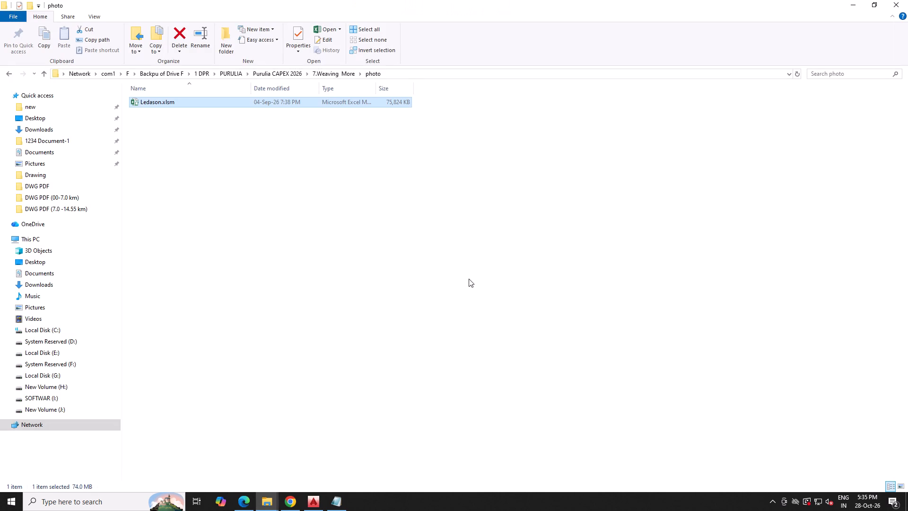
{"action": "left_click", "coordinate": [339, 495]}
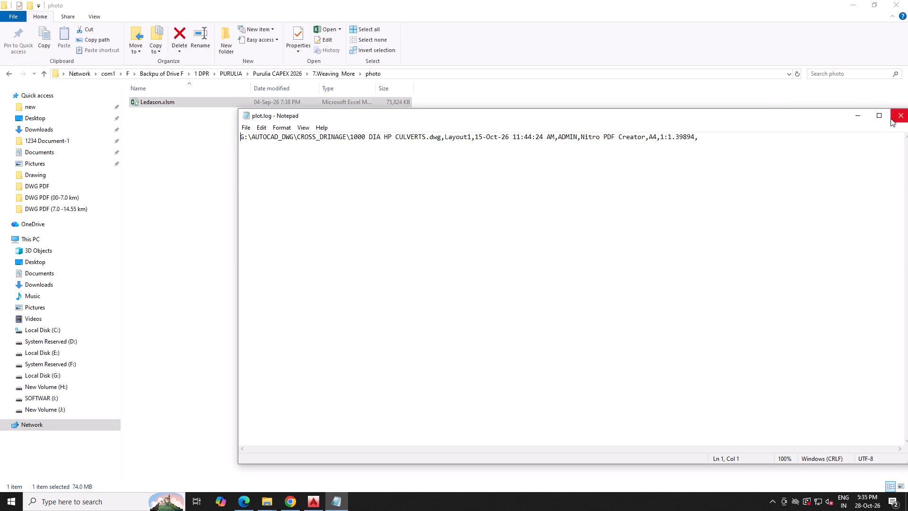
{"action": "left_click", "coordinate": [899, 115]}
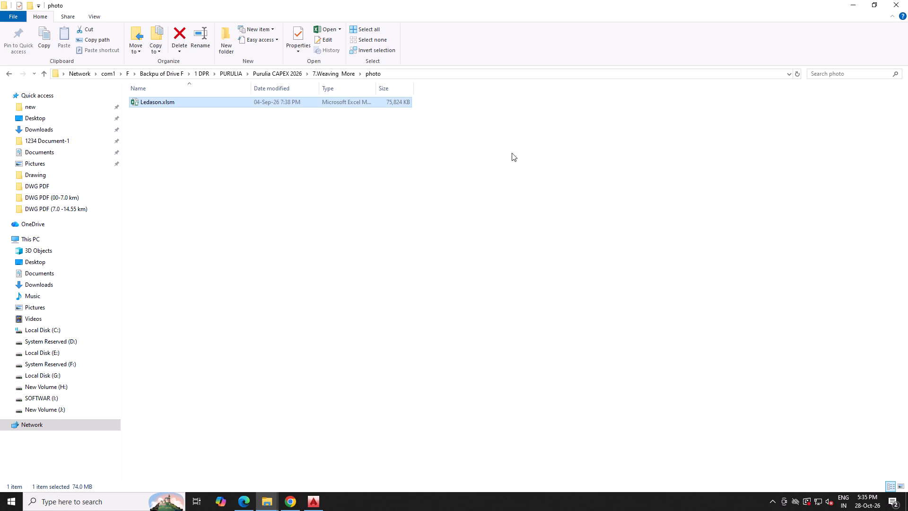
Open Ledason.xlsm from the photo folder in a maximized window, dismissing the Office activation wizard.
{"action": "double_click", "coordinate": [208, 106]}
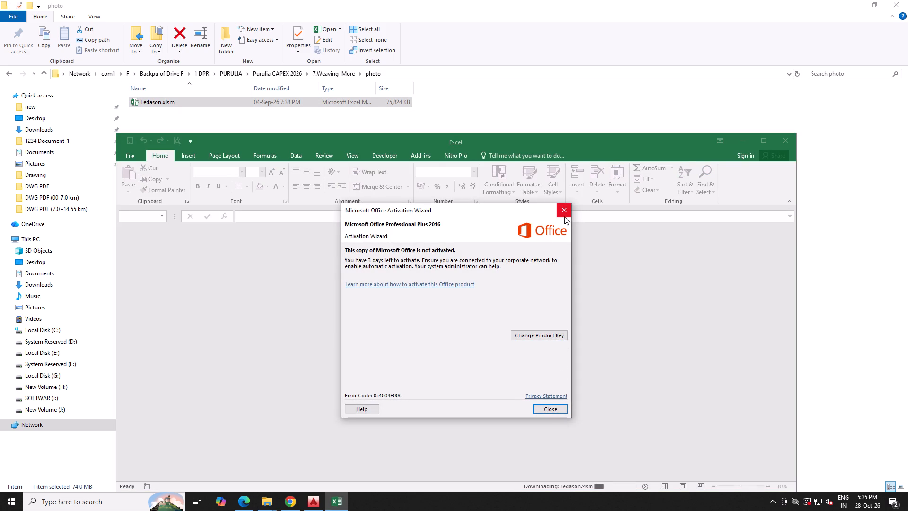
{"action": "left_click_drag", "start_coordinate": [564, 214], "coordinate": [563, 375]}
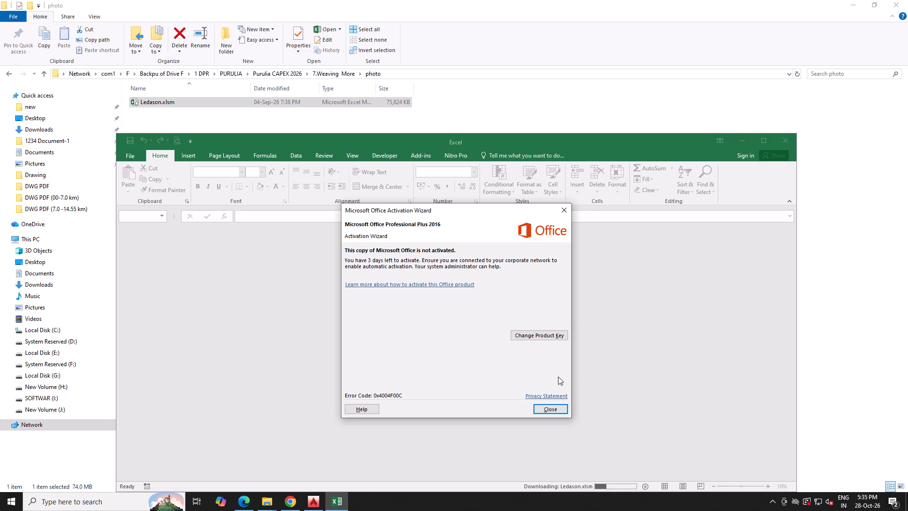
{"action": "left_click", "coordinate": [553, 402]}
{"action": "left_click", "coordinate": [556, 408]}
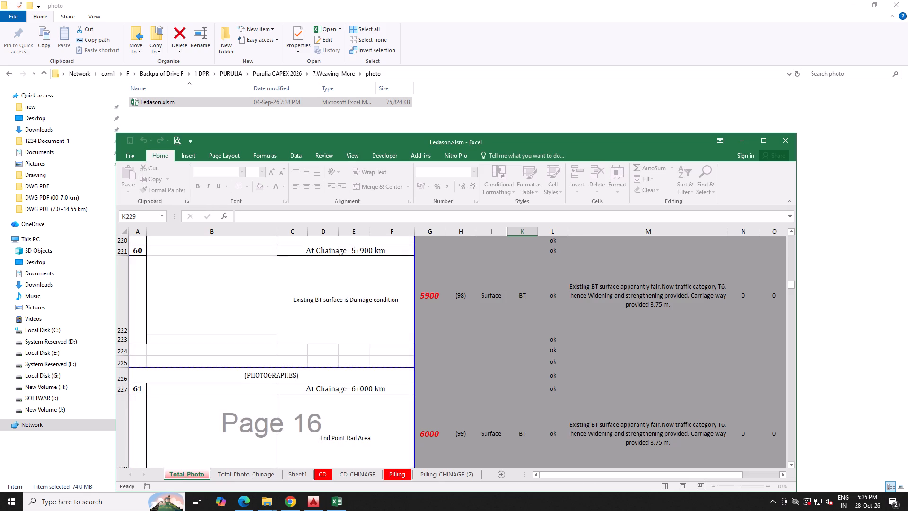
{"action": "left_click", "coordinate": [767, 145]}
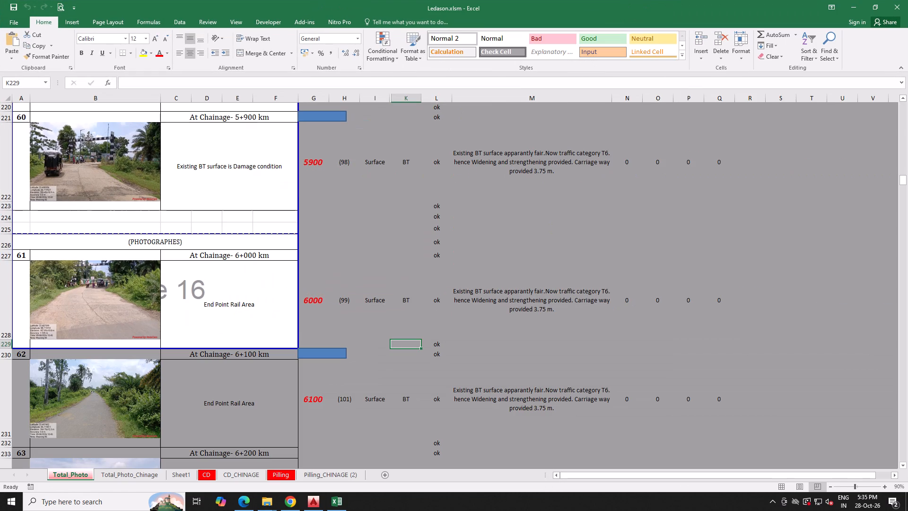
Look through the culvert photographs on the CD sheet and the pond photographs on the Pilling sheet.
{"action": "left_click", "coordinate": [210, 473]}
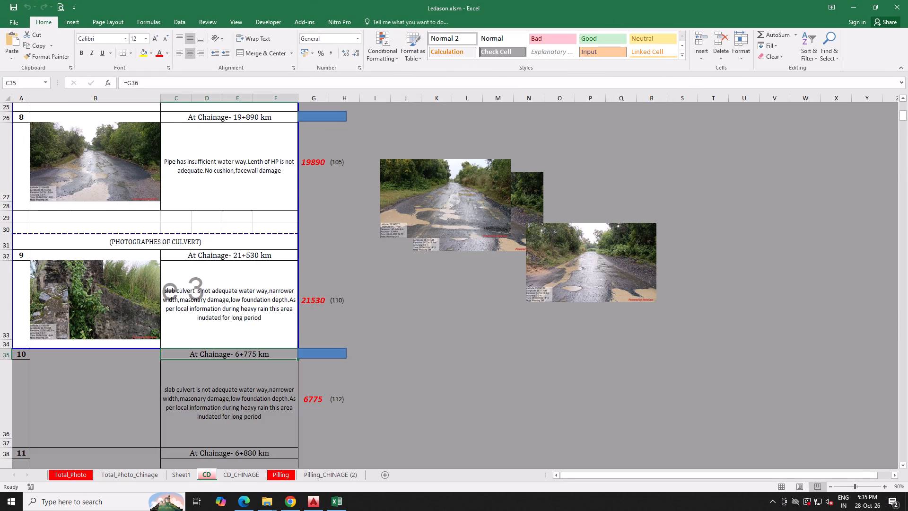
{"action": "scroll", "coordinate": [237, 429], "scroll_direction": "up", "scroll_amount": 17}
{"action": "scroll", "coordinate": [239, 426], "scroll_direction": "down", "scroll_amount": 5}
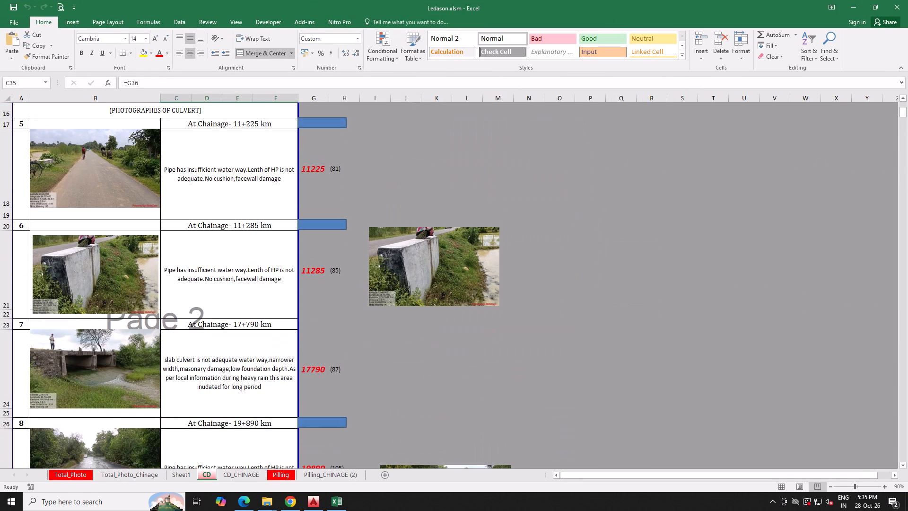
{"action": "scroll", "coordinate": [243, 440], "scroll_direction": "down", "scroll_amount": 4}
{"action": "left_click", "coordinate": [280, 475]}
{"action": "scroll", "coordinate": [274, 448], "scroll_direction": "down", "scroll_amount": 4}
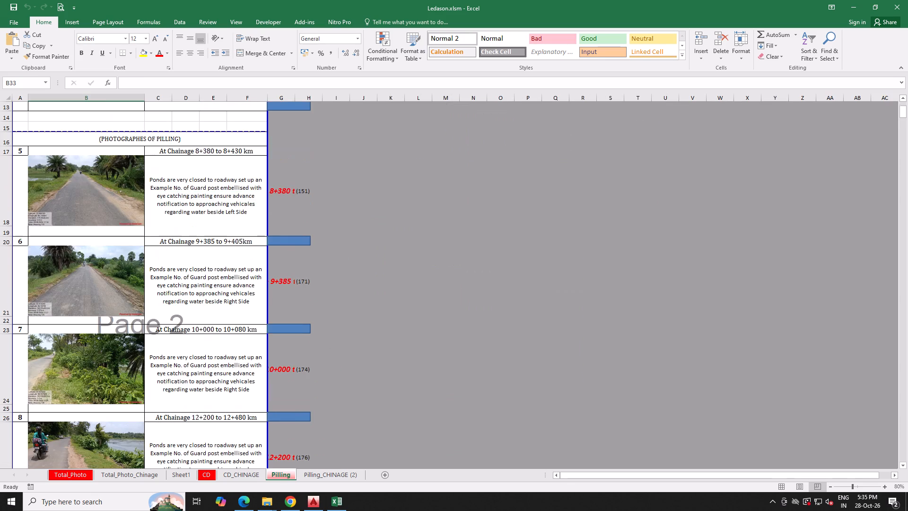
{"action": "scroll", "coordinate": [276, 452], "scroll_direction": "down", "scroll_amount": 13}
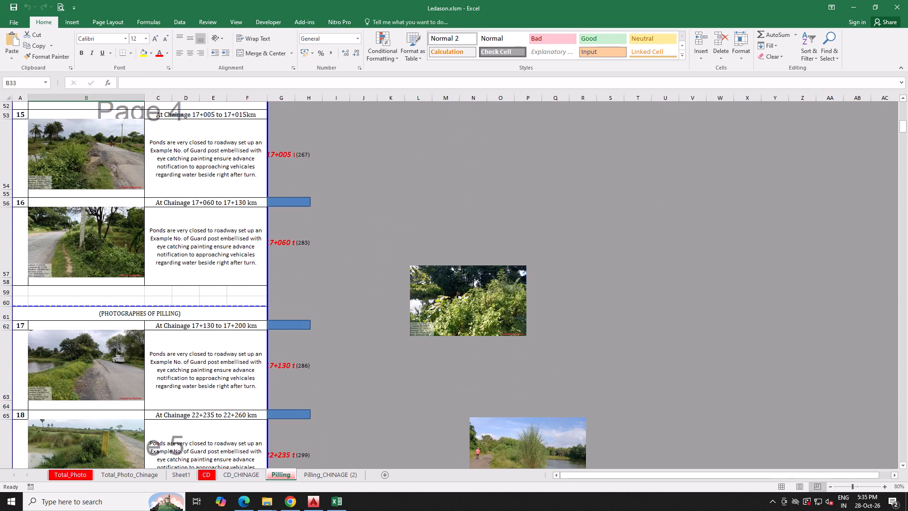
{"action": "scroll", "coordinate": [276, 454], "scroll_direction": "down", "scroll_amount": 5}
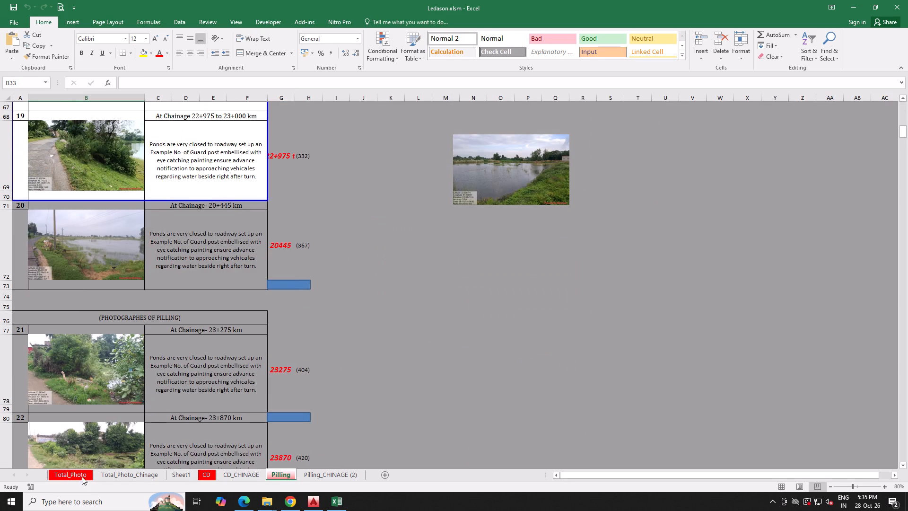
Group the Total_Photo, CD and Pilling sheets and export them together as a PDF named photo in the photo folder.
{"action": "left_click", "coordinate": [73, 476]}
{"action": "left_click", "coordinate": [208, 474], "text": "ctrl"}
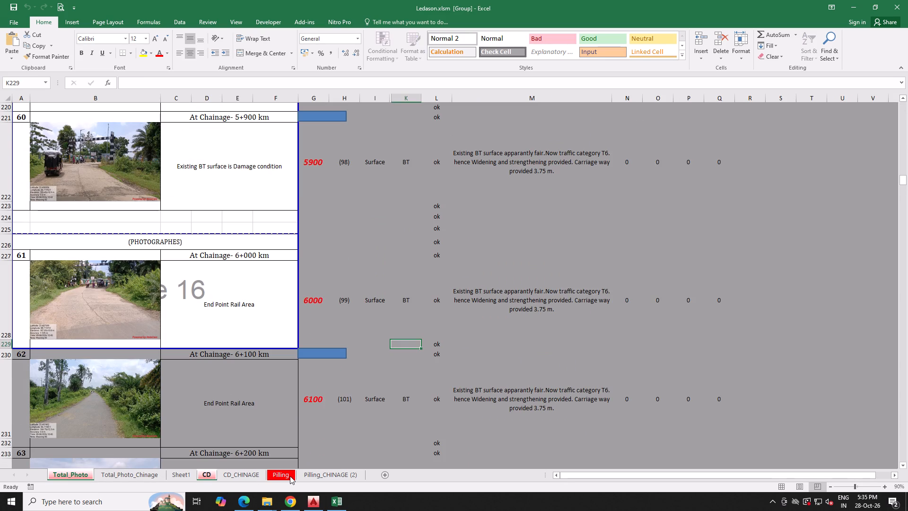
{"action": "left_click", "coordinate": [290, 476], "text": "ctrl"}
{"action": "left_click", "coordinate": [17, 27]}
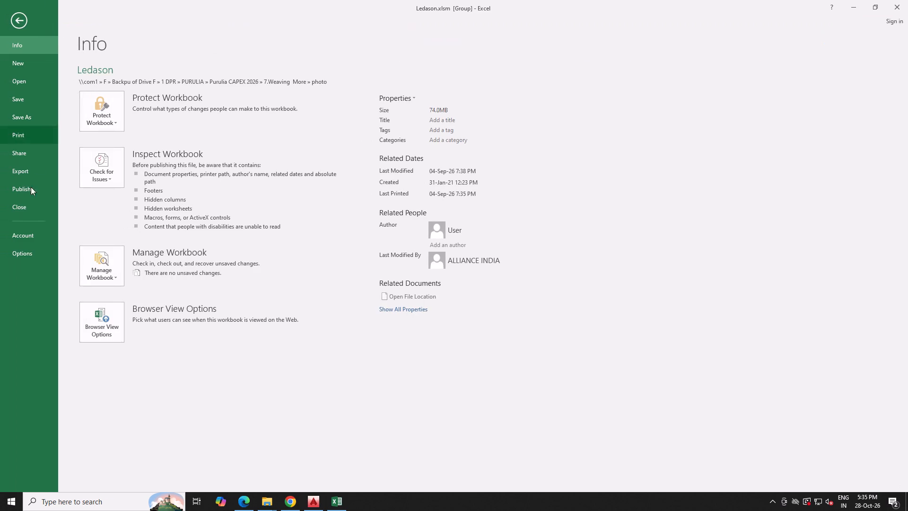
{"action": "left_click", "coordinate": [26, 170]}
{"action": "left_click", "coordinate": [240, 136]}
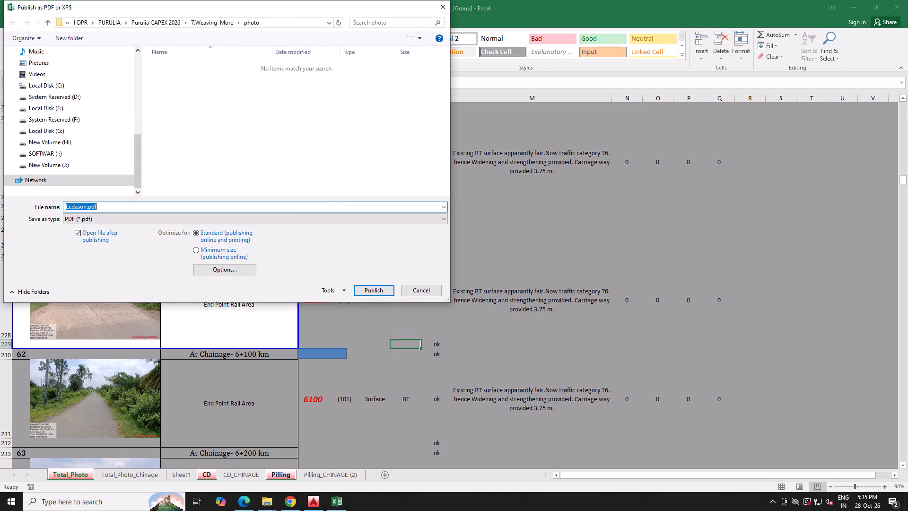
{"action": "key", "text": "p"}
{"action": "type", "text": "ho"}
{"action": "key", "text": "t"}
{"action": "key", "text": "o"}
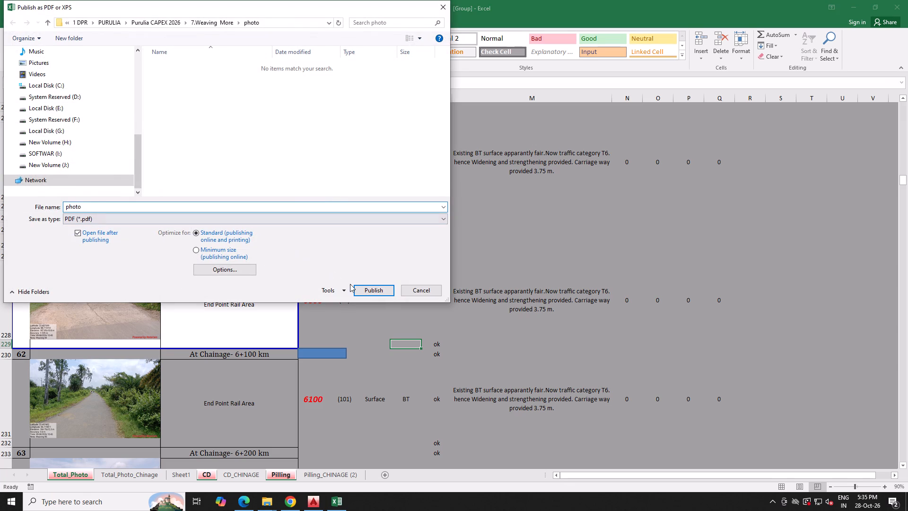
{"action": "left_click", "coordinate": [368, 289]}
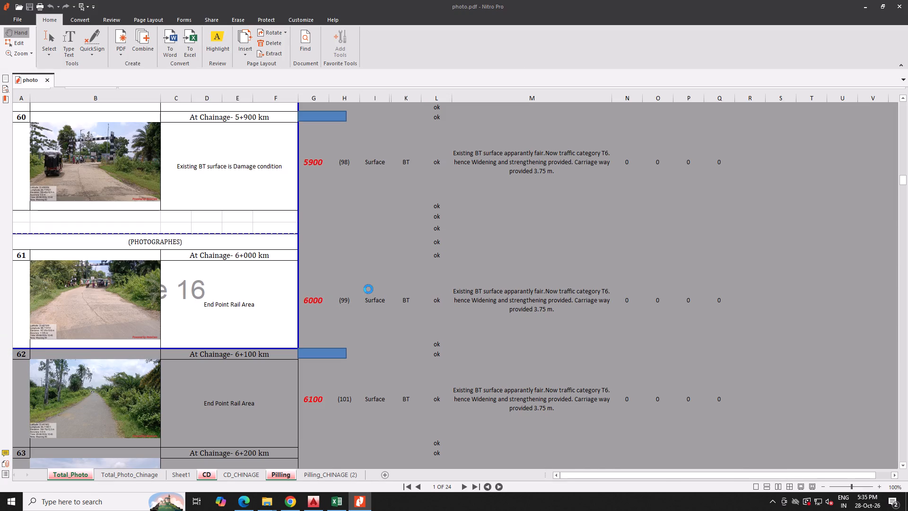
Check the last page of the exported photo PDF, then close it and the Ledason workbook.
{"action": "left_click", "coordinate": [475, 488]}
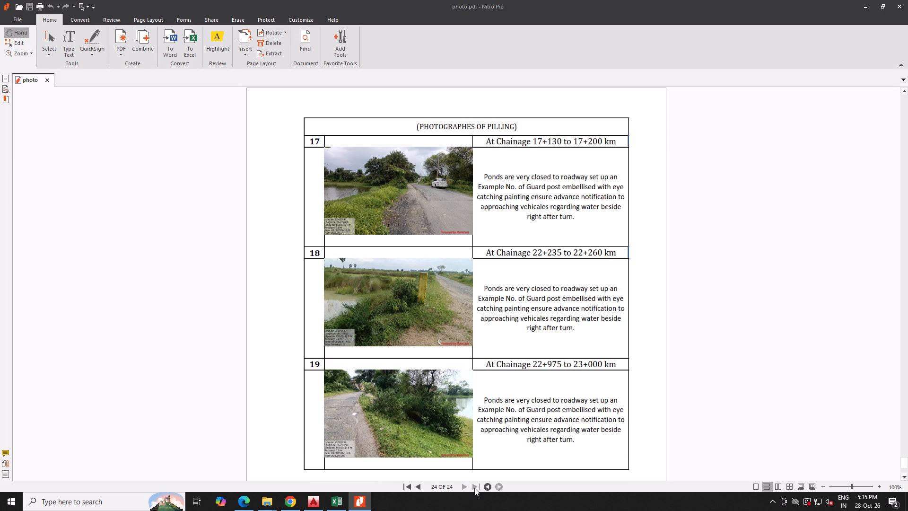
{"action": "left_click", "coordinate": [895, 7]}
{"action": "left_click", "coordinate": [907, 0]}
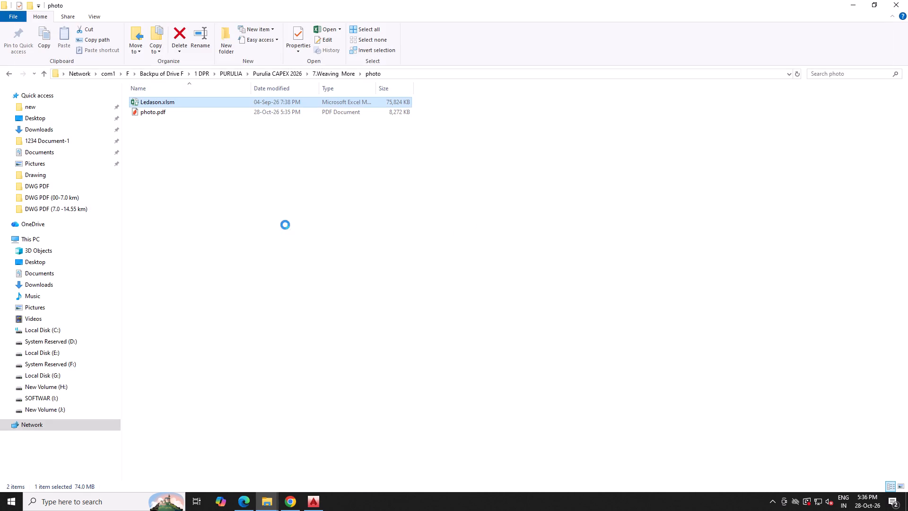
Move photo.pdf from the photo folder into the DWG PDF subfolder of 7.Weaving More.
{"action": "left_click", "coordinate": [183, 113]}
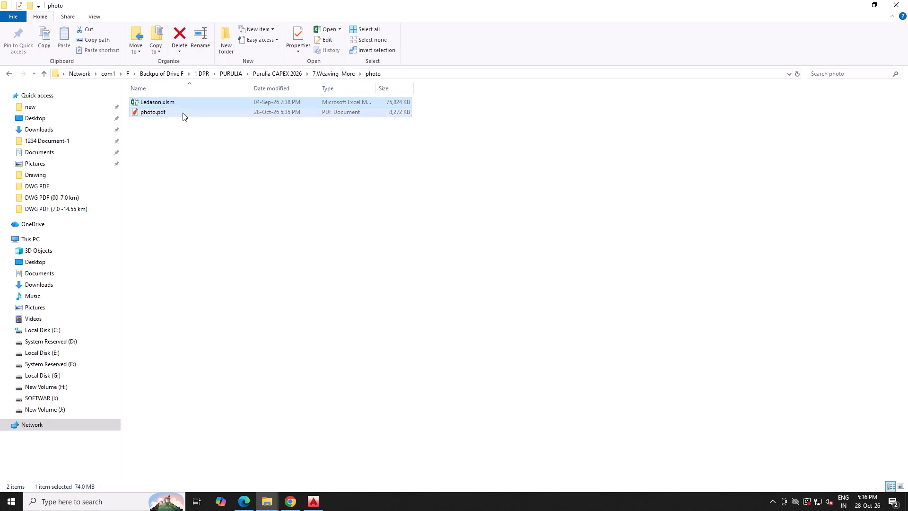
{"action": "key", "text": "ctrl+x"}
{"action": "left_click", "coordinate": [349, 73]}
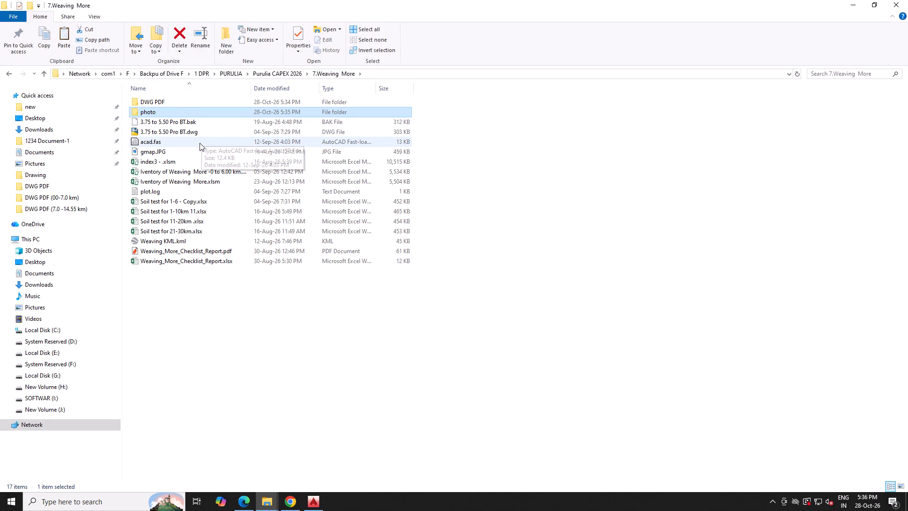
{"action": "double_click", "coordinate": [197, 104]}
{"action": "left_click", "coordinate": [240, 232]}
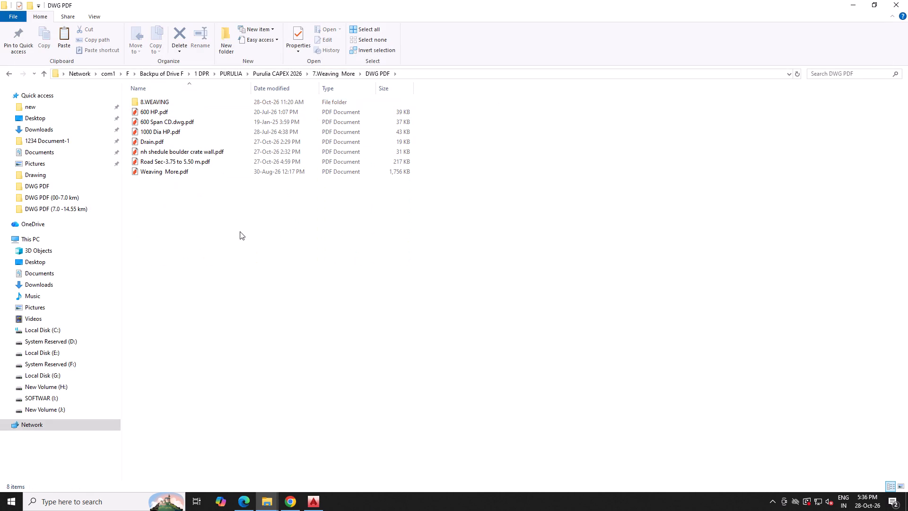
{"action": "key", "text": "ctrl+v"}
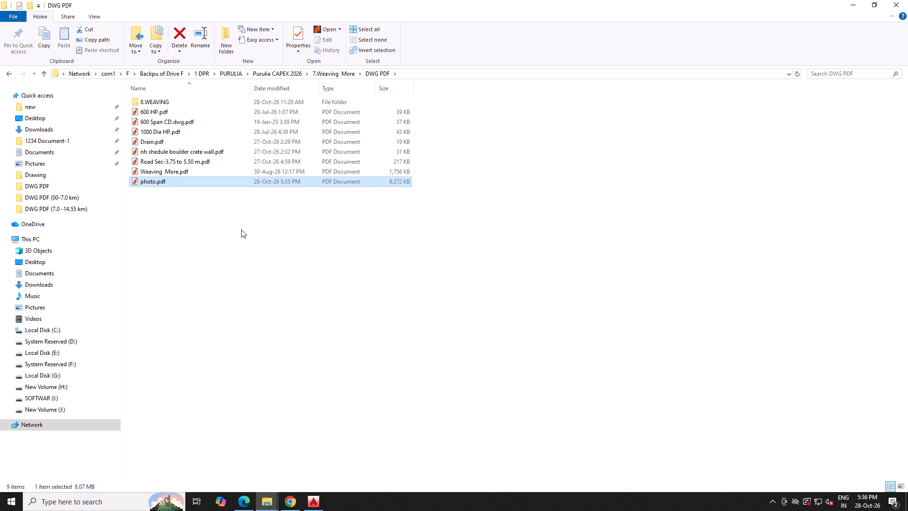
Open Weaving_More_Checklist_Report.xlsx from 7.Weaving More, enable editing, and copy the full scheme name text from cell B2.
{"action": "left_click", "coordinate": [331, 73]}
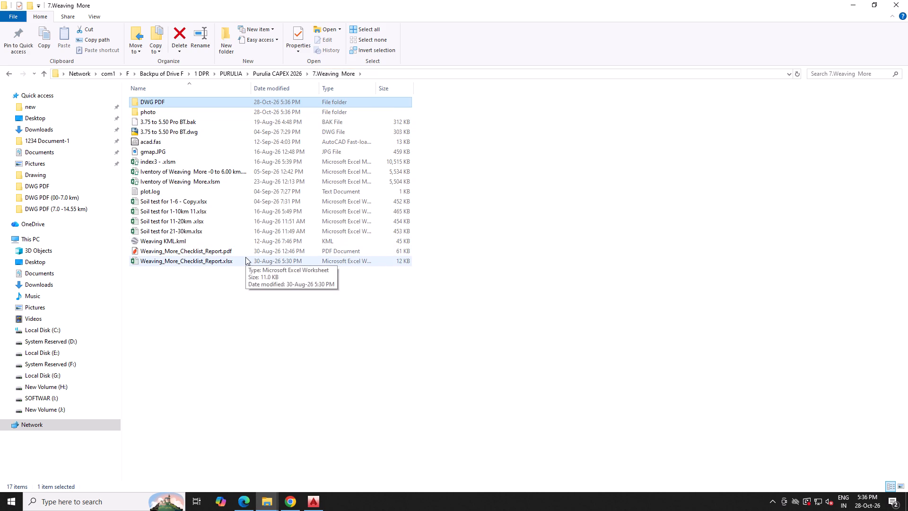
{"action": "double_click", "coordinate": [245, 257]}
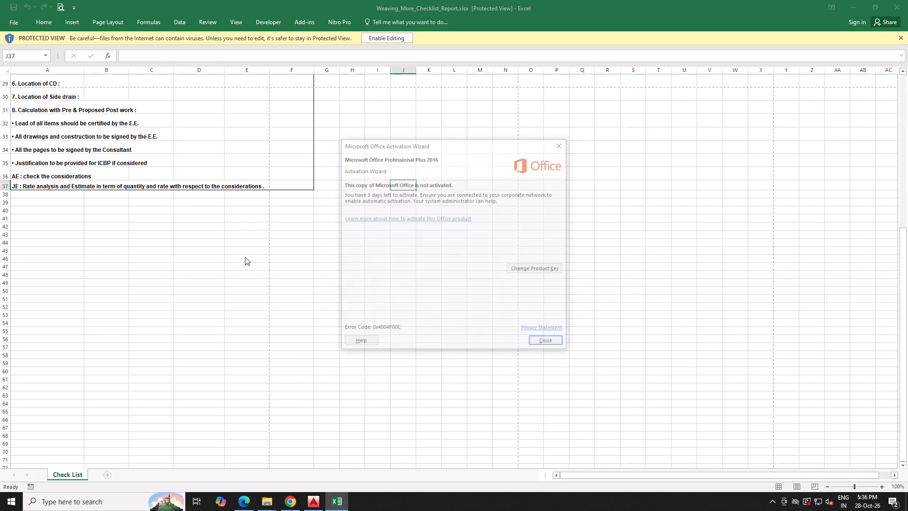
{"action": "left_click", "coordinate": [556, 145]}
{"action": "scroll", "coordinate": [312, 203], "scroll_direction": "up", "scroll_amount": 11}
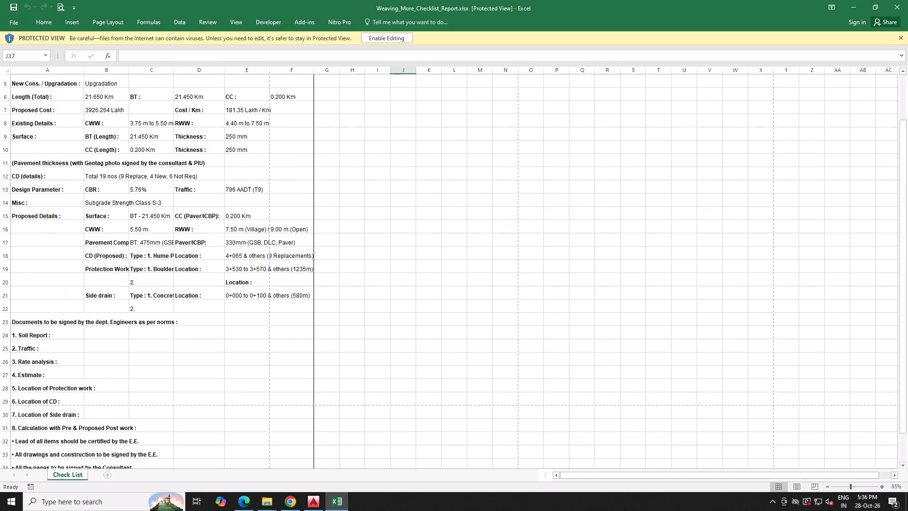
{"action": "scroll", "coordinate": [262, 177], "scroll_direction": "up", "scroll_amount": 7}
{"action": "left_click", "coordinate": [183, 90]}
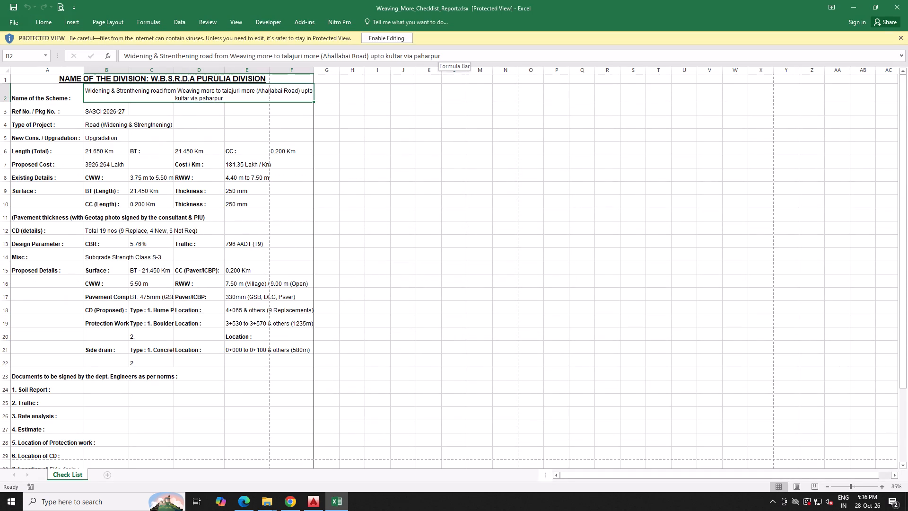
{"action": "left_click_drag", "start_coordinate": [444, 56], "coordinate": [148, 40]}
{"action": "left_click", "coordinate": [432, 273]}
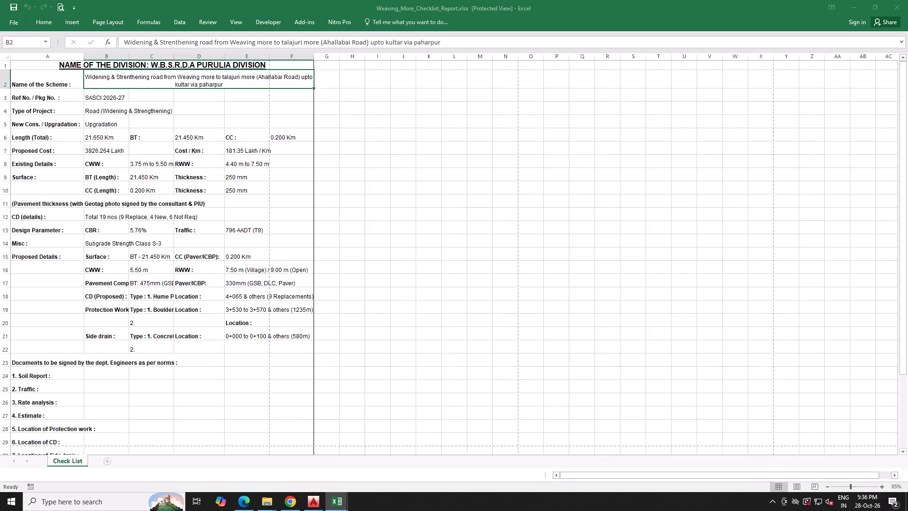
{"action": "left_click_drag", "start_coordinate": [455, 81], "coordinate": [53, 76]}
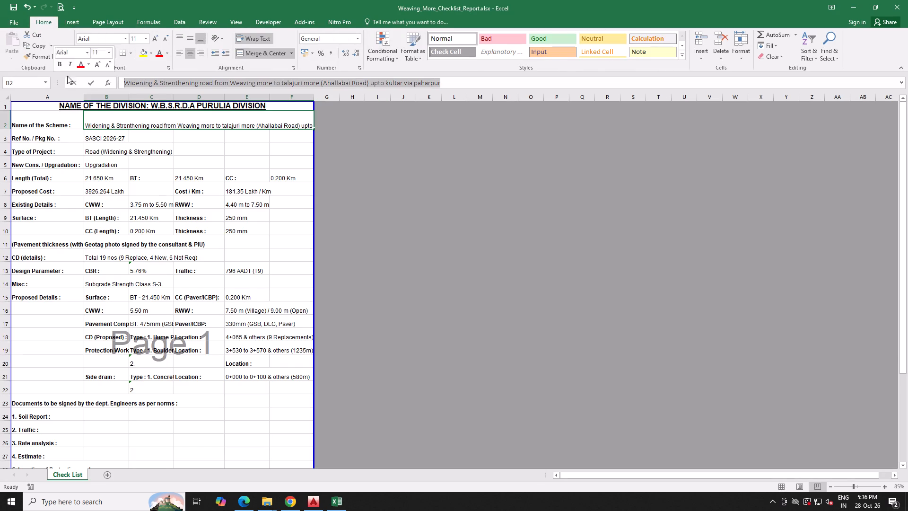
{"action": "key", "text": "ctrl+c"}
Rename Weaving More.pdf in DWG PDF as Widening & Strenthening road from Weaving more to talajuri more (Ahallabai Road) upto kultar via paharpur.
{"action": "left_click", "coordinate": [853, 3]}
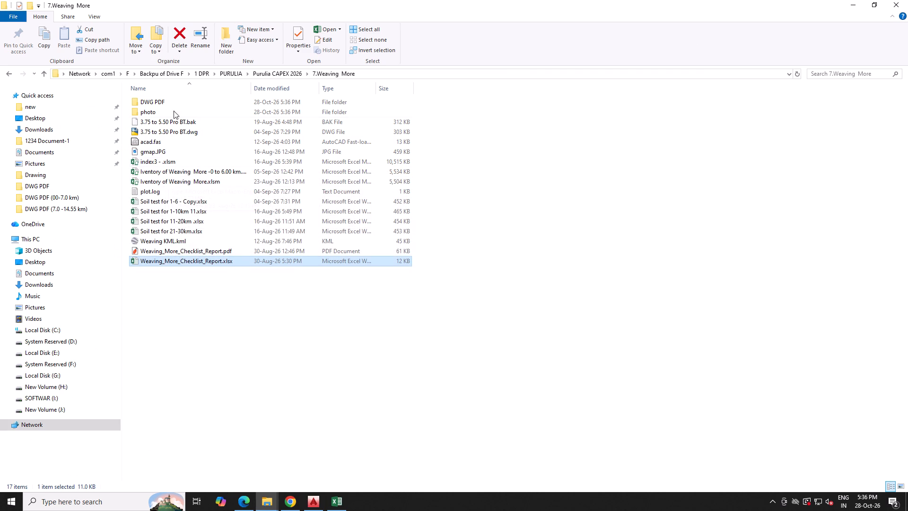
{"action": "double_click", "coordinate": [169, 103]}
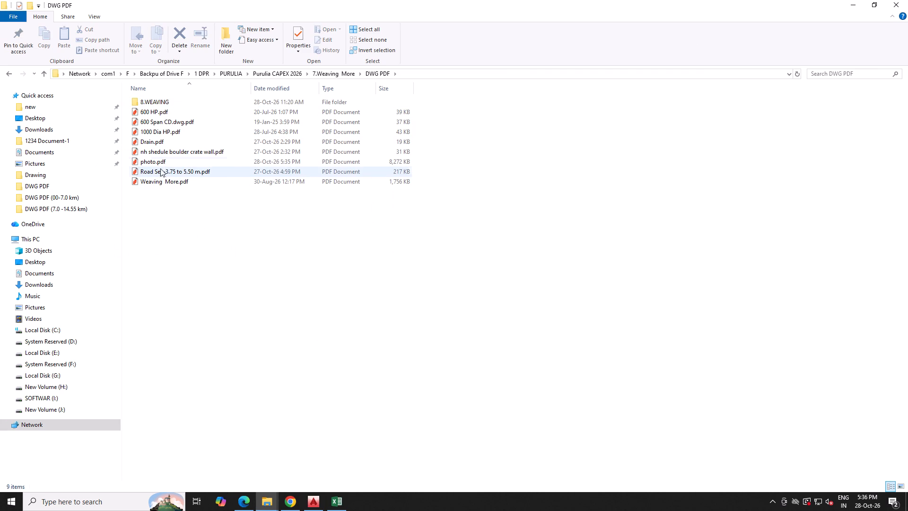
{"action": "left_click", "coordinate": [161, 181]}
{"action": "left_click", "coordinate": [172, 183]}
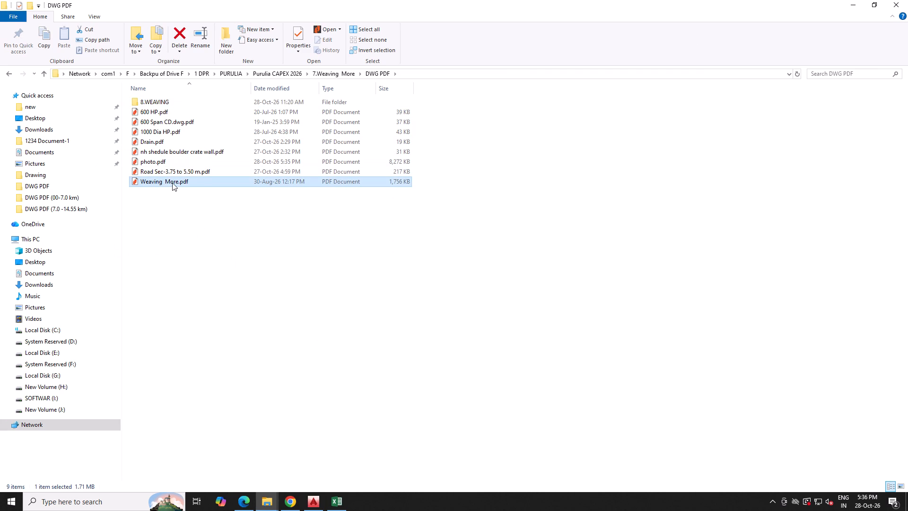
{"action": "key", "text": "ctrl+v"}
{"action": "left_click", "coordinate": [186, 206]}
Open the renamed report PDF and review its pages from the cover through the Preface Report divider.
{"action": "double_click", "coordinate": [185, 182]}
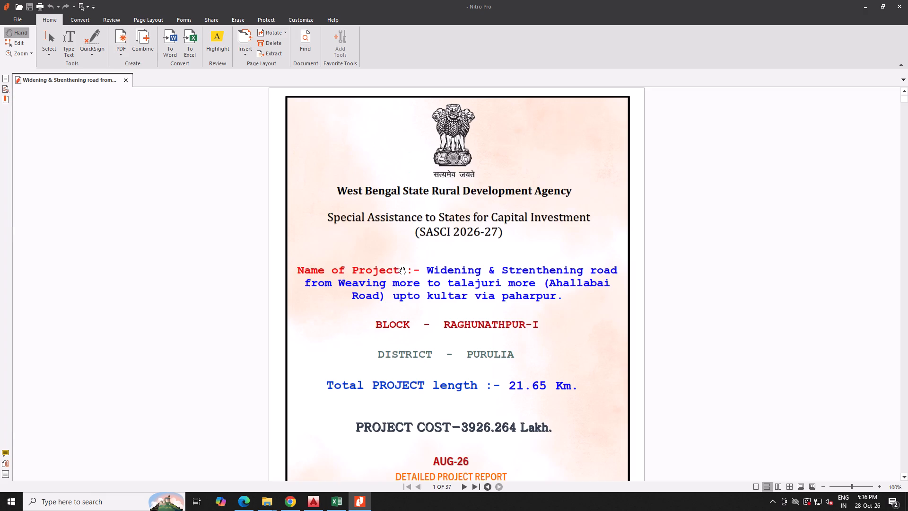
{"action": "scroll", "coordinate": [429, 322], "scroll_direction": "down", "scroll_amount": 20}
{"action": "scroll", "coordinate": [429, 322], "scroll_direction": "down", "scroll_amount": 5}
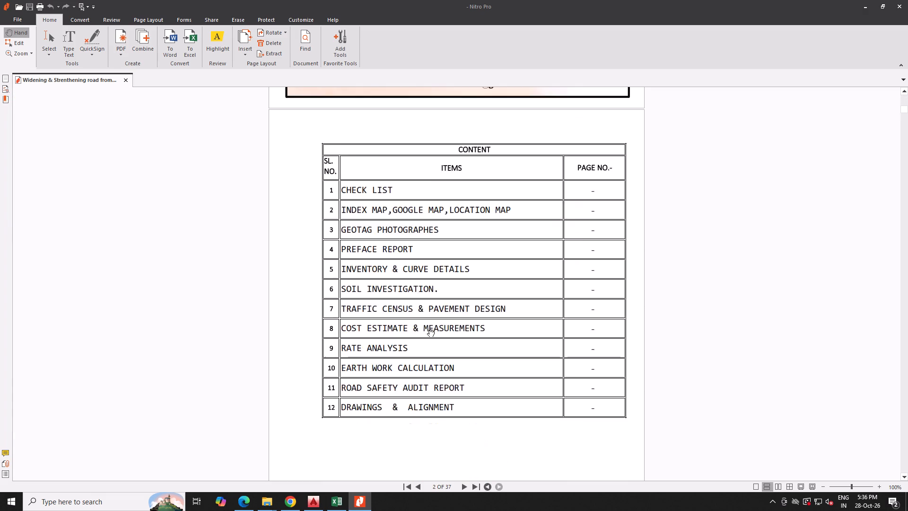
{"action": "scroll", "coordinate": [428, 329], "scroll_direction": "down", "scroll_amount": 20}
{"action": "scroll", "coordinate": [428, 329], "scroll_direction": "down", "scroll_amount": 19}
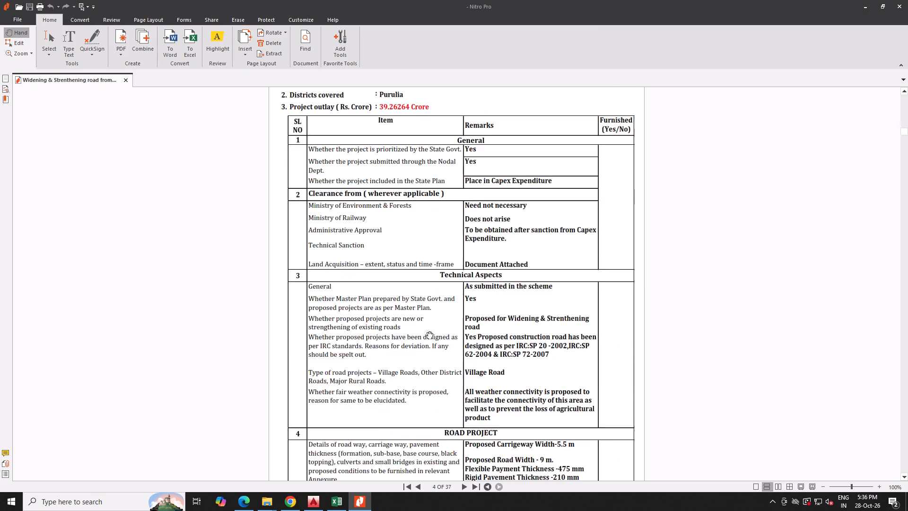
{"action": "scroll", "coordinate": [426, 331], "scroll_direction": "down", "scroll_amount": 20}
{"action": "scroll", "coordinate": [426, 331], "scroll_direction": "down", "scroll_amount": 19}
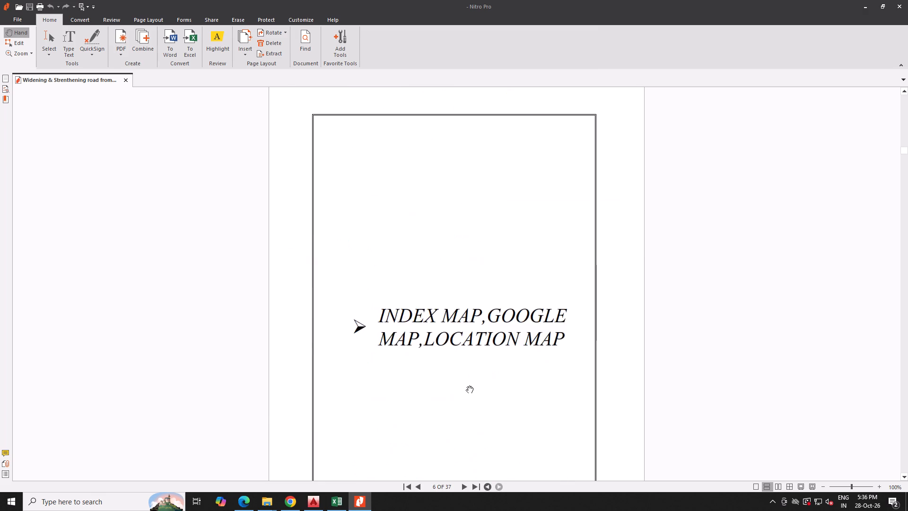
{"action": "scroll", "coordinate": [466, 386], "scroll_direction": "down", "scroll_amount": 20}
{"action": "scroll", "coordinate": [466, 386], "scroll_direction": "down", "scroll_amount": 19}
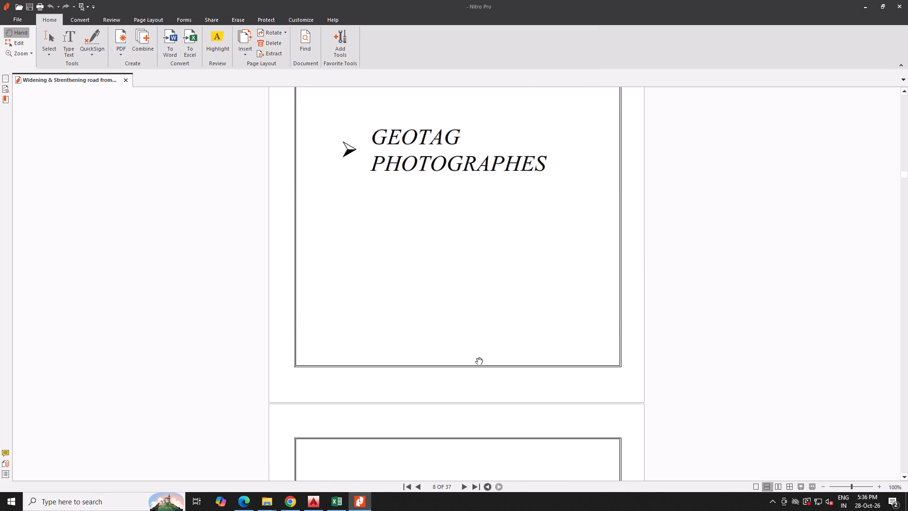
{"action": "scroll", "coordinate": [476, 357], "scroll_direction": "down", "scroll_amount": 9}
{"action": "scroll", "coordinate": [477, 356], "scroll_direction": "up", "scroll_amount": 1}
{"action": "scroll", "coordinate": [477, 356], "scroll_direction": "down", "scroll_amount": 5}
{"action": "scroll", "coordinate": [478, 359], "scroll_direction": "up", "scroll_amount": 1}
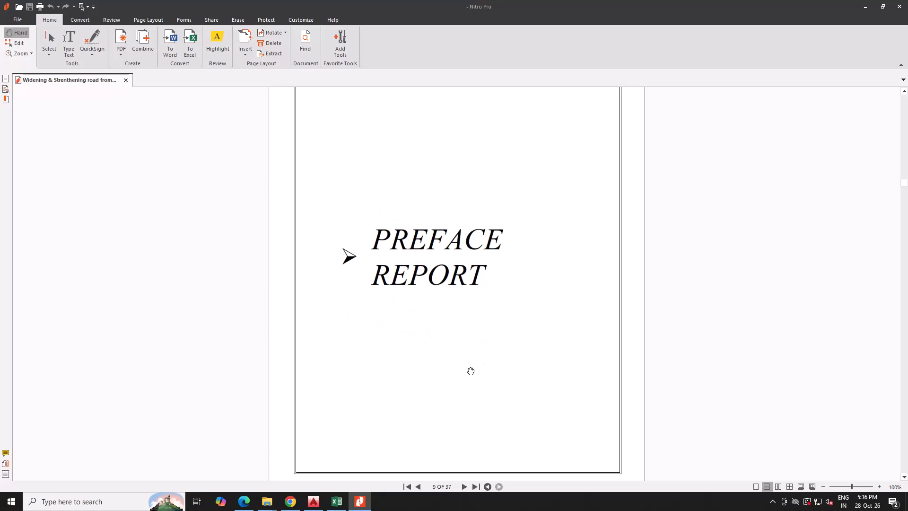
Close the Weaving_More_Checklist_Report.xlsx workbook without saving changes.
{"action": "left_click", "coordinate": [336, 501]}
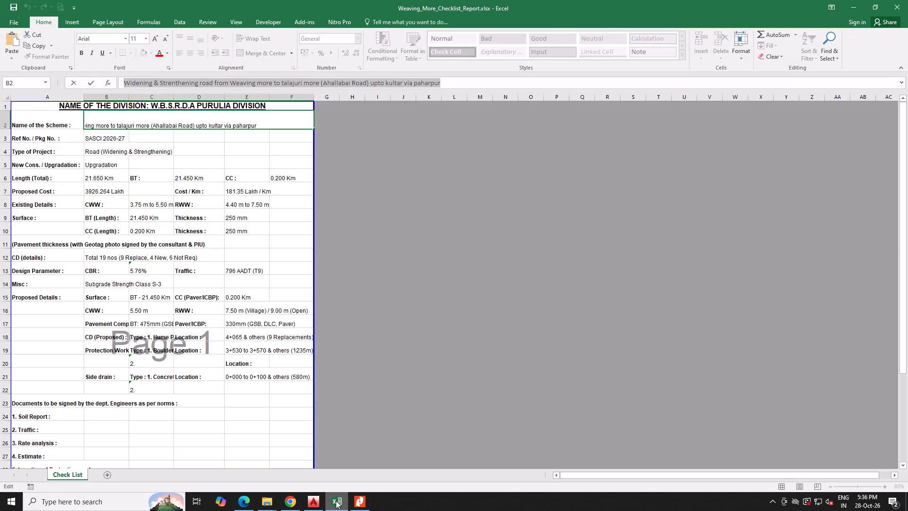
{"action": "left_click", "coordinate": [907, 0]}
{"action": "left_click", "coordinate": [450, 266]}
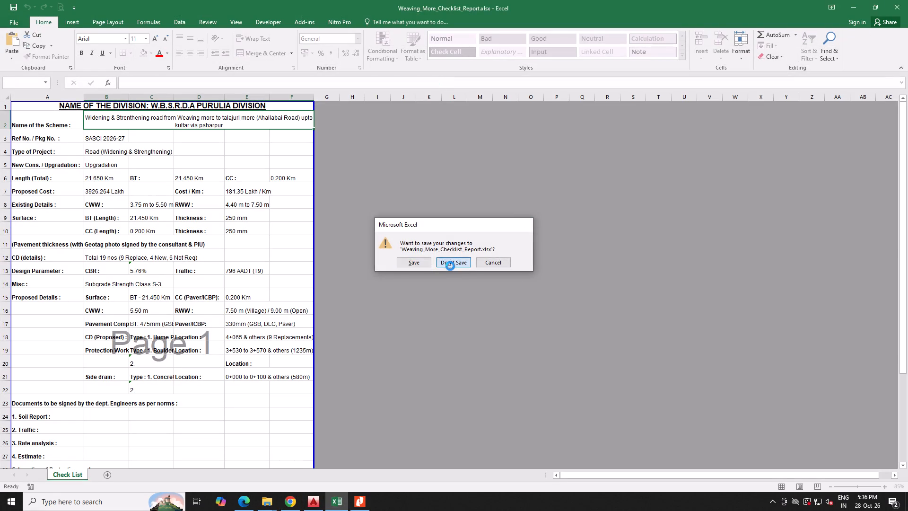
Open Iventory of Weaving More -0 to 6.00 km.xlsm from the 7.Weaving More folder and unhide its GOOGLE MAP sheet.
{"action": "left_click", "coordinate": [862, 0]}
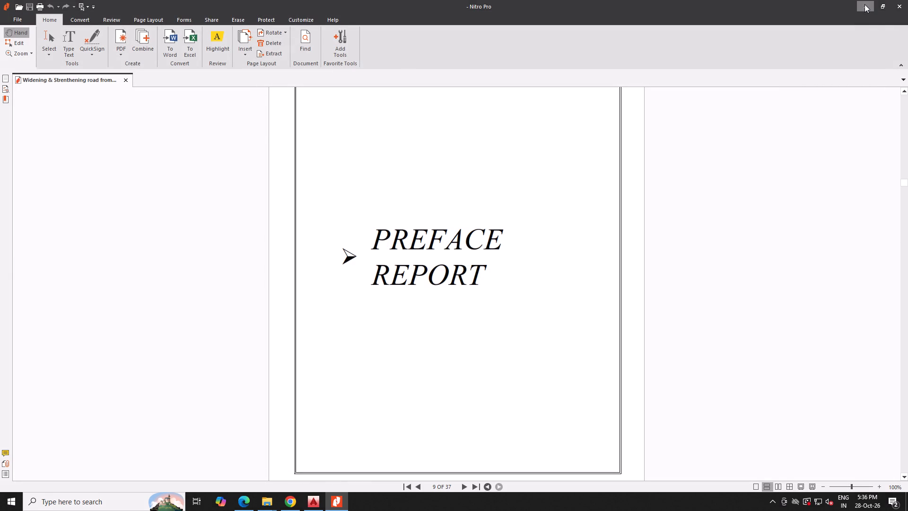
{"action": "left_click", "coordinate": [864, 4]}
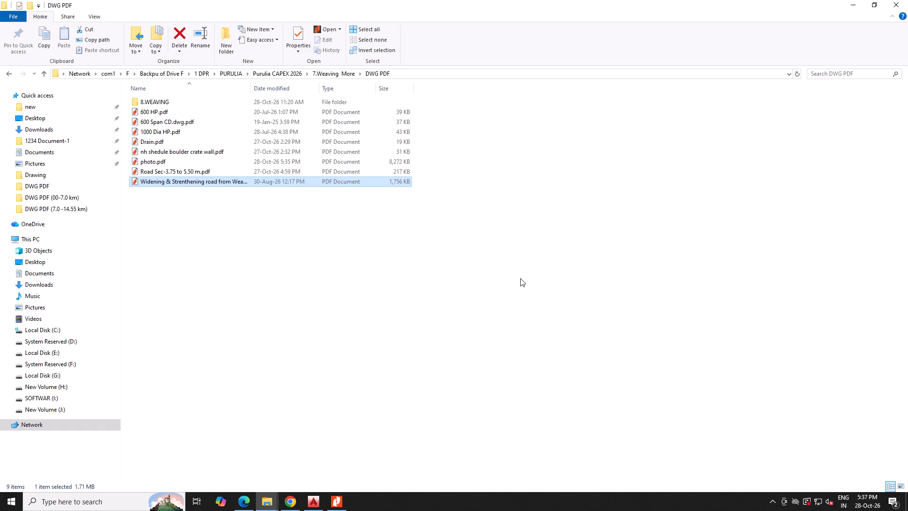
{"action": "left_click", "coordinate": [336, 74]}
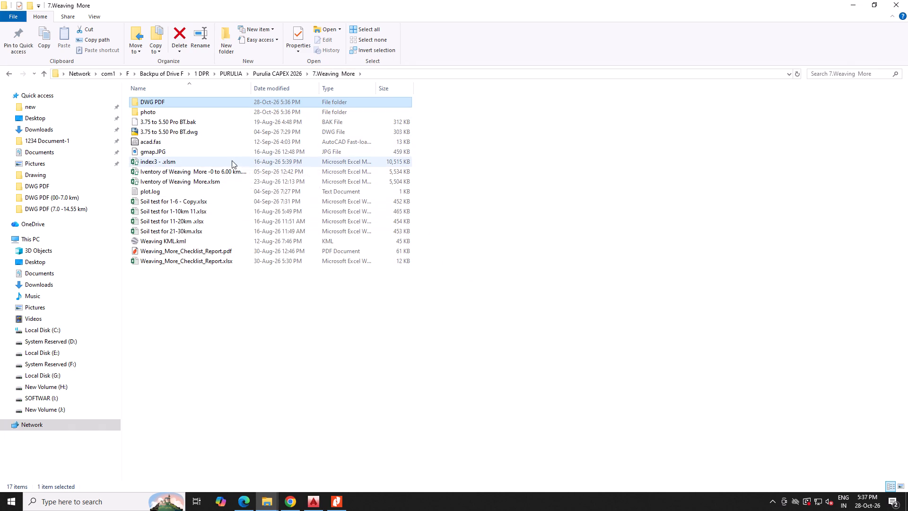
{"action": "double_click", "coordinate": [224, 174]}
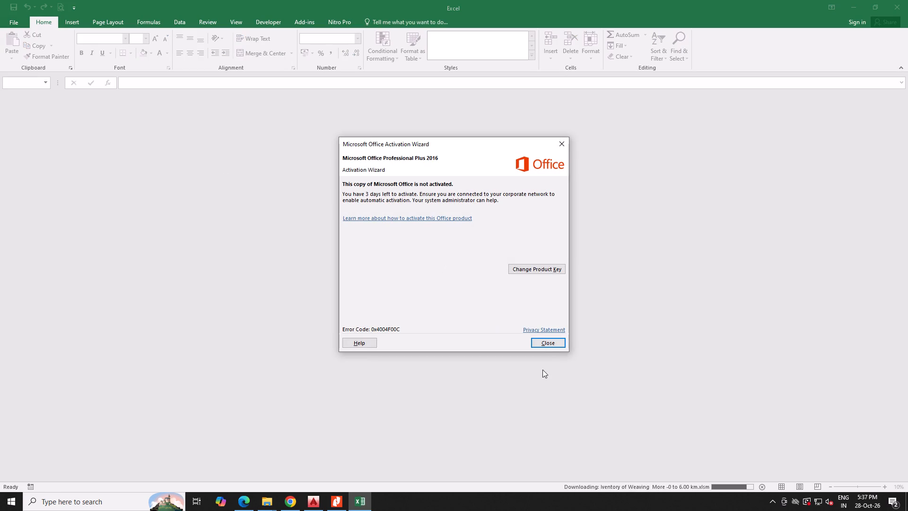
{"action": "left_click", "coordinate": [547, 342]}
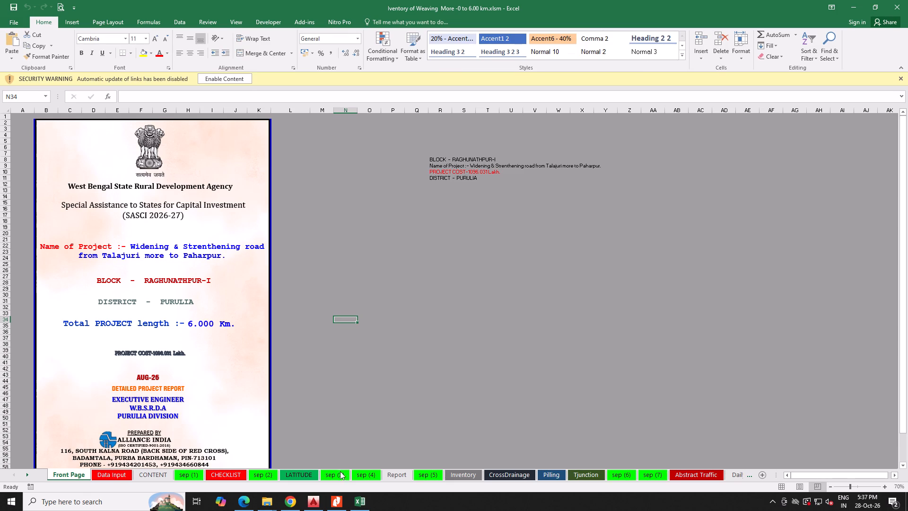
{"action": "right_click", "coordinate": [404, 475]}
{"action": "left_click", "coordinate": [413, 458]}
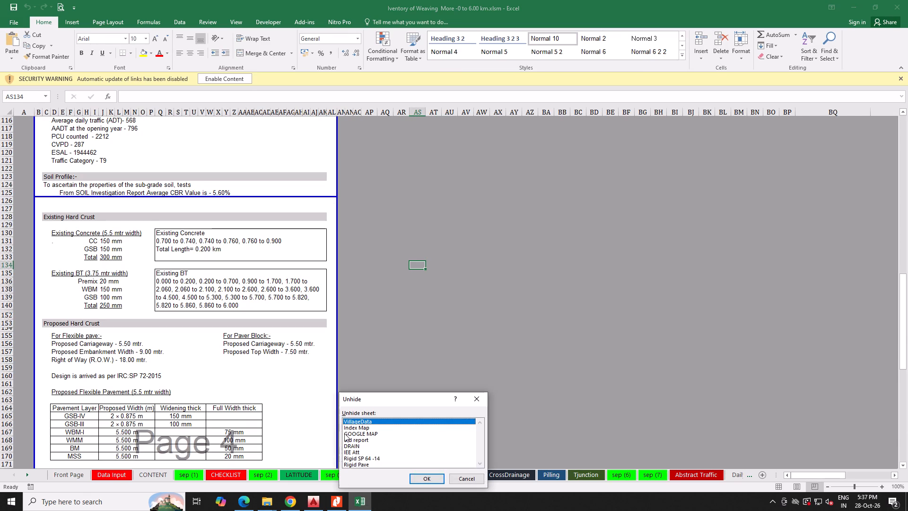
{"action": "double_click", "coordinate": [363, 433]}
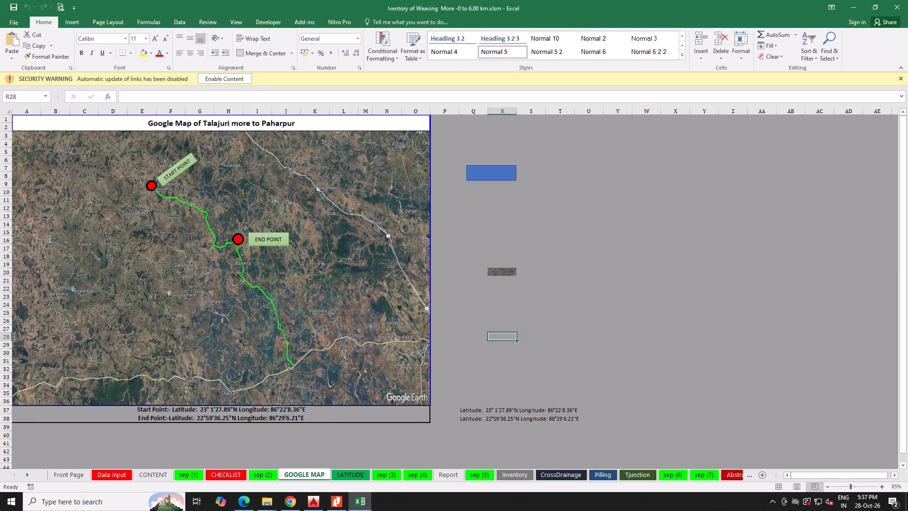
Export the GOOGLE MAP sheet as a PDF named gmap in the DWG PDF folder, check it and close it.
{"action": "left_click", "coordinate": [9, 26]}
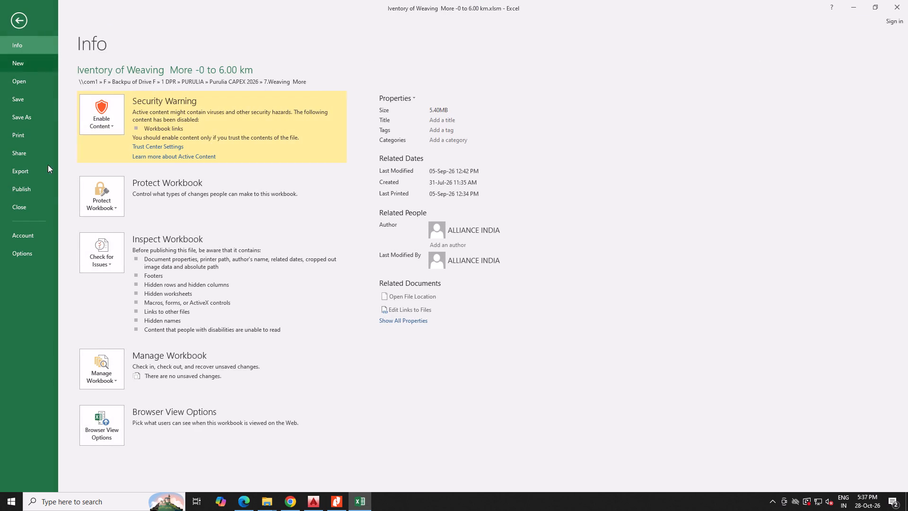
{"action": "left_click", "coordinate": [23, 170]}
{"action": "left_click", "coordinate": [232, 134]}
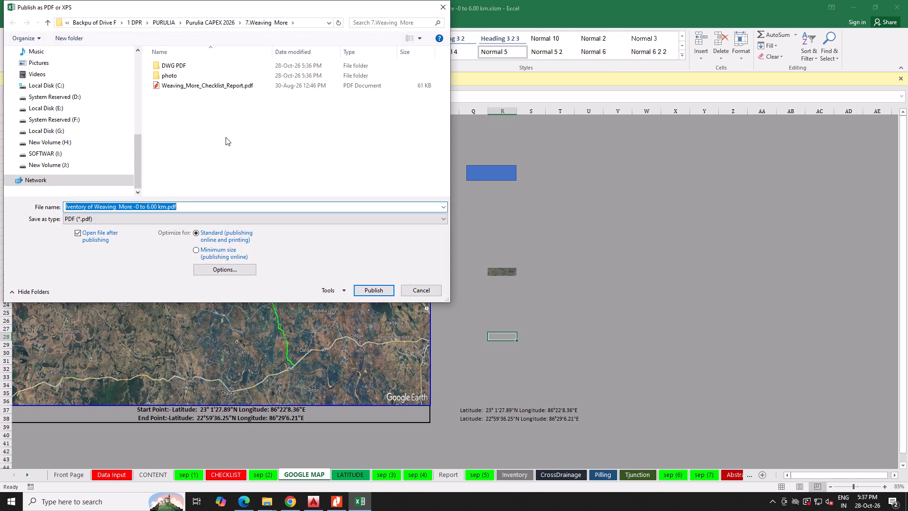
{"action": "type", "text": "gma"}
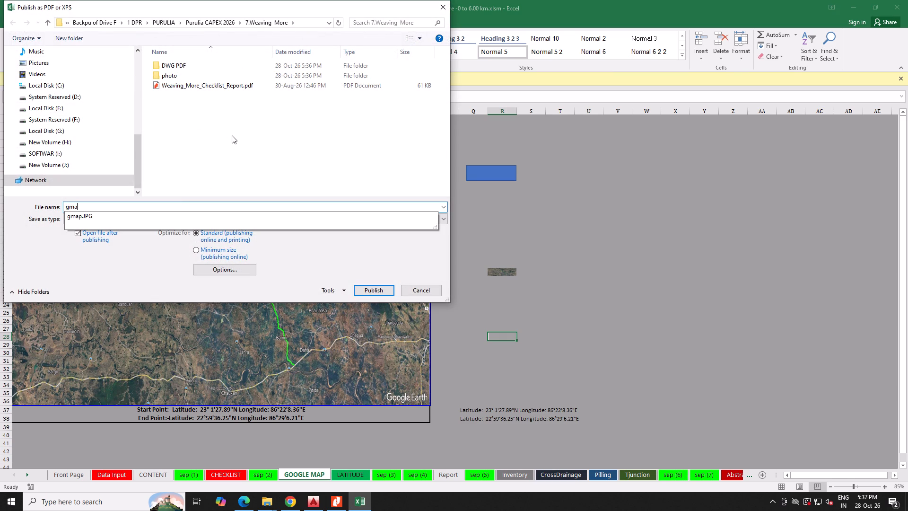
{"action": "key", "text": "p"}
{"action": "double_click", "coordinate": [194, 63]}
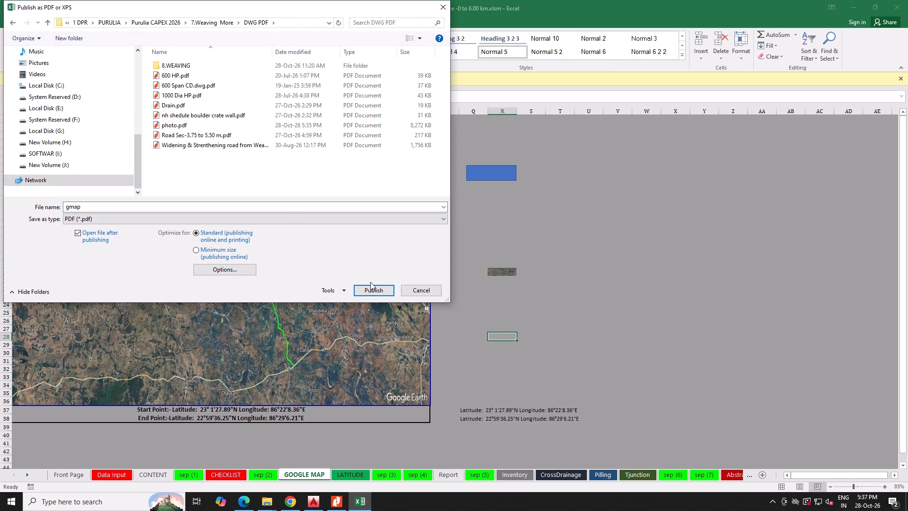
{"action": "left_click", "coordinate": [366, 293]}
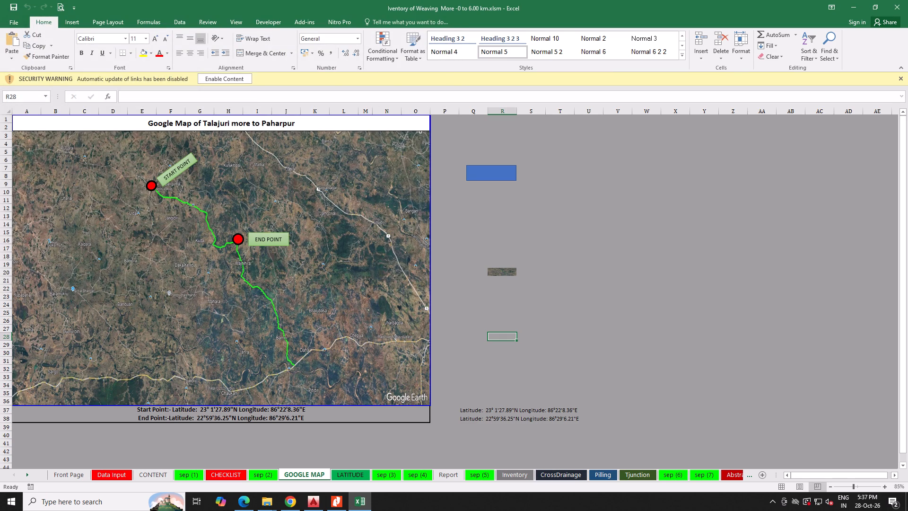
{"action": "left_click", "coordinate": [478, 282]}
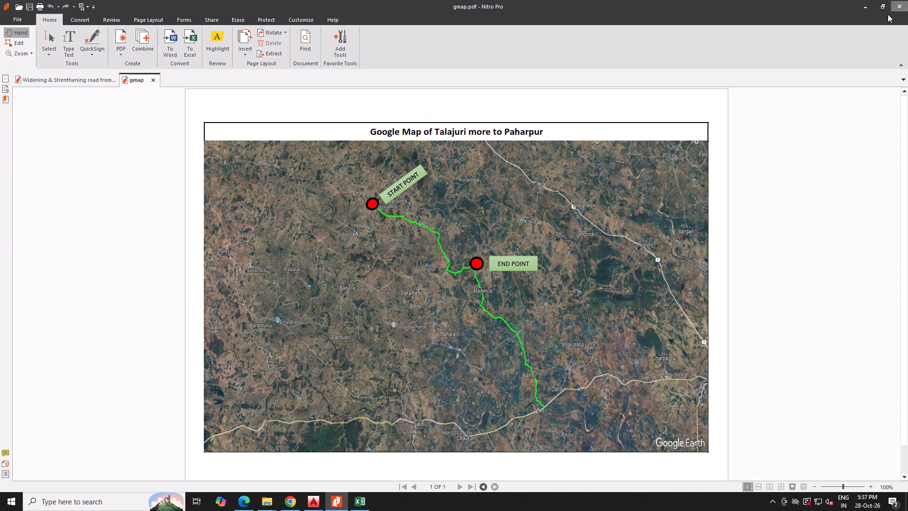
{"action": "left_click", "coordinate": [156, 79]}
Insert gmap.pdf from PURULIA > Purulia CAPEX 2026 > 7.Weaving More > DWG PDF before the Geotag Photographes divider page of the report.
{"action": "left_click_drag", "start_coordinate": [124, 79], "coordinate": [443, 222]}
{"action": "left_click", "coordinate": [443, 222]}
{"action": "scroll", "coordinate": [449, 255], "scroll_direction": "up", "scroll_amount": 14}
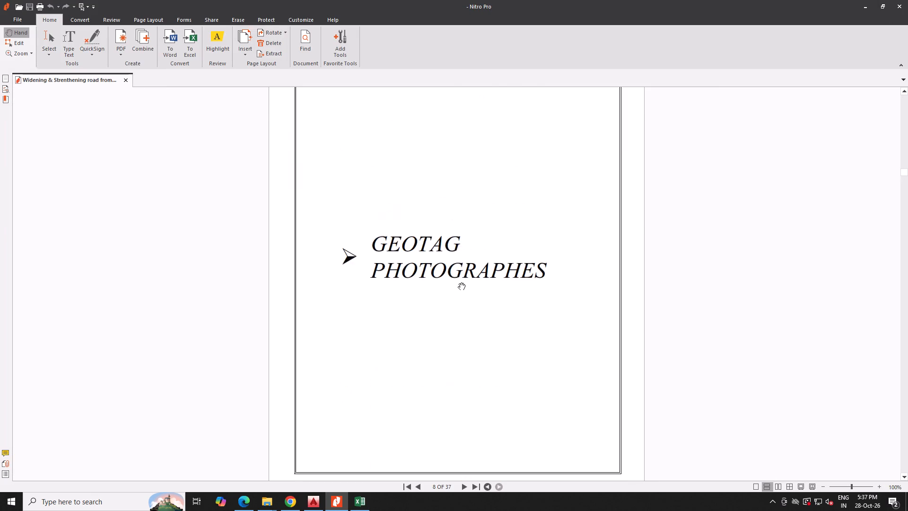
{"action": "scroll", "coordinate": [458, 282], "scroll_direction": "up", "scroll_amount": 4}
{"action": "scroll", "coordinate": [458, 282], "scroll_direction": "down", "scroll_amount": 3}
{"action": "left_click", "coordinate": [242, 48]}
{"action": "left_click", "coordinate": [255, 66]}
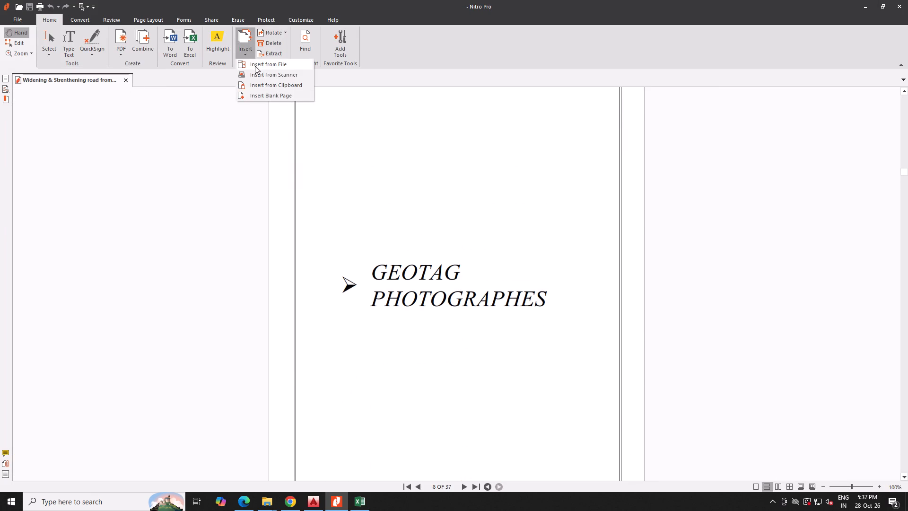
{"action": "left_click", "coordinate": [299, 182]}
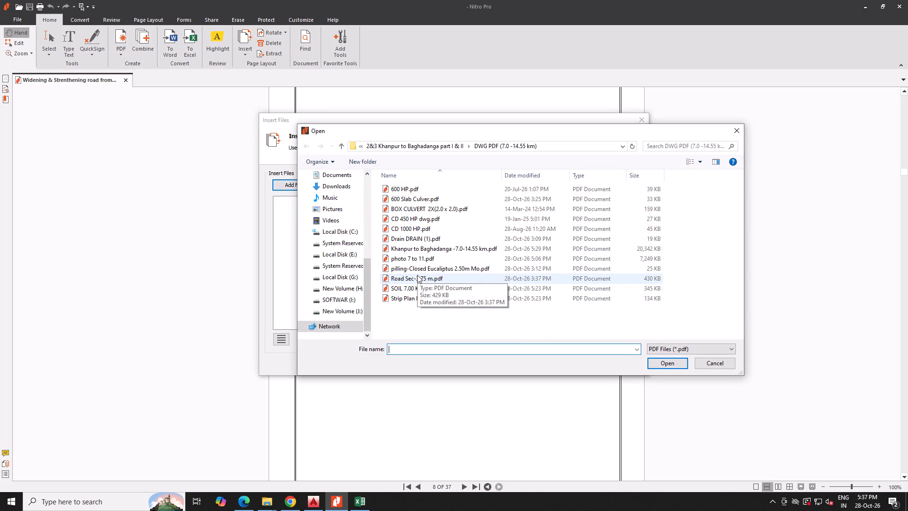
{"action": "left_click", "coordinate": [418, 149]}
{"action": "left_click", "coordinate": [418, 149]}
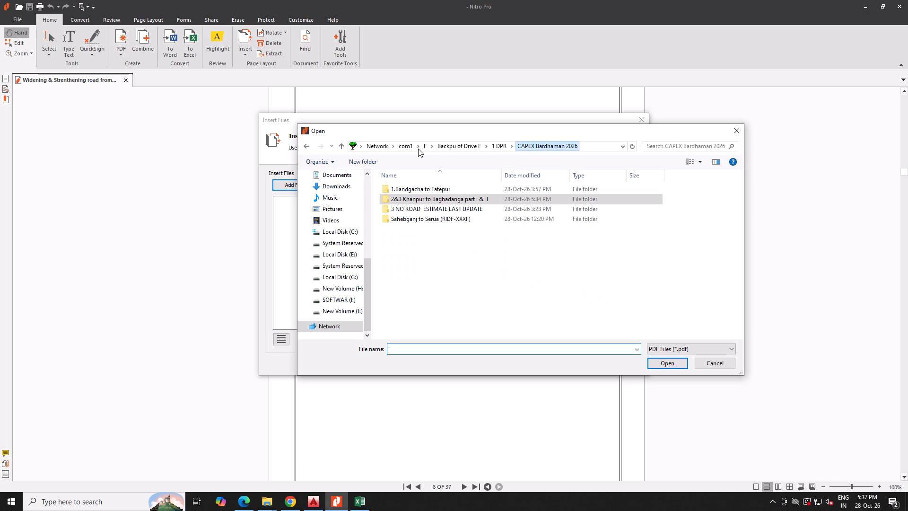
{"action": "left_click", "coordinate": [507, 145]}
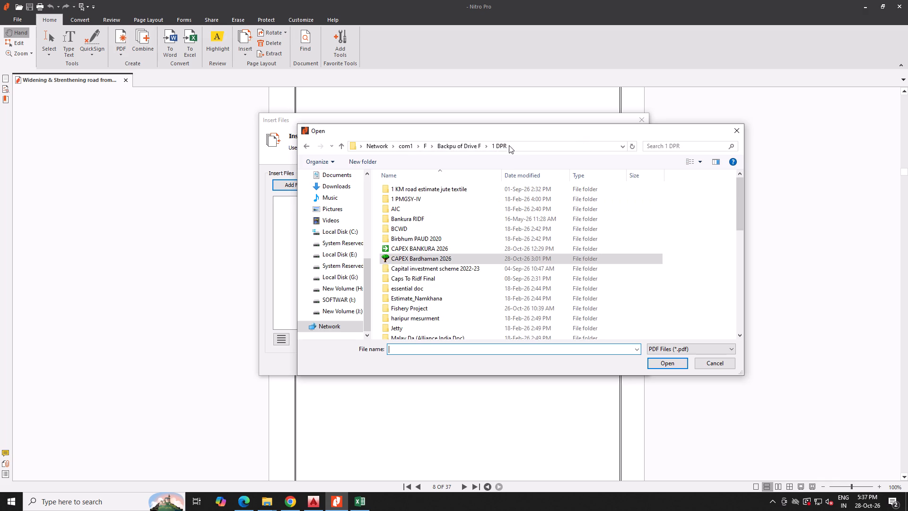
{"action": "scroll", "coordinate": [431, 277], "scroll_direction": "up", "scroll_amount": 3}
{"action": "scroll", "coordinate": [433, 280], "scroll_direction": "down", "scroll_amount": 2}
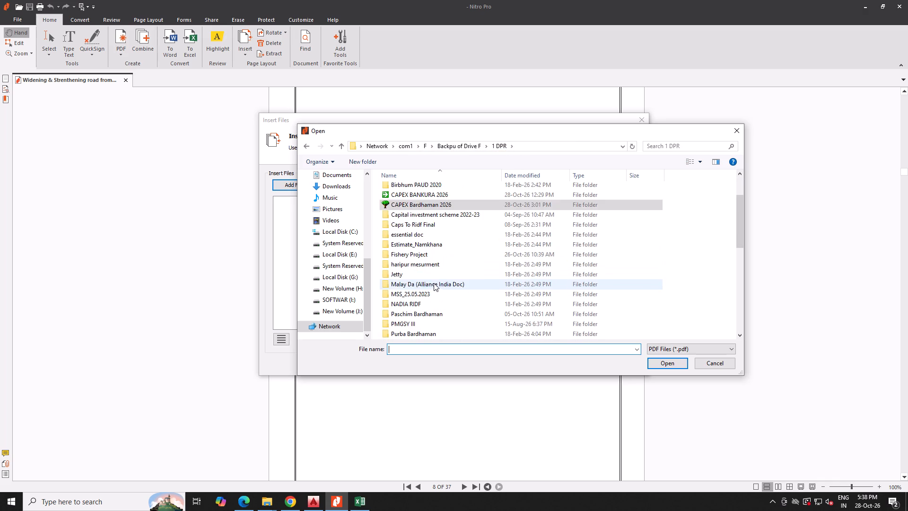
{"action": "scroll", "coordinate": [434, 288], "scroll_direction": "down", "scroll_amount": 3}
{"action": "double_click", "coordinate": [415, 256]}
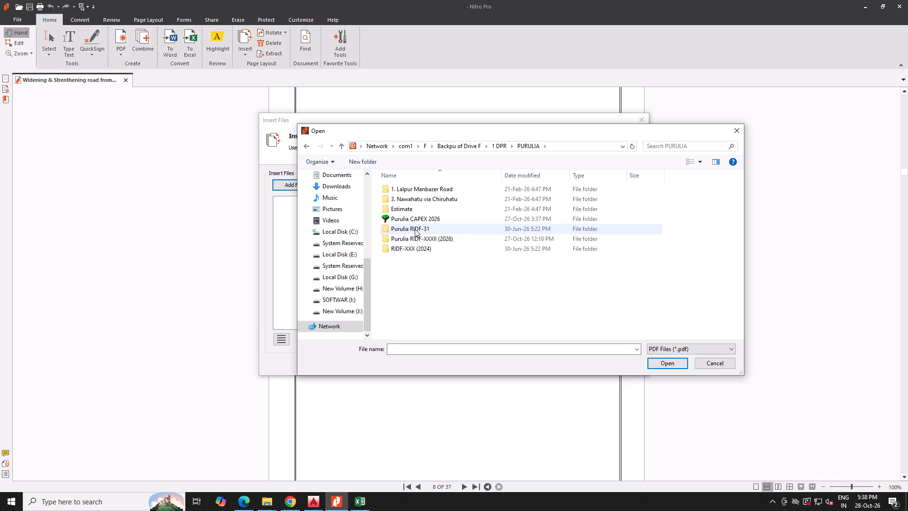
{"action": "double_click", "coordinate": [427, 216]}
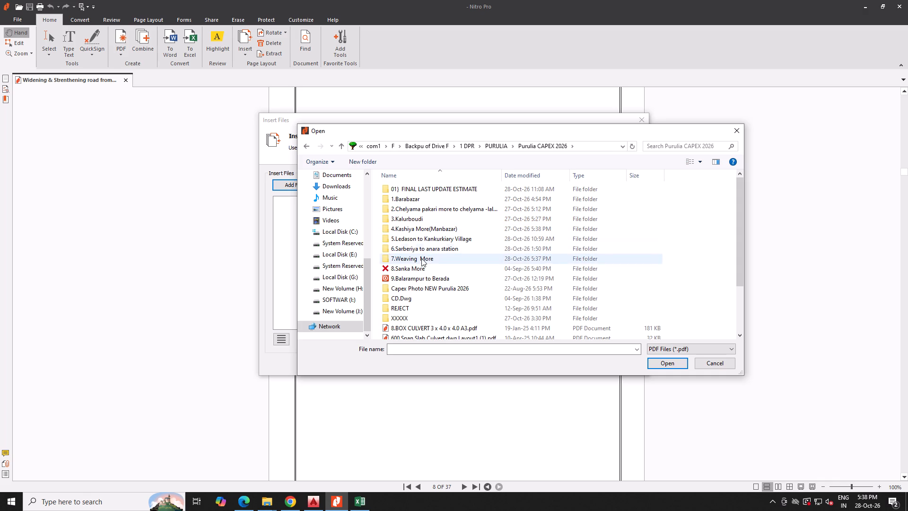
{"action": "double_click", "coordinate": [421, 260]}
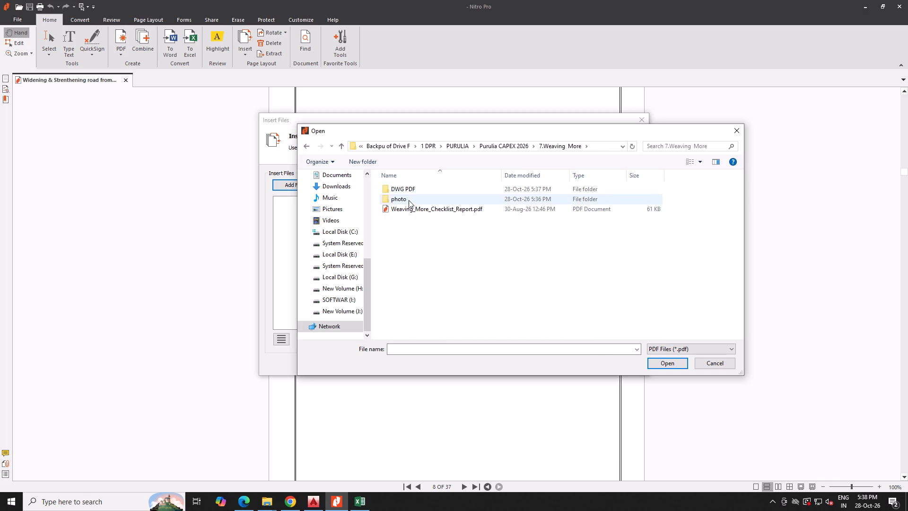
{"action": "double_click", "coordinate": [409, 191]}
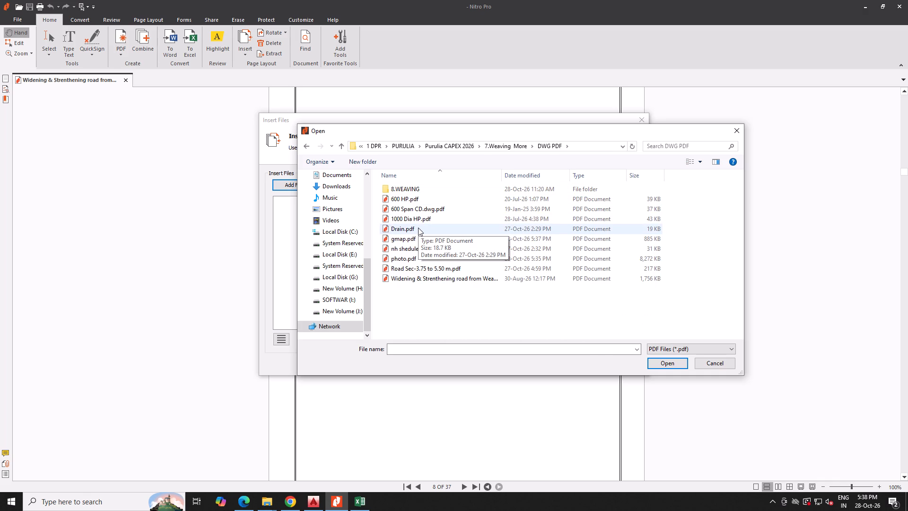
{"action": "left_click", "coordinate": [511, 148]}
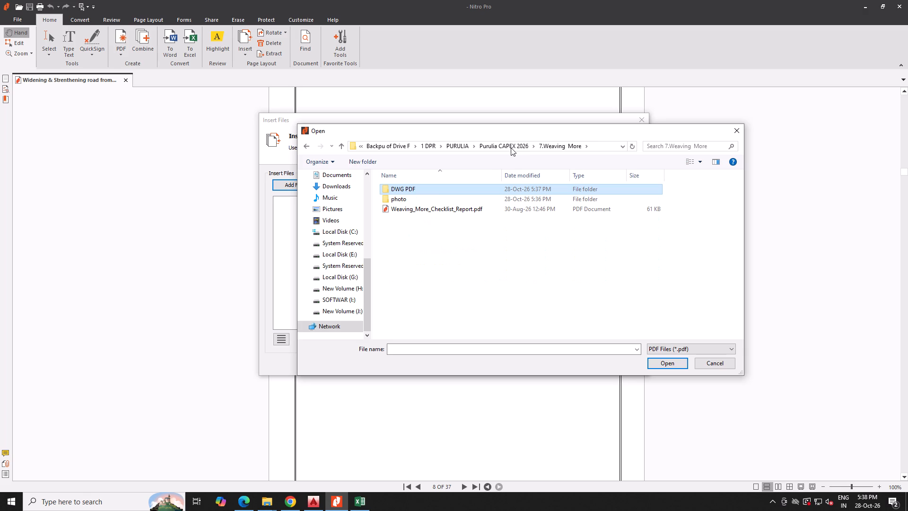
{"action": "double_click", "coordinate": [442, 192]}
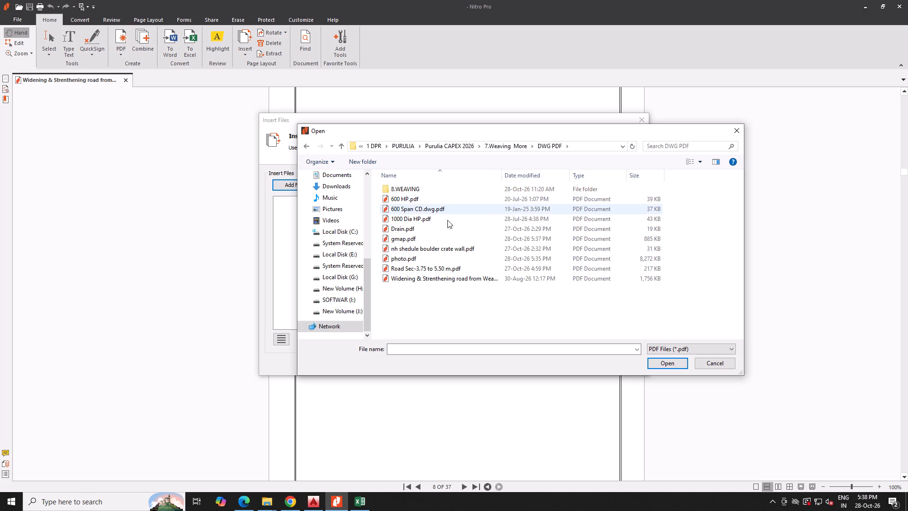
{"action": "double_click", "coordinate": [403, 239]}
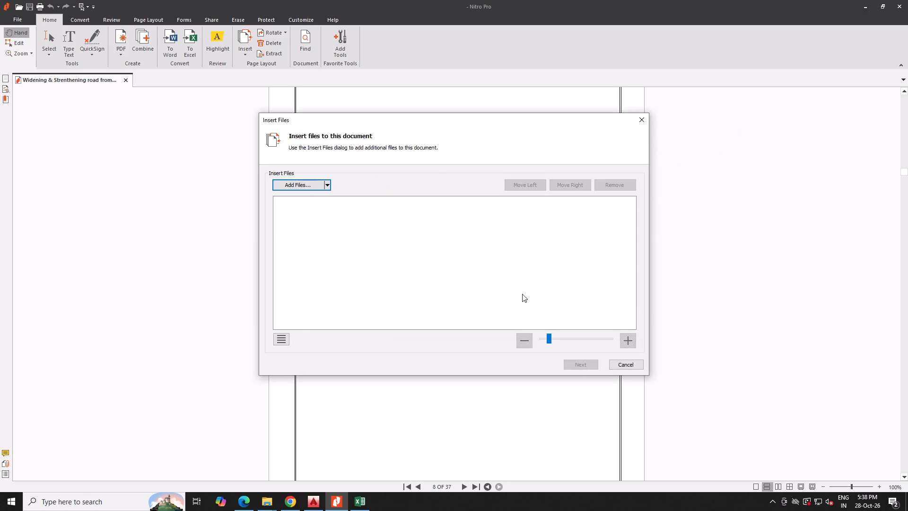
{"action": "left_click", "coordinate": [580, 366]}
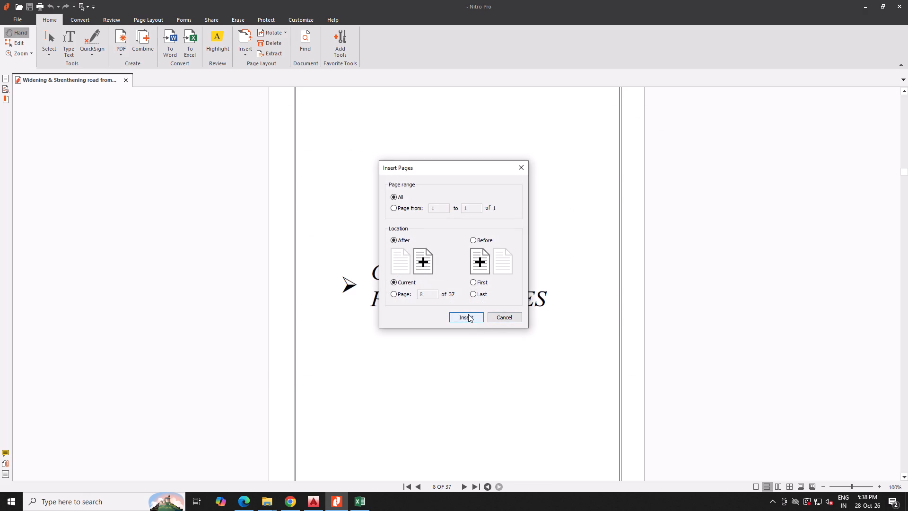
{"action": "left_click", "coordinate": [484, 237]}
{"action": "left_click", "coordinate": [468, 318]}
Insert all pages of photo.pdf from the DWG PDF folder before the Preface Report divider page.
{"action": "scroll", "coordinate": [470, 321], "scroll_direction": "down", "scroll_amount": 20}
{"action": "scroll", "coordinate": [470, 321], "scroll_direction": "down", "scroll_amount": 14}
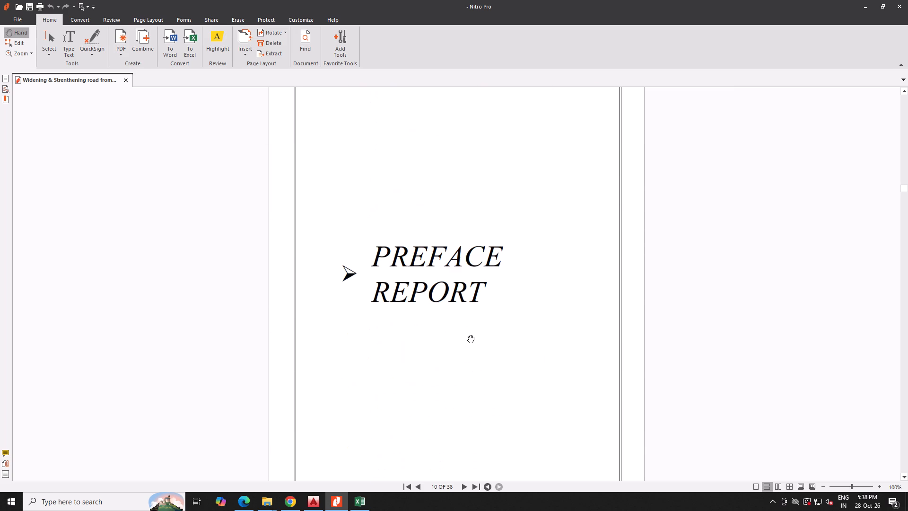
{"action": "left_click", "coordinate": [244, 46]}
{"action": "left_click", "coordinate": [259, 62]}
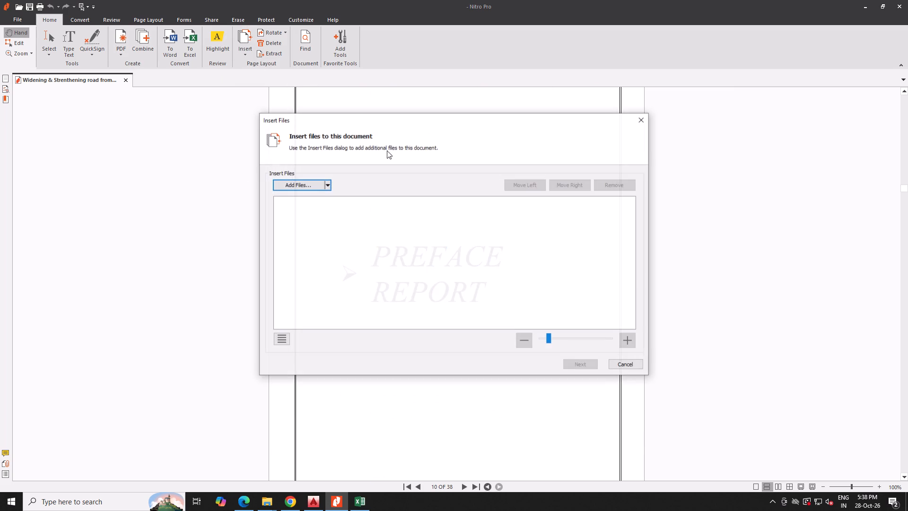
{"action": "left_click", "coordinate": [314, 185]}
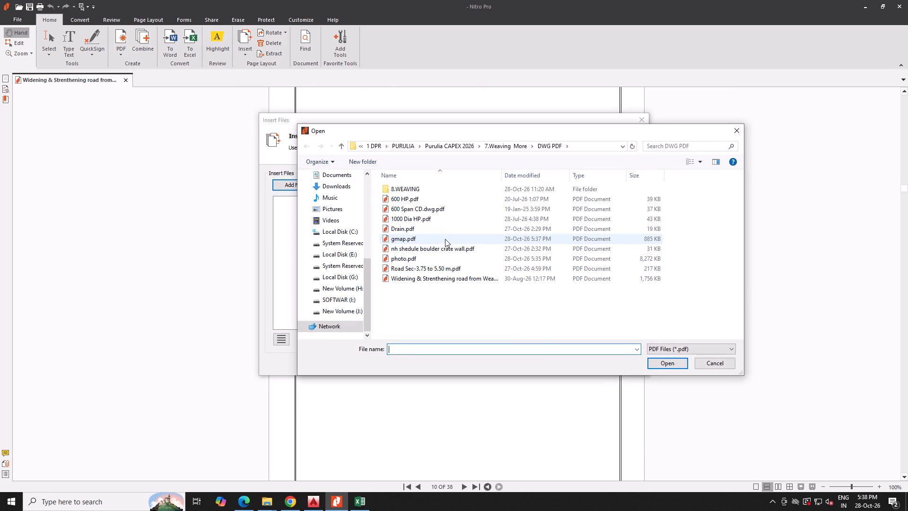
{"action": "left_click", "coordinate": [440, 261]}
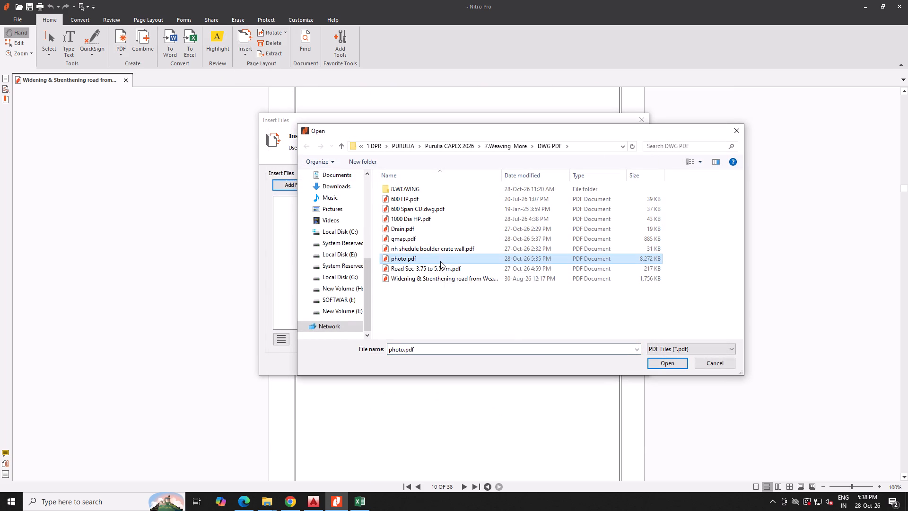
{"action": "left_click", "coordinate": [664, 363]}
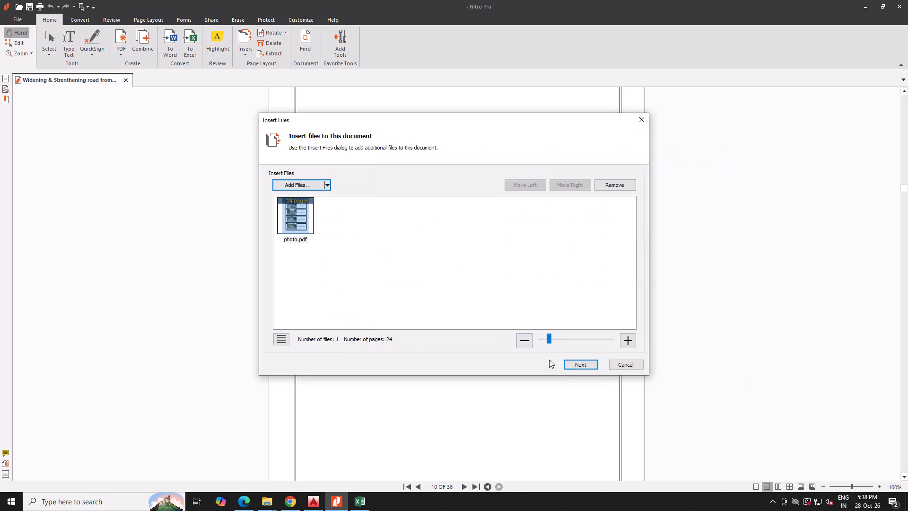
{"action": "left_click", "coordinate": [578, 364]}
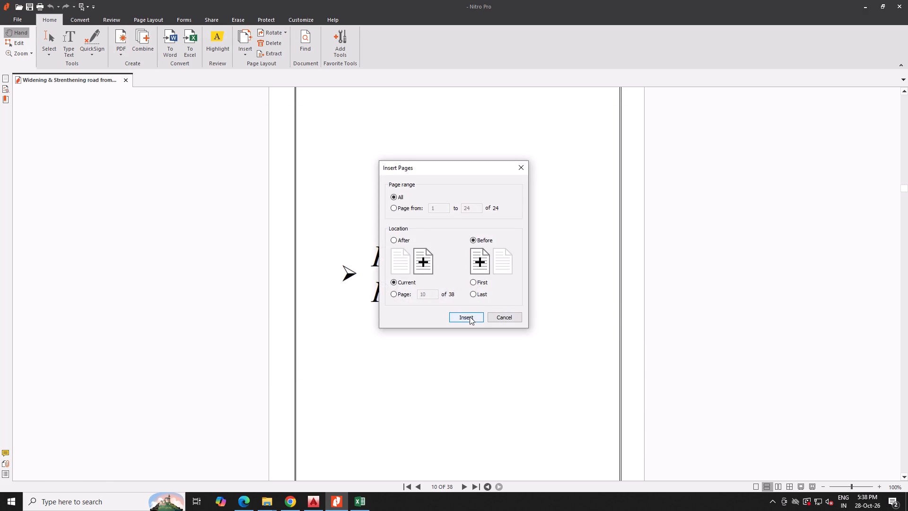
{"action": "left_click", "coordinate": [470, 317]}
Review the report from the inserted photo pages through to the Traffic Census & Pavement Design divider page.
{"action": "scroll", "coordinate": [470, 317], "scroll_direction": "down", "scroll_amount": 5}
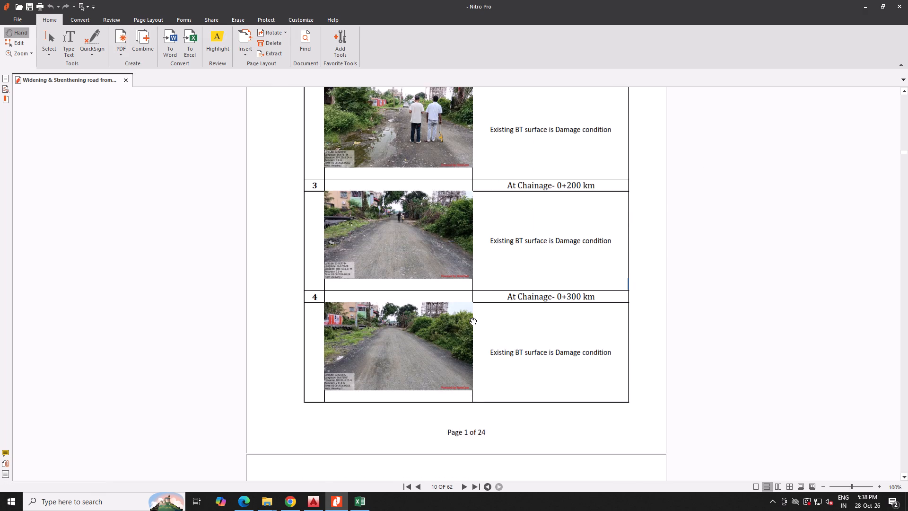
{"action": "scroll", "coordinate": [470, 317], "scroll_direction": "down", "scroll_amount": 6}
{"action": "scroll", "coordinate": [447, 431], "scroll_direction": "down", "scroll_amount": 5}
{"action": "triple_click", "coordinate": [467, 490]}
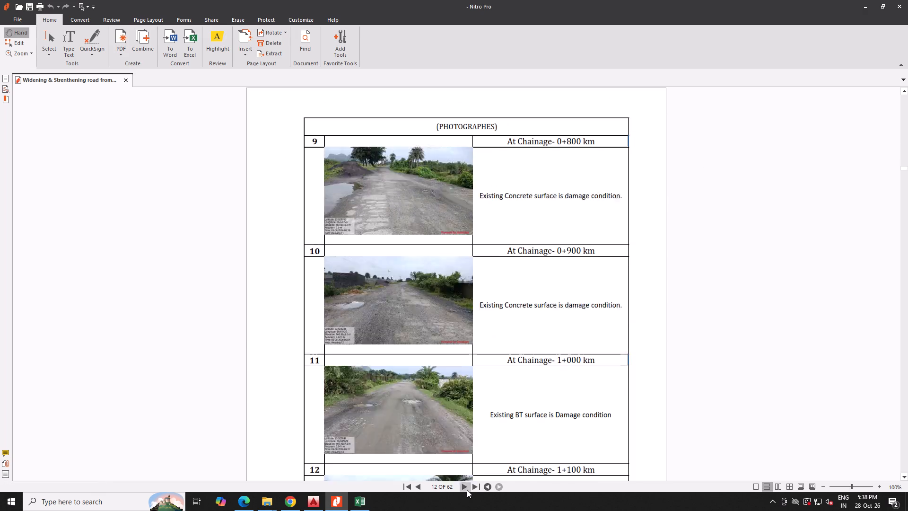
{"action": "left_click", "coordinate": [467, 490]}
{"action": "triple_click", "coordinate": [467, 490]}
{"action": "triple_click", "coordinate": [467, 490]}
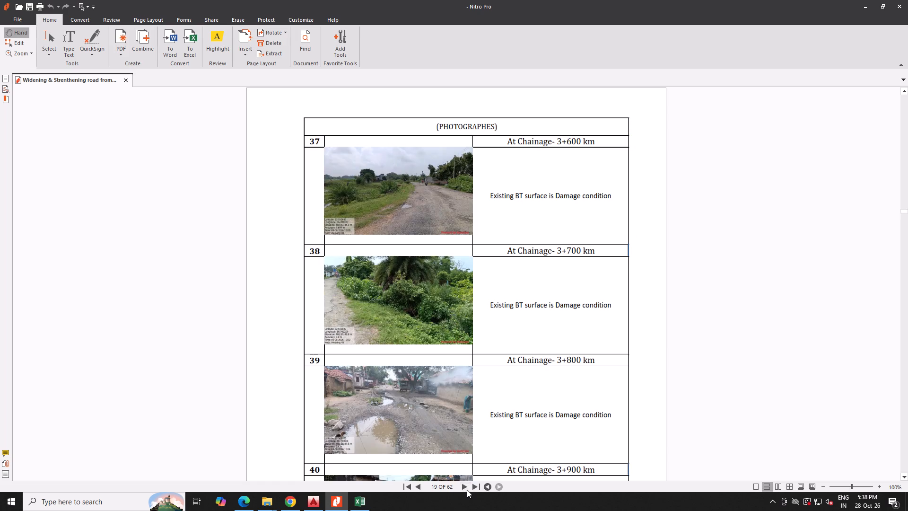
{"action": "left_click", "coordinate": [467, 490]}
{"action": "triple_click", "coordinate": [467, 490]}
{"action": "left_click", "coordinate": [467, 490]}
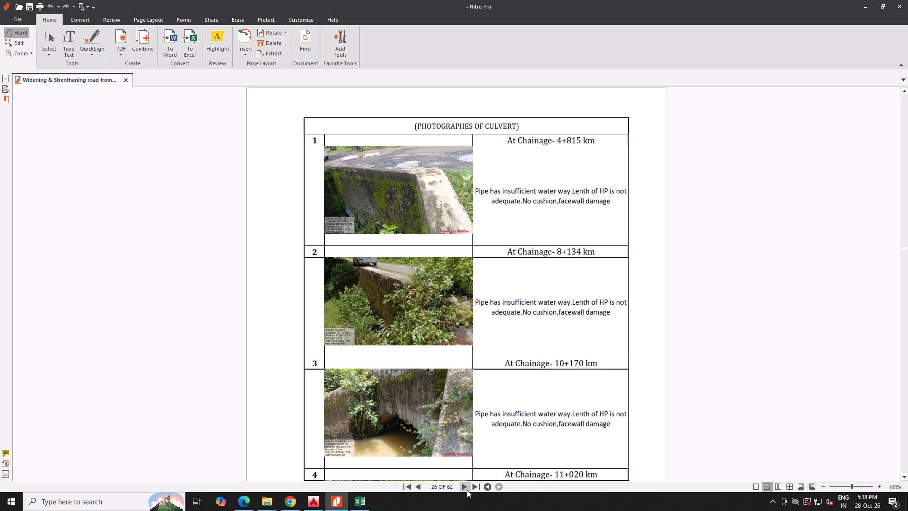
{"action": "triple_click", "coordinate": [467, 490]}
{"action": "triple_click", "coordinate": [467, 490]}
{"action": "triple_click", "coordinate": [467, 490]}
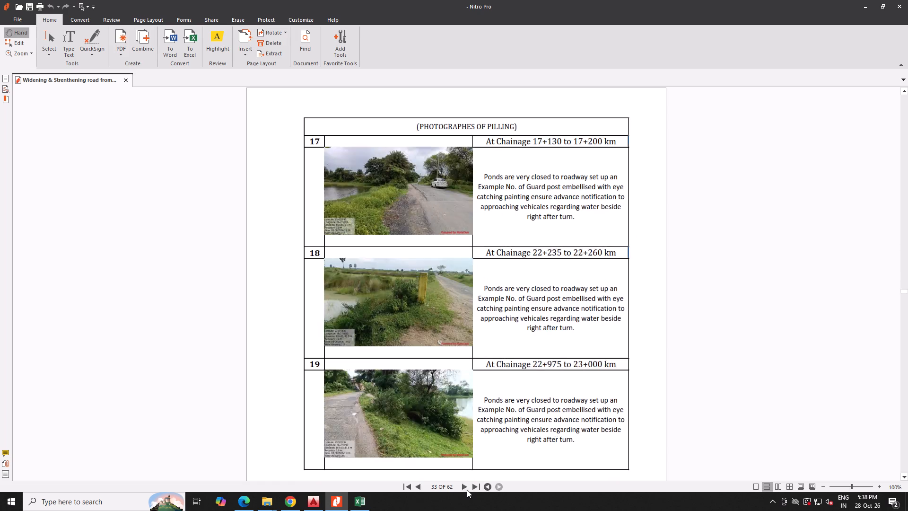
{"action": "triple_click", "coordinate": [467, 490]}
{"action": "double_click", "coordinate": [467, 490]}
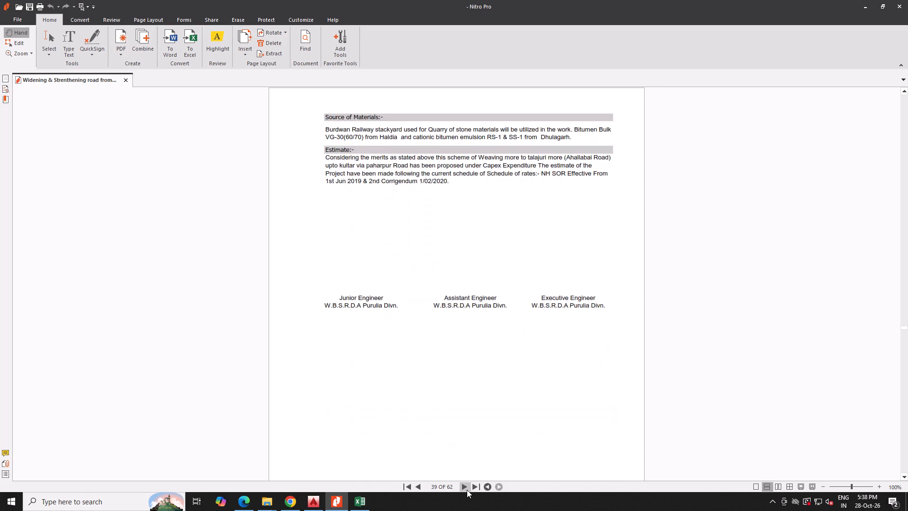
{"action": "double_click", "coordinate": [467, 490]}
{"action": "triple_click", "coordinate": [467, 490]}
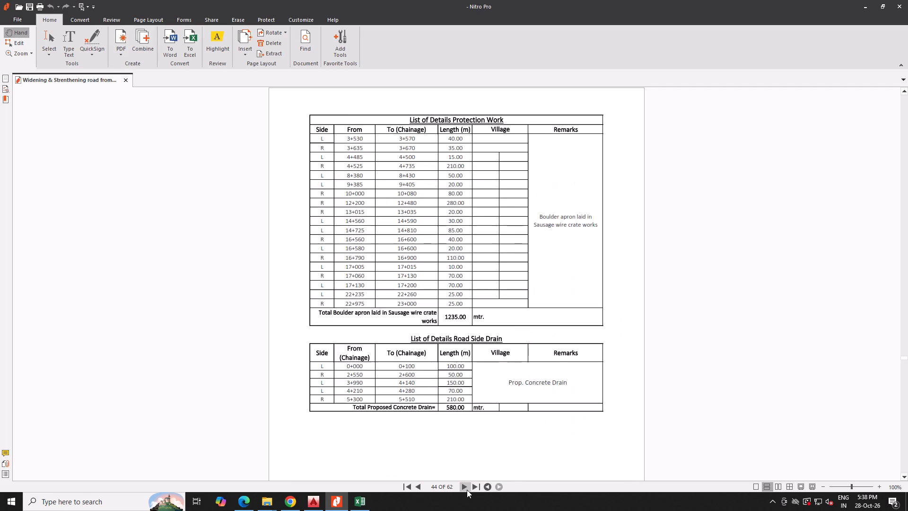
{"action": "double_click", "coordinate": [467, 490]}
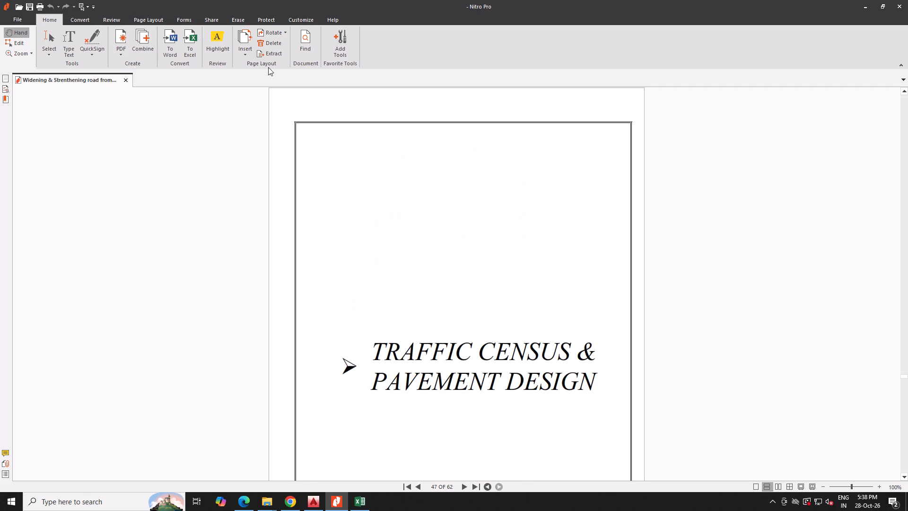
Start inserting a file at the Traffic Census & Pavement Design divider and browse the 7.Weaving More DWG PDF folder.
{"action": "left_click", "coordinate": [251, 54]}
{"action": "left_click", "coordinate": [255, 62]}
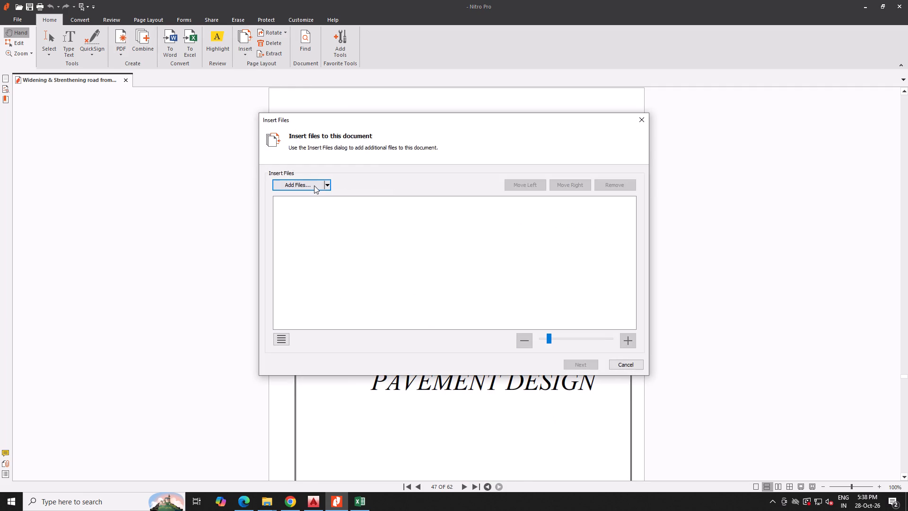
{"action": "left_click", "coordinate": [314, 185]}
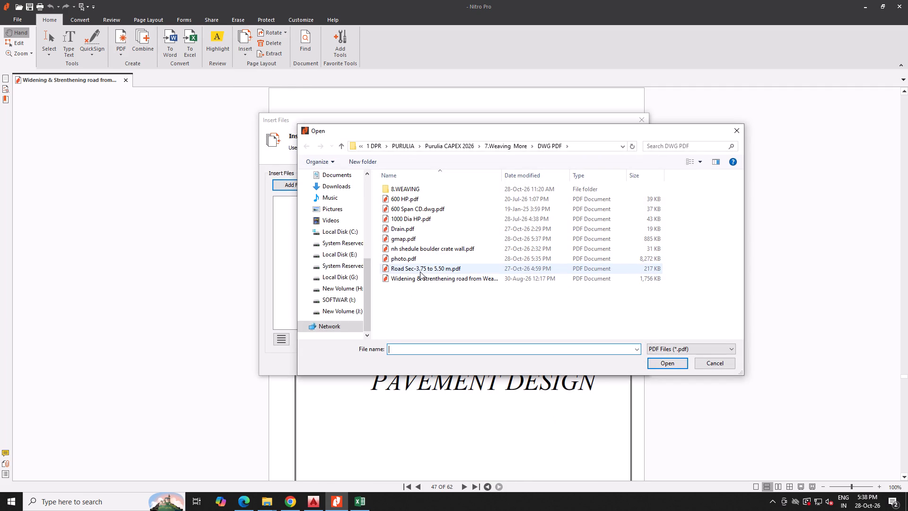
{"action": "left_click", "coordinate": [513, 144]}
{"action": "double_click", "coordinate": [429, 190]}
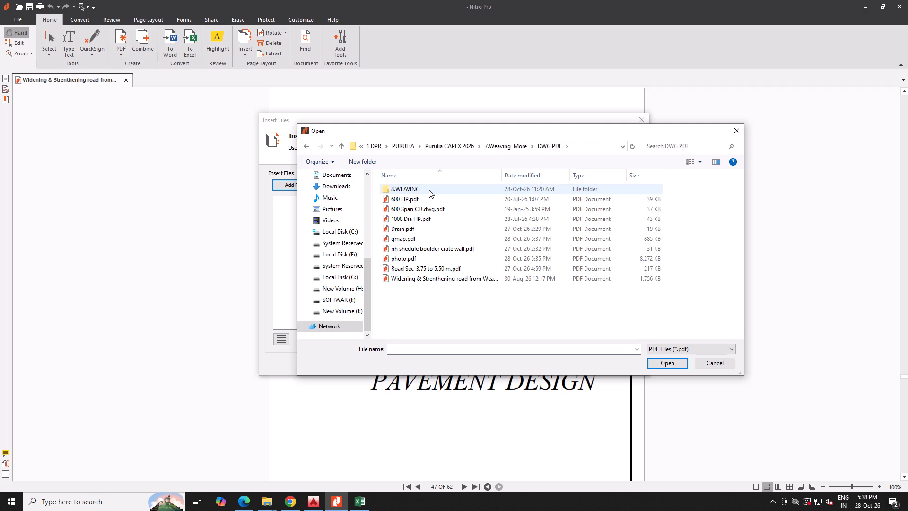
Move the downloaded Soil test for 1-10km 11 (4 files merged).pdf from Downloads into the 7.Weaving More project folder.
{"action": "left_click", "coordinate": [286, 503]}
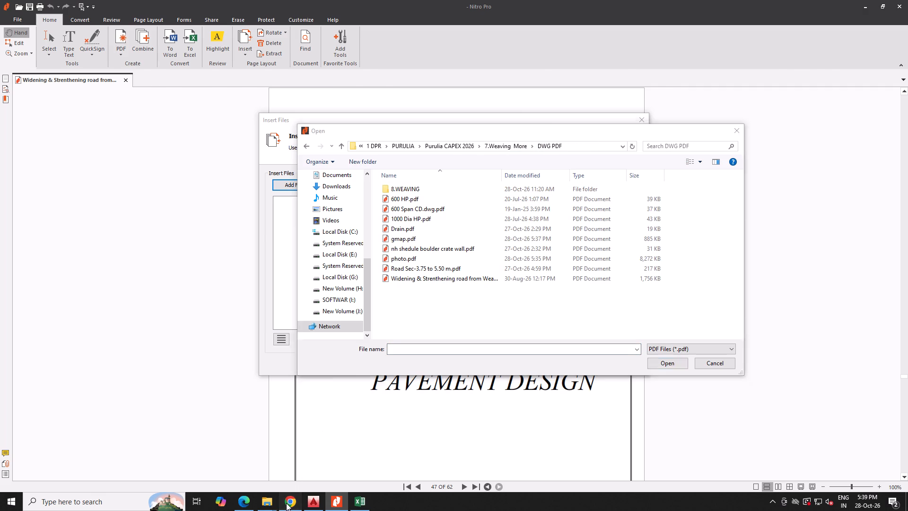
{"action": "left_click", "coordinate": [843, 54]}
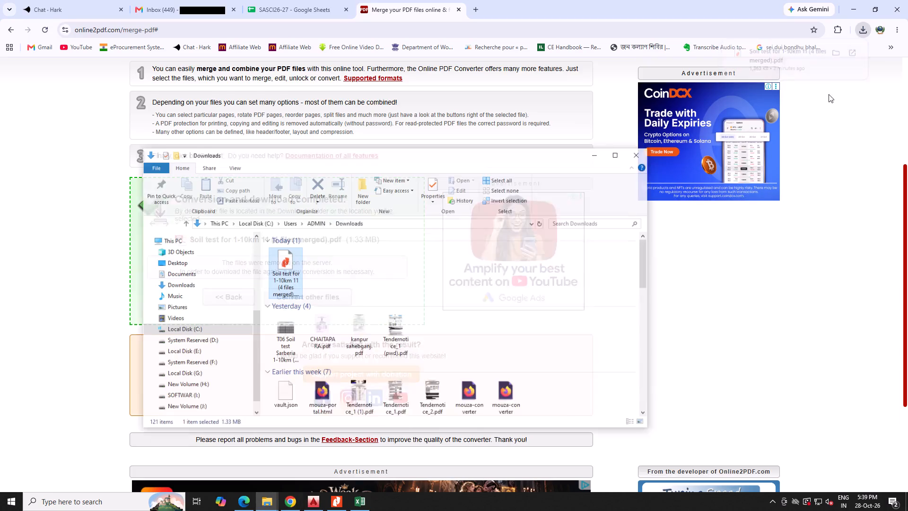
{"action": "key", "text": "ctrl+x"}
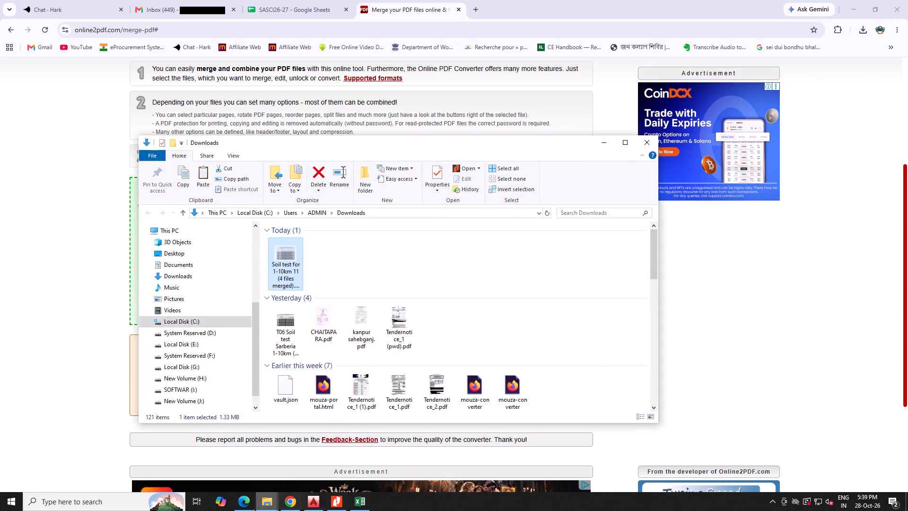
{"action": "left_click", "coordinate": [269, 503]}
{"action": "left_click", "coordinate": [158, 466]}
{"action": "left_click", "coordinate": [251, 399]}
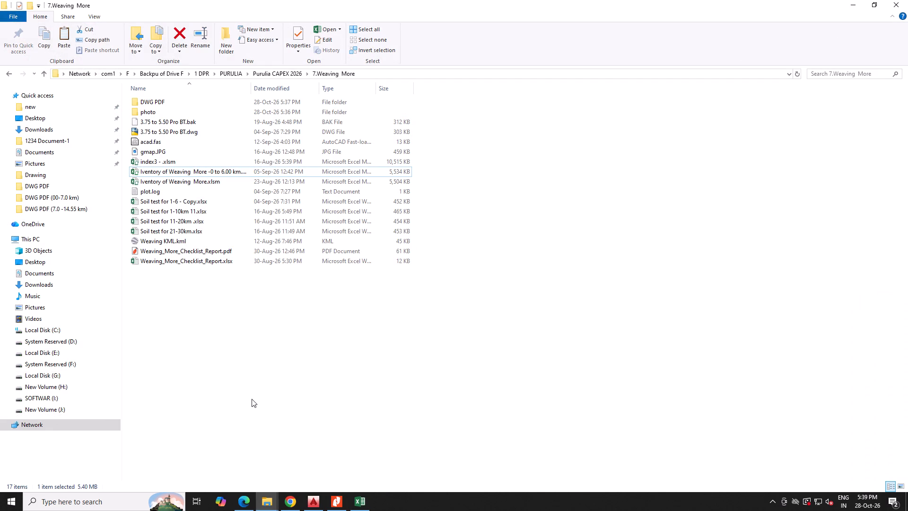
{"action": "key", "text": "ctrl+v"}
Look for the merged soil test PDF in the DWG PDF and 7.Weaving More folders while choosing a file to insert.
{"action": "left_click", "coordinate": [338, 496]}
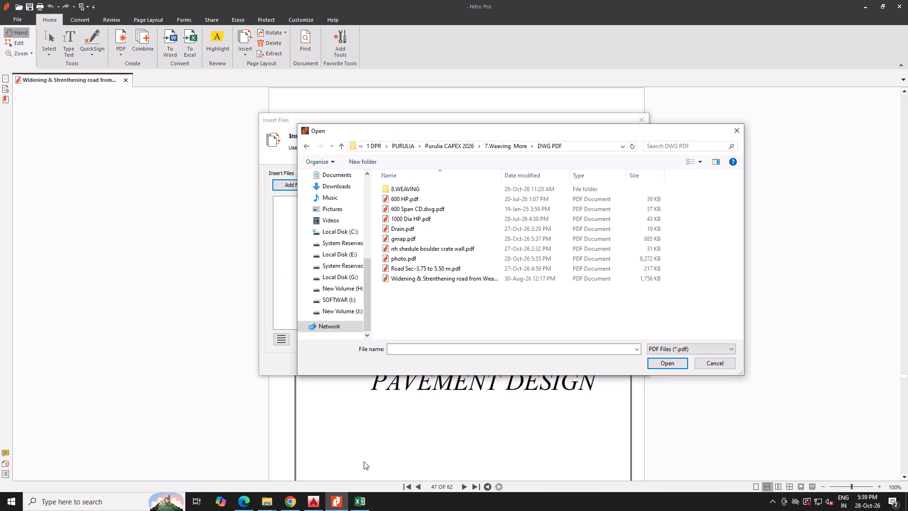
{"action": "right_click", "coordinate": [432, 299]}
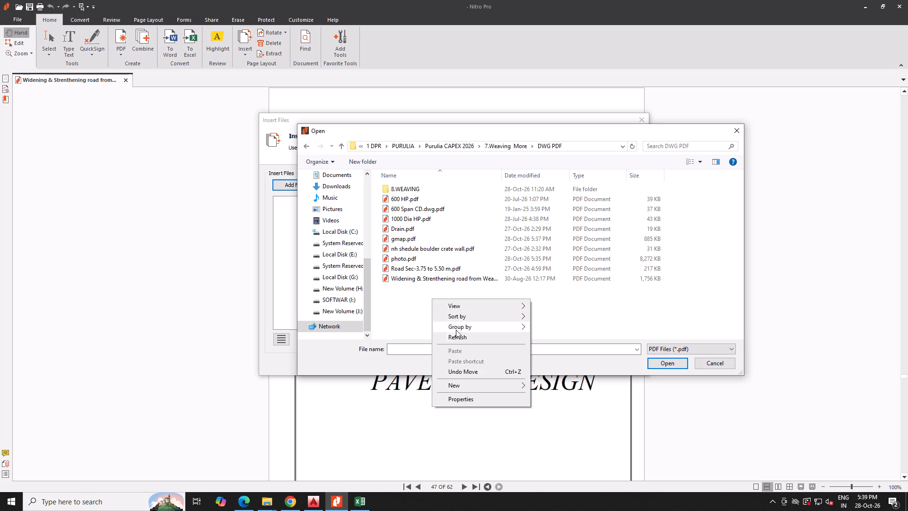
{"action": "left_click", "coordinate": [457, 335]}
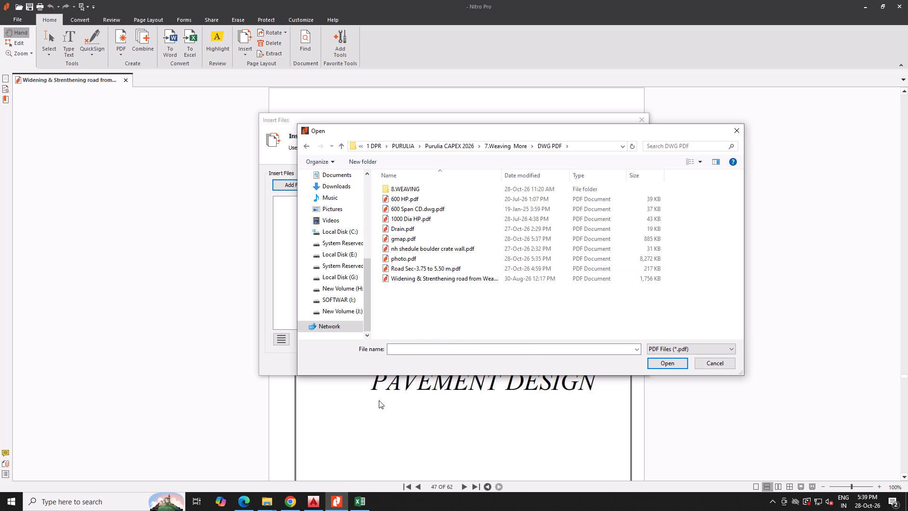
{"action": "left_click", "coordinate": [413, 256]}
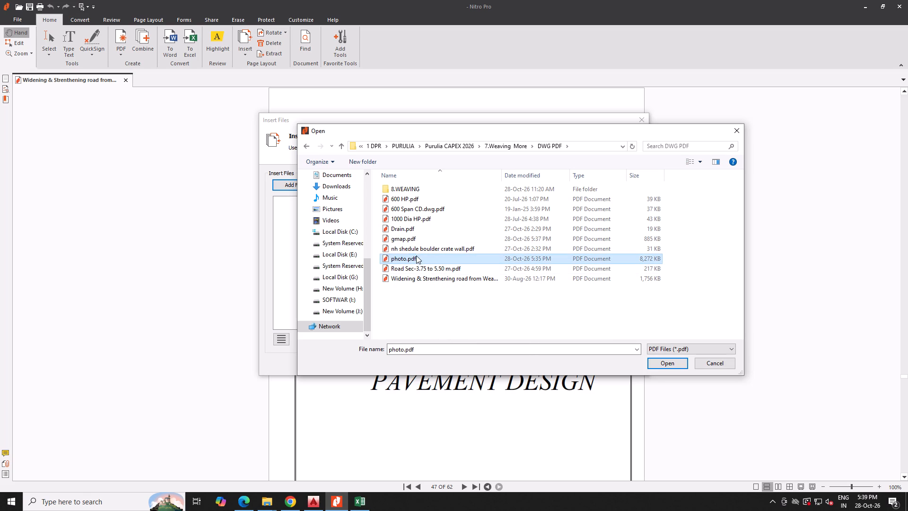
{"action": "left_click", "coordinate": [512, 144]}
{"action": "double_click", "coordinate": [413, 189]}
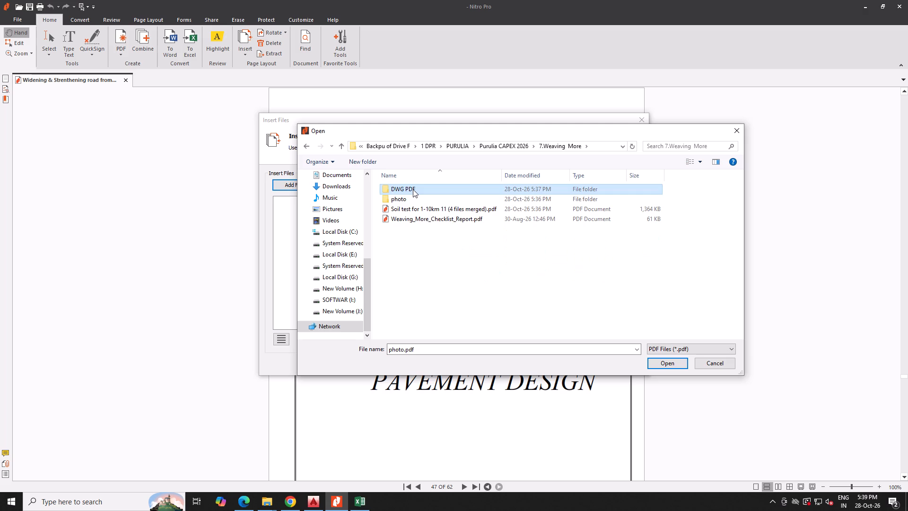
{"action": "left_click", "coordinate": [420, 221]}
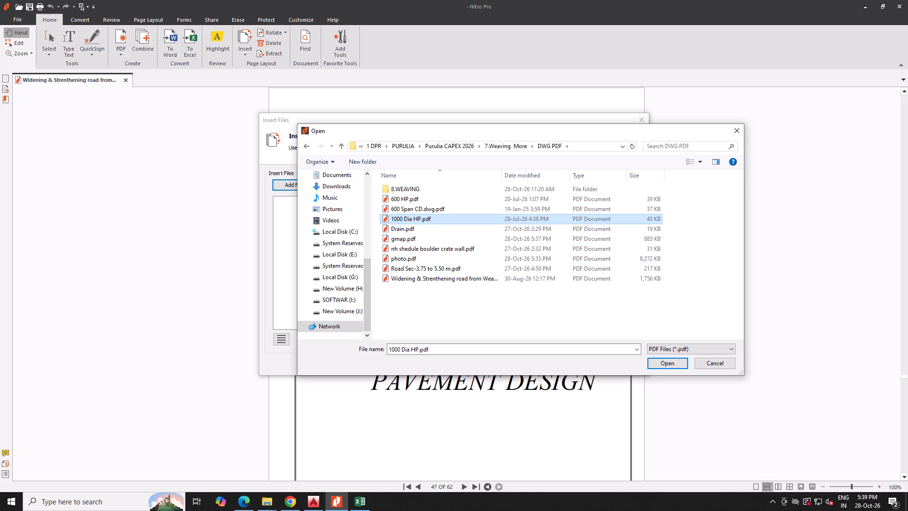
{"action": "left_click", "coordinate": [739, 132]}
{"action": "left_click", "coordinate": [317, 183]}
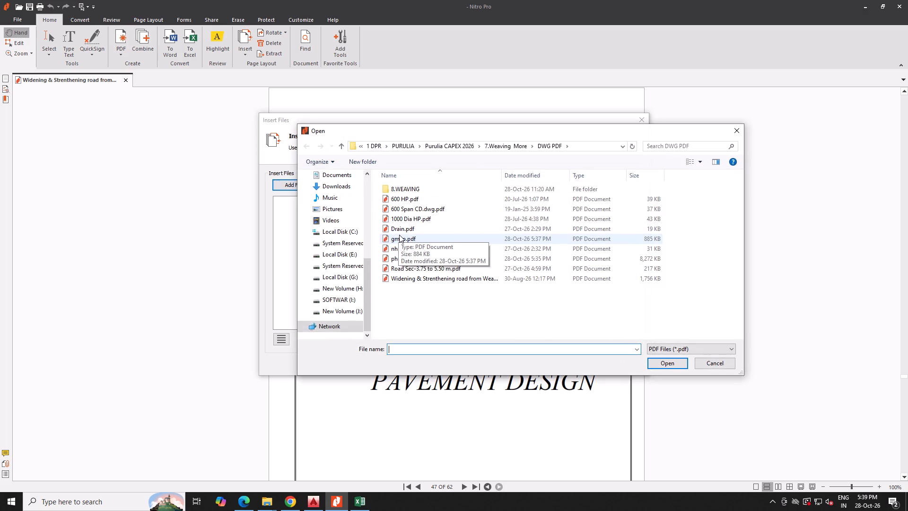
{"action": "left_click", "coordinate": [399, 235]}
Move Soil test for 1-10km 11 (4 files merged).pdf from 7.Weaving More into its DWG PDF subfolder.
{"action": "left_click", "coordinate": [261, 504]}
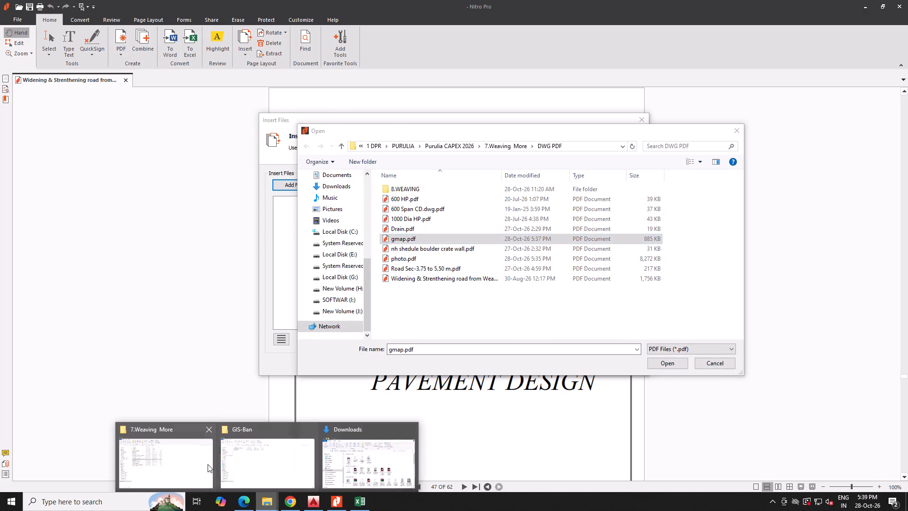
{"action": "left_click", "coordinate": [180, 464]}
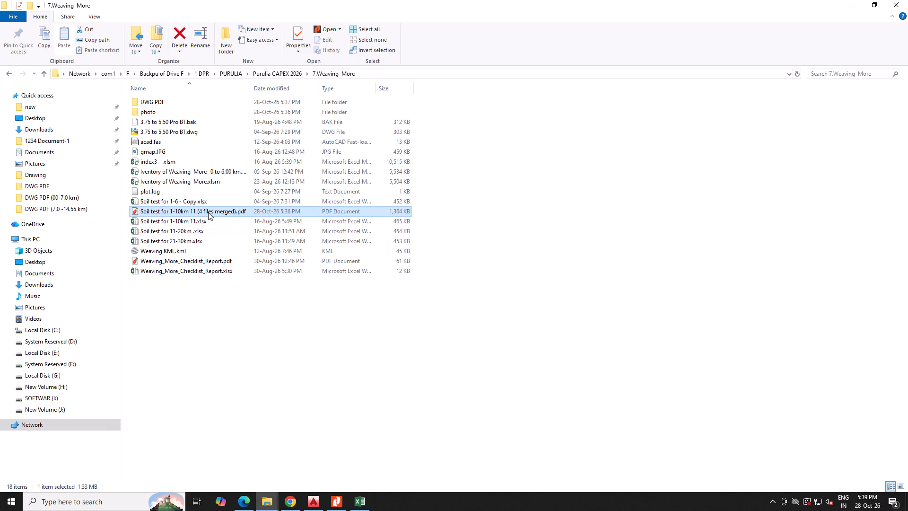
{"action": "left_click_drag", "start_coordinate": [208, 211], "coordinate": [240, 104]}
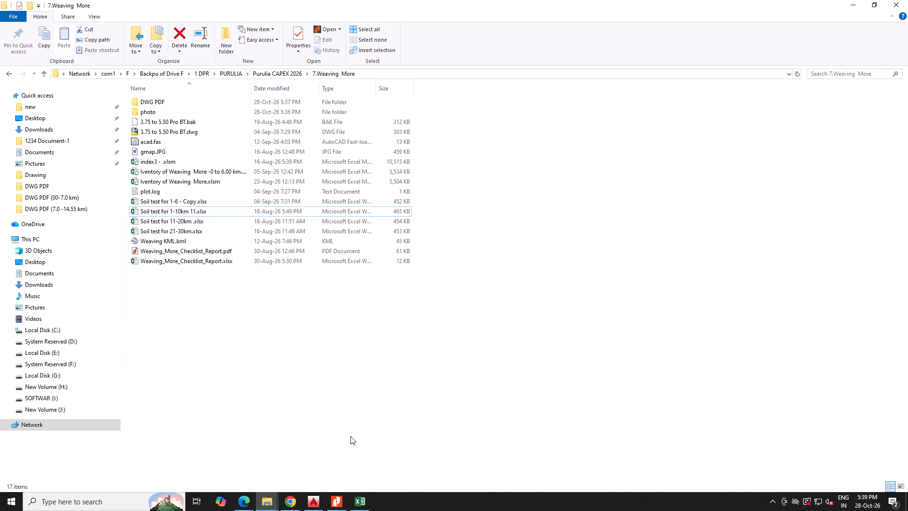
Insert all pages of Soil test for 1-10km 11 (4 files merged).pdf before the Traffic Census & Pavement Design divider page.
{"action": "left_click", "coordinate": [338, 503]}
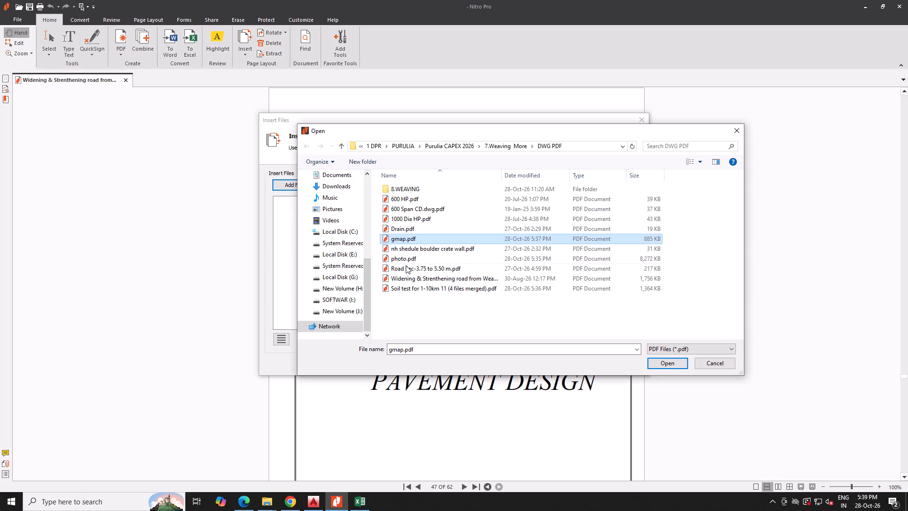
{"action": "double_click", "coordinate": [443, 289]}
{"action": "left_click", "coordinate": [576, 364]}
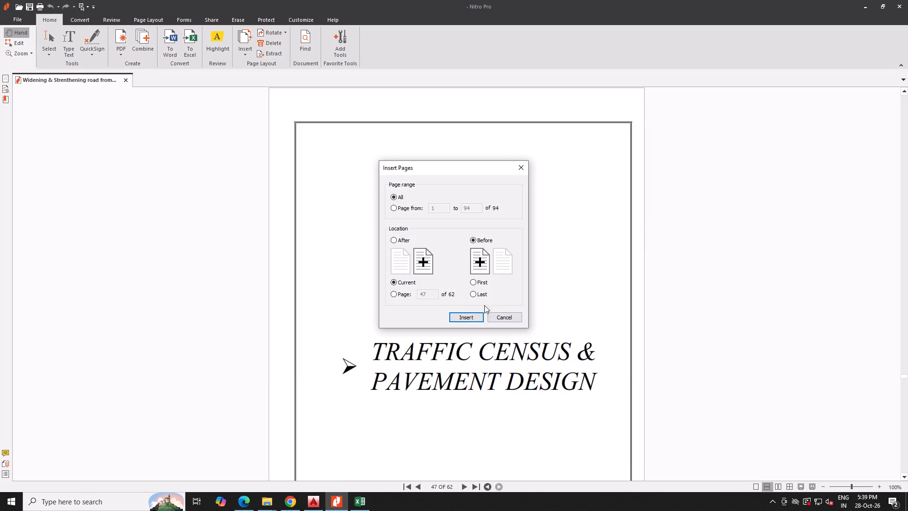
{"action": "left_click", "coordinate": [474, 317]}
Review the inserted soil test pages, from the laboratory investigation table through the Proctor, soaked CBR and liquid limit sheets.
{"action": "scroll", "coordinate": [475, 320], "scroll_direction": "down", "scroll_amount": 2}
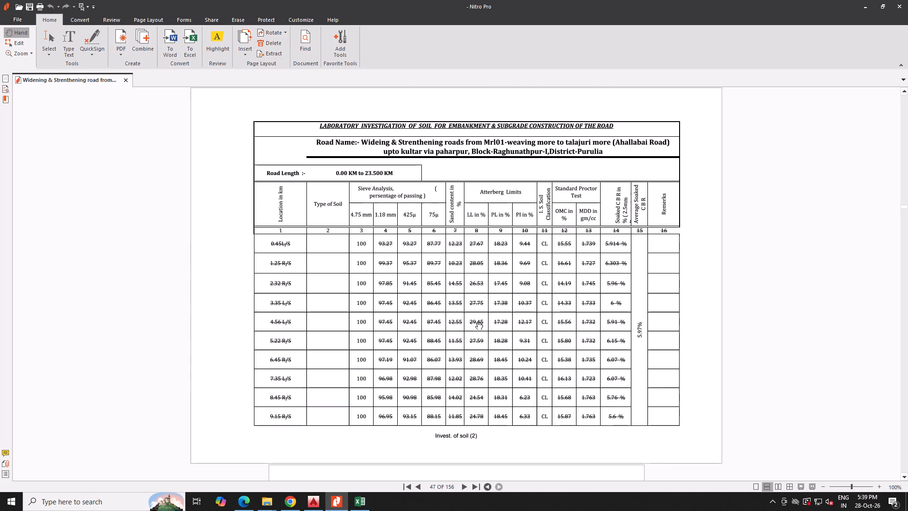
{"action": "scroll", "coordinate": [476, 322], "scroll_direction": "down", "scroll_amount": 7}
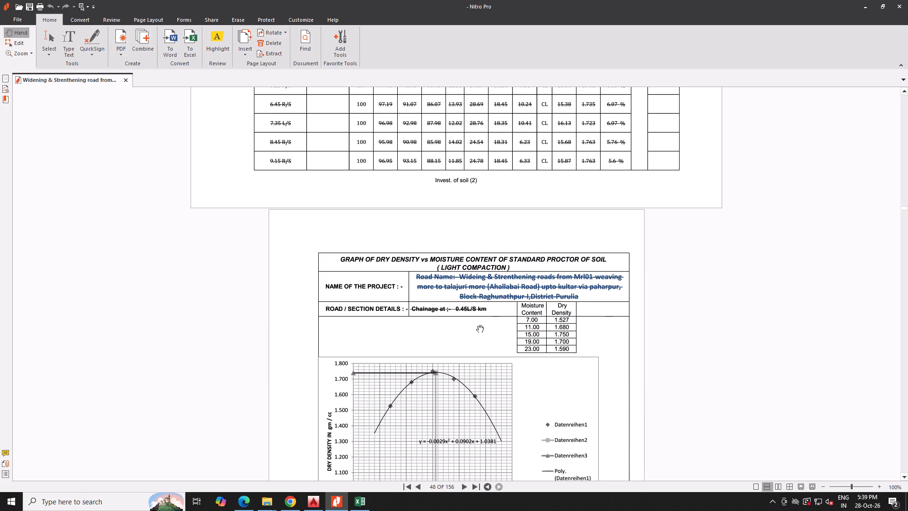
{"action": "scroll", "coordinate": [477, 325], "scroll_direction": "down", "scroll_amount": 20}
{"action": "scroll", "coordinate": [477, 325], "scroll_direction": "down", "scroll_amount": 2}
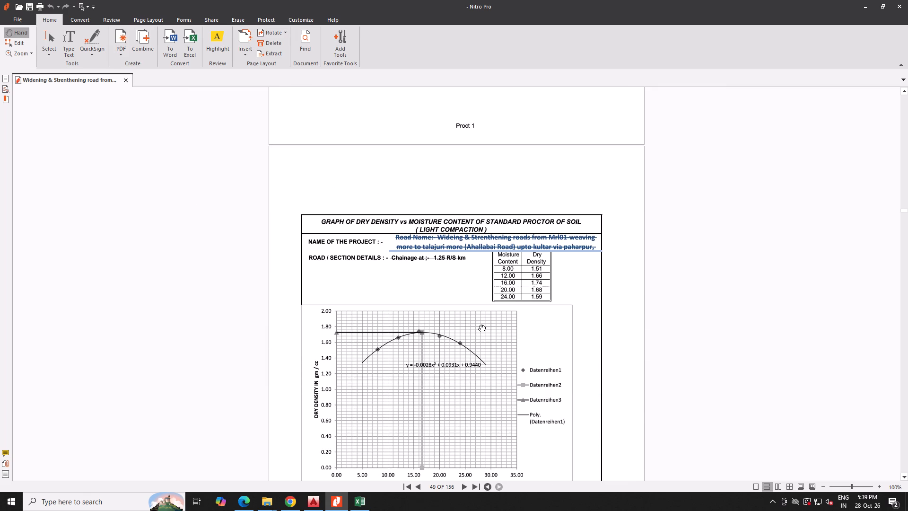
{"action": "scroll", "coordinate": [479, 325], "scroll_direction": "down", "scroll_amount": 10}
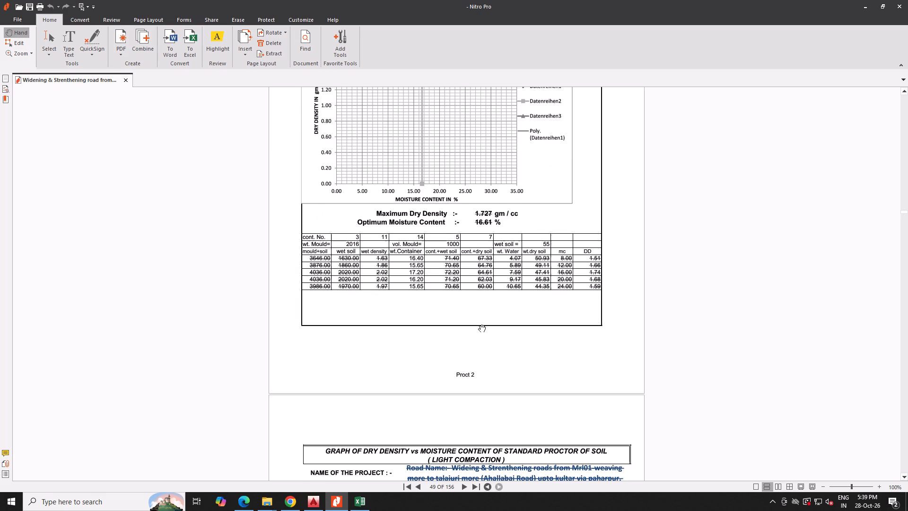
{"action": "scroll", "coordinate": [479, 325], "scroll_direction": "down", "scroll_amount": 10}
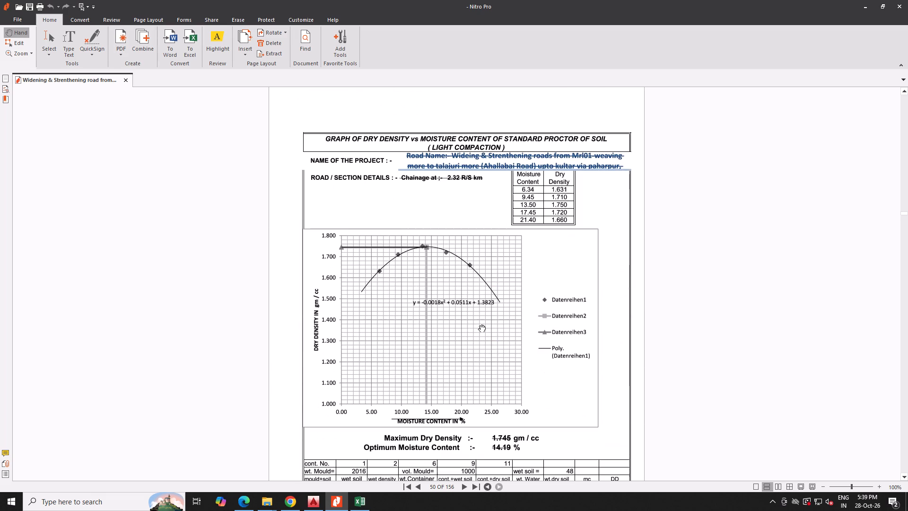
{"action": "left_click", "coordinate": [460, 486]}
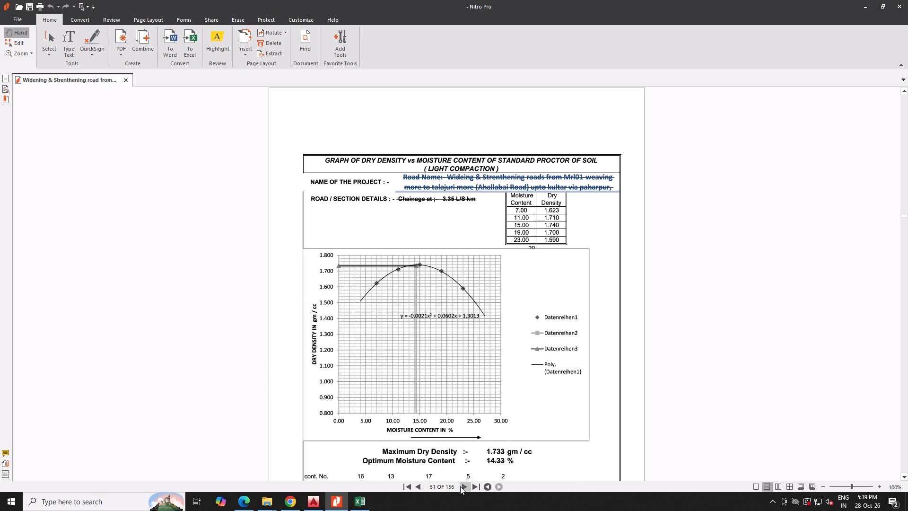
{"action": "triple_click", "coordinate": [460, 486]}
{"action": "triple_click", "coordinate": [460, 486]}
{"action": "triple_click", "coordinate": [460, 486]}
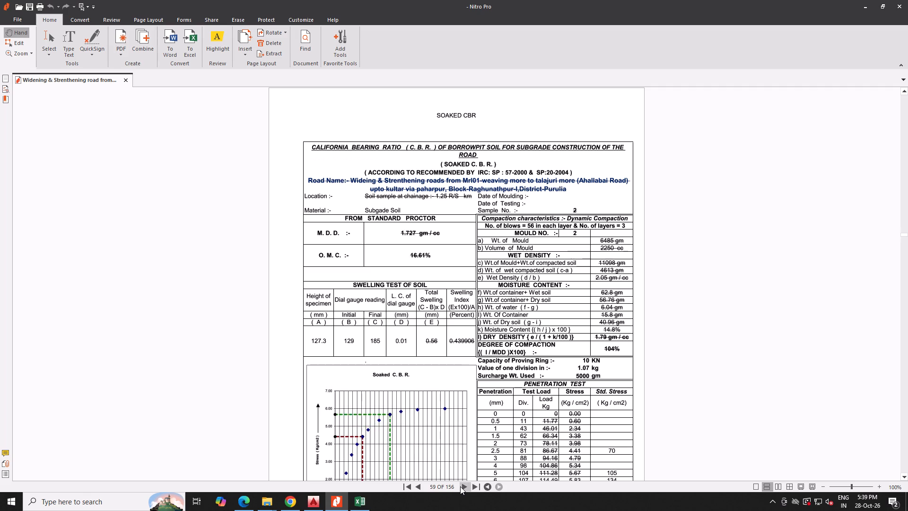
{"action": "triple_click", "coordinate": [460, 486]}
{"action": "triple_click", "coordinate": [460, 486]}
{"action": "triple_click", "coordinate": [460, 486]}
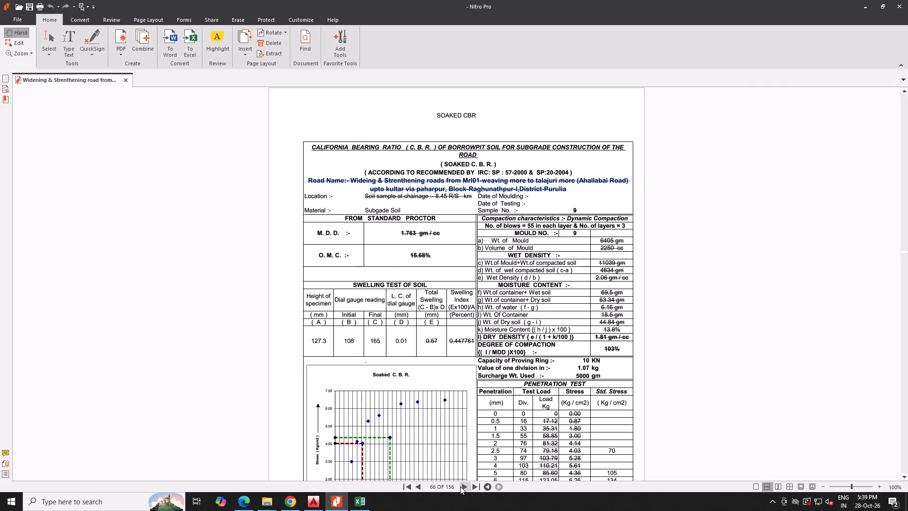
{"action": "triple_click", "coordinate": [460, 486]}
{"action": "triple_click", "coordinate": [460, 486]}
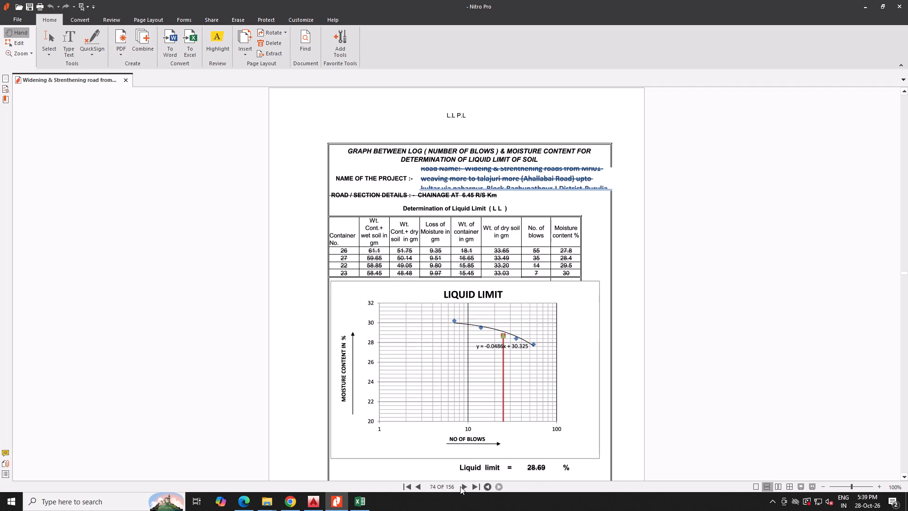
{"action": "triple_click", "coordinate": [460, 486]}
{"action": "double_click", "coordinate": [460, 486]}
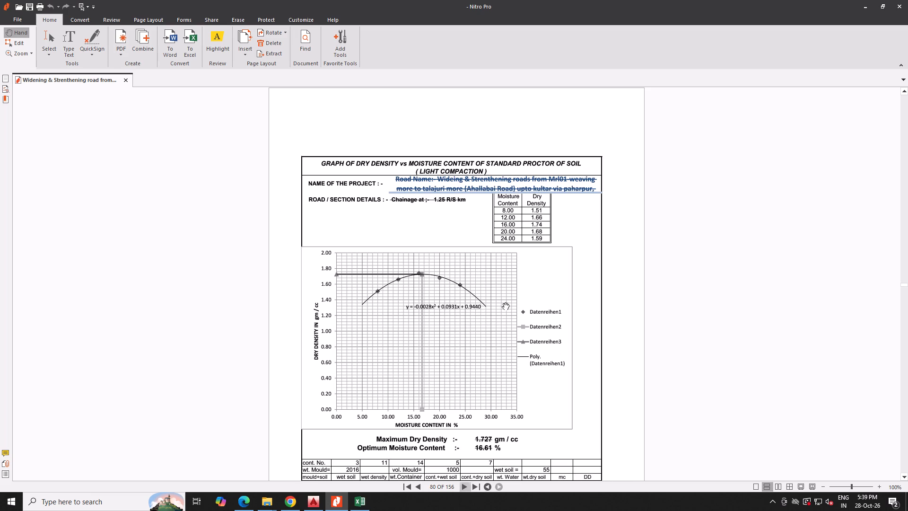
{"action": "left_click", "coordinate": [480, 177]}
{"action": "left_click", "coordinate": [480, 175]}
{"action": "left_click", "coordinate": [480, 176]}
{"action": "scroll", "coordinate": [480, 370], "scroll_direction": "down", "scroll_amount": 10}
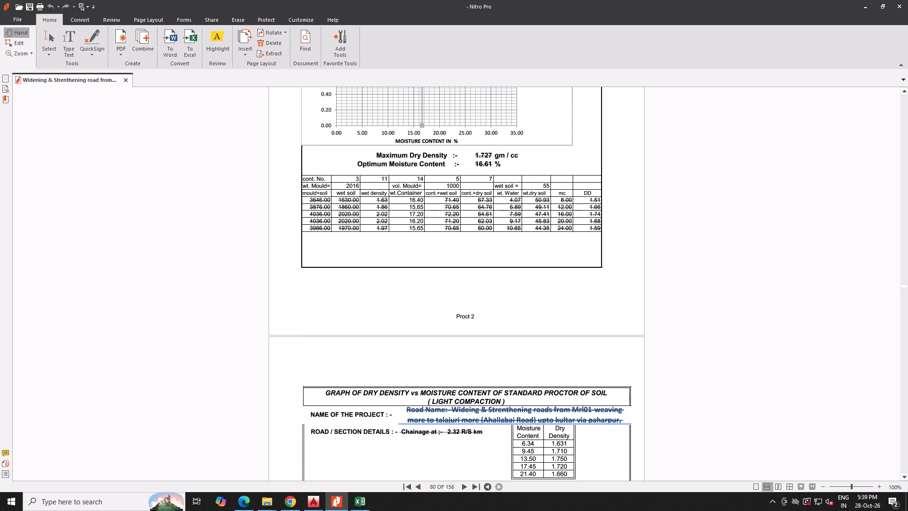
{"action": "scroll", "coordinate": [470, 396], "scroll_direction": "down", "scroll_amount": 16}
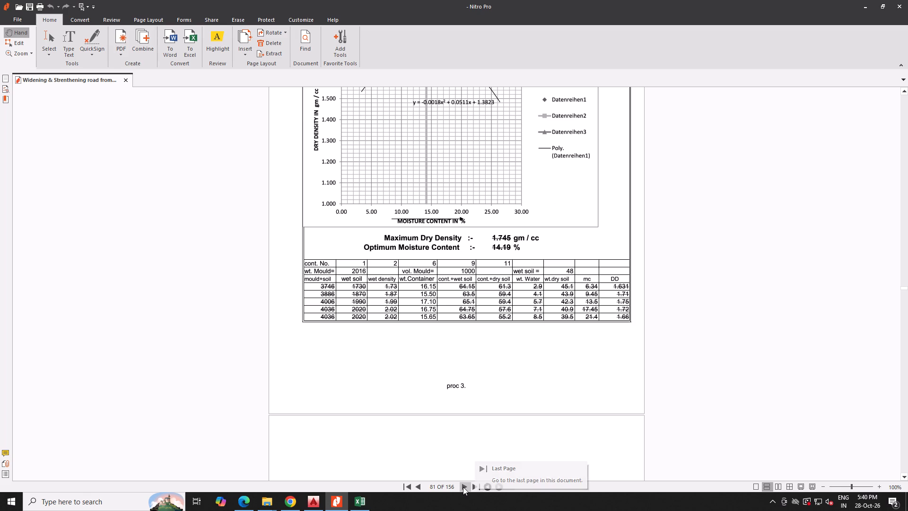
Insert all pages of 8. EST Weaving More NH Sch.pdf from the 8.WEAVING folder before the Rate Analysis divider page.
{"action": "left_click", "coordinate": [476, 487]}
{"action": "scroll", "coordinate": [404, 453], "scroll_direction": "up", "scroll_amount": 15}
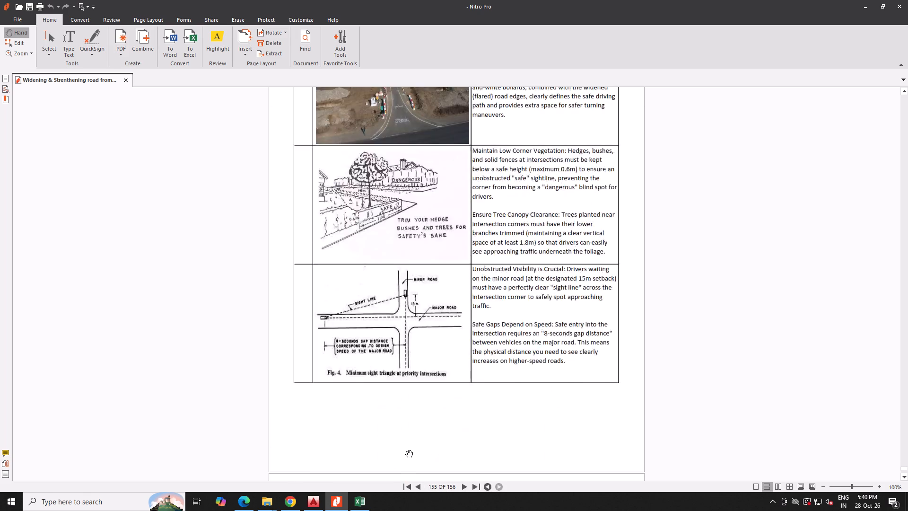
{"action": "scroll", "coordinate": [406, 450], "scroll_direction": "up", "scroll_amount": 20}
{"action": "scroll", "coordinate": [406, 450], "scroll_direction": "up", "scroll_amount": 16}
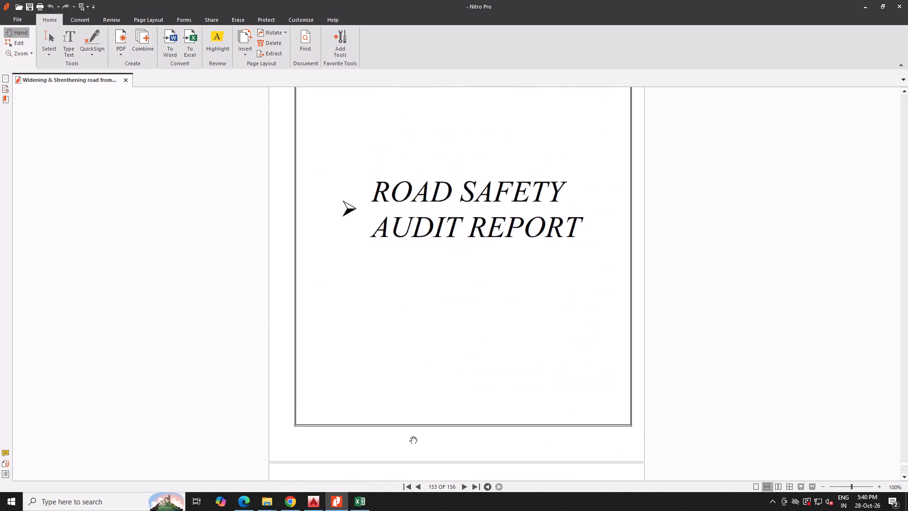
{"action": "scroll", "coordinate": [410, 436], "scroll_direction": "up", "scroll_amount": 20}
{"action": "scroll", "coordinate": [410, 436], "scroll_direction": "up", "scroll_amount": 16}
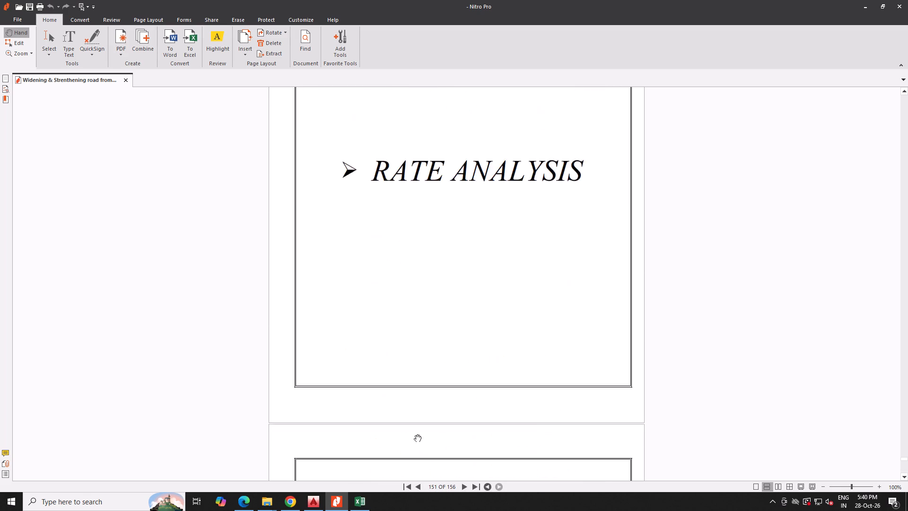
{"action": "scroll", "coordinate": [414, 434], "scroll_direction": "up", "scroll_amount": 20}
{"action": "scroll", "coordinate": [414, 434], "scroll_direction": "up", "scroll_amount": 8}
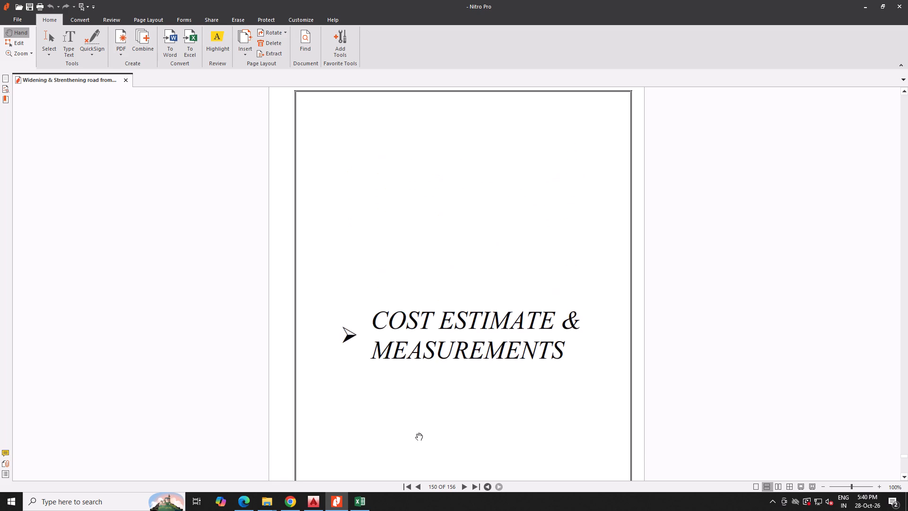
{"action": "scroll", "coordinate": [416, 433], "scroll_direction": "down", "scroll_amount": 20}
{"action": "scroll", "coordinate": [416, 433], "scroll_direction": "down", "scroll_amount": 2}
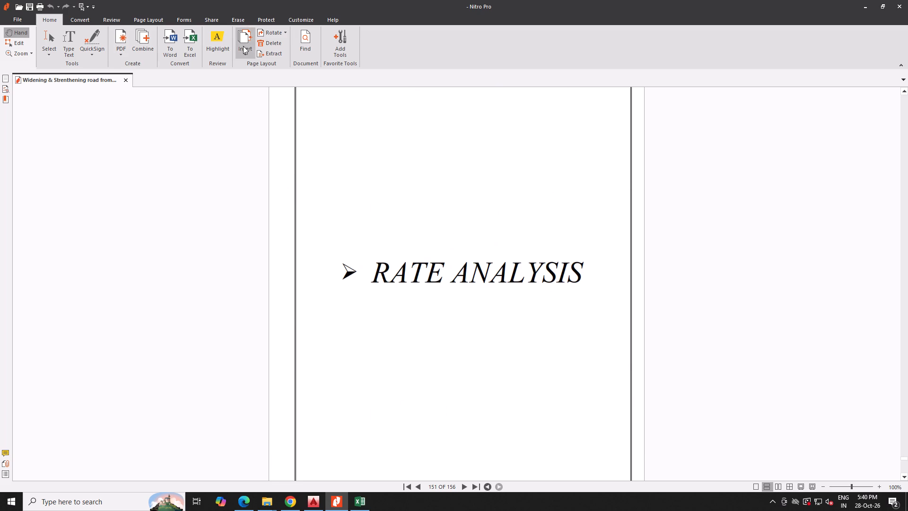
{"action": "left_click", "coordinate": [243, 46]}
{"action": "left_click", "coordinate": [262, 65]}
{"action": "left_click", "coordinate": [310, 186]}
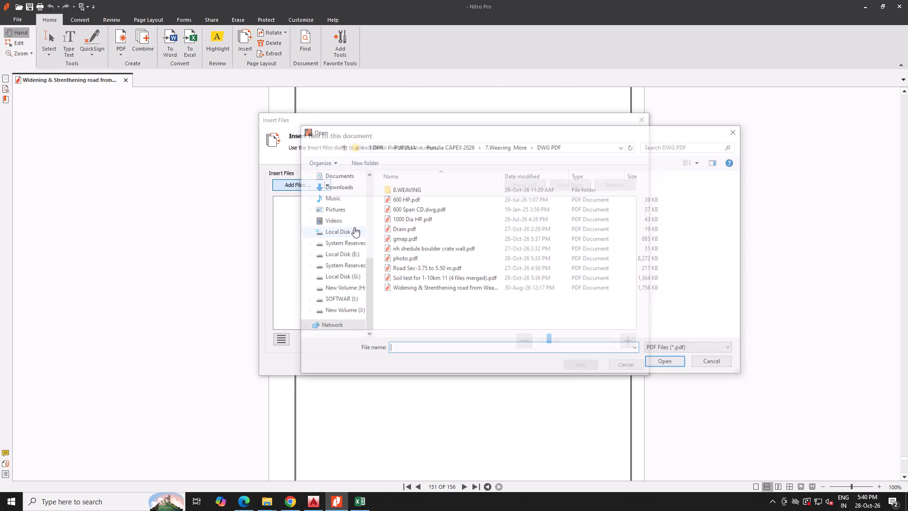
{"action": "double_click", "coordinate": [417, 186]}
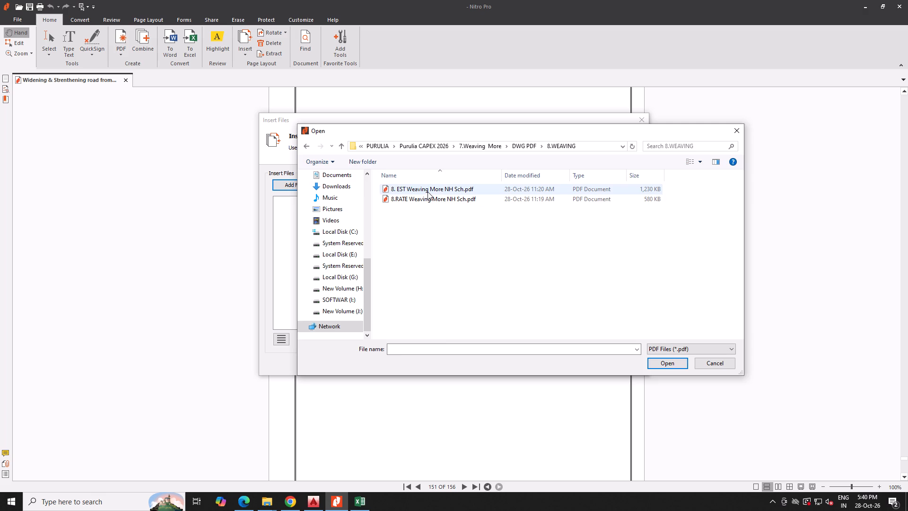
{"action": "double_click", "coordinate": [428, 192]}
{"action": "left_click", "coordinate": [587, 363]}
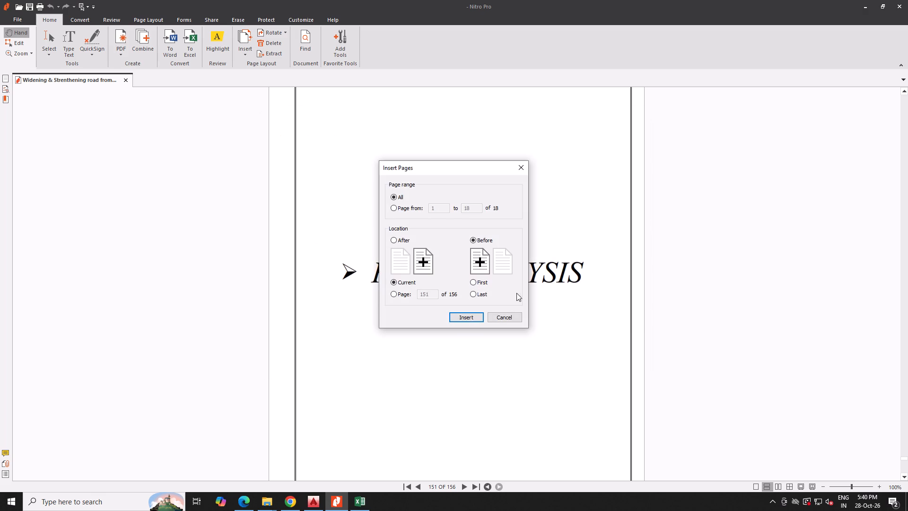
{"action": "left_click", "coordinate": [481, 316]}
Insert all pages of 8.RATE Weaving More NH Sch.pdf before the Earth Work Calculation divider page.
{"action": "scroll", "coordinate": [480, 315], "scroll_direction": "down", "scroll_amount": 11}
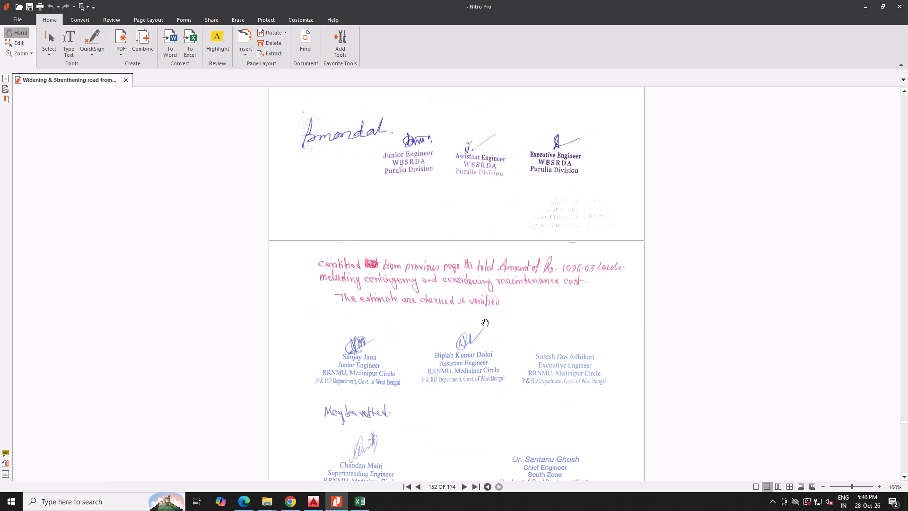
{"action": "triple_click", "coordinate": [460, 484]}
{"action": "triple_click", "coordinate": [462, 485]}
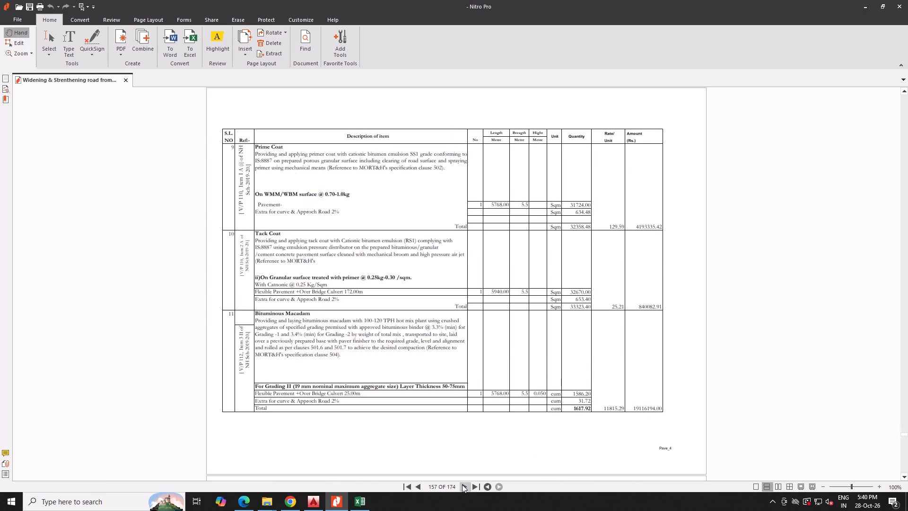
{"action": "triple_click", "coordinate": [462, 485]}
{"action": "triple_click", "coordinate": [462, 485]}
{"action": "triple_click", "coordinate": [462, 485]}
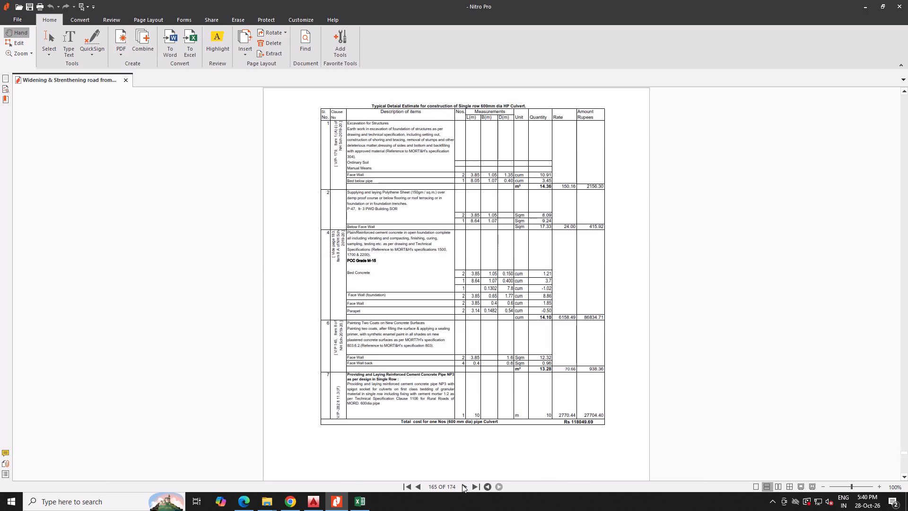
{"action": "triple_click", "coordinate": [462, 485]}
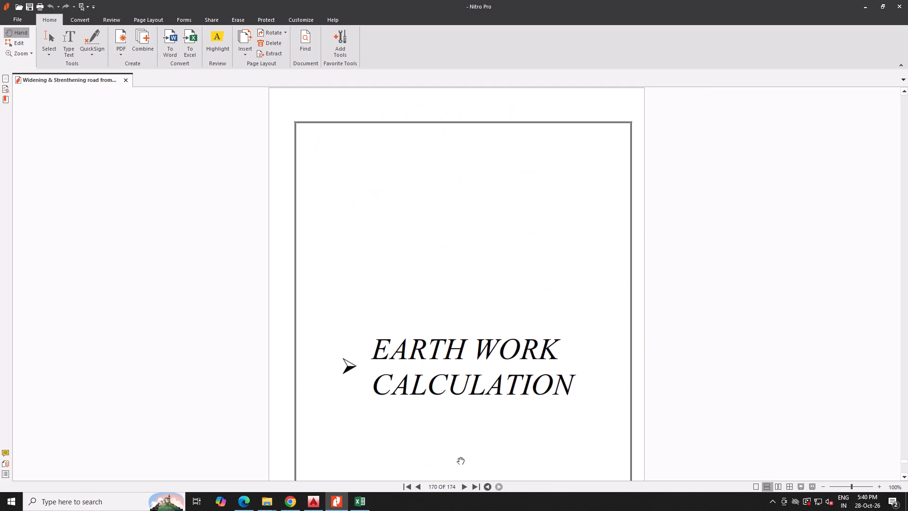
{"action": "left_click", "coordinate": [250, 54]}
{"action": "left_click", "coordinate": [258, 65]}
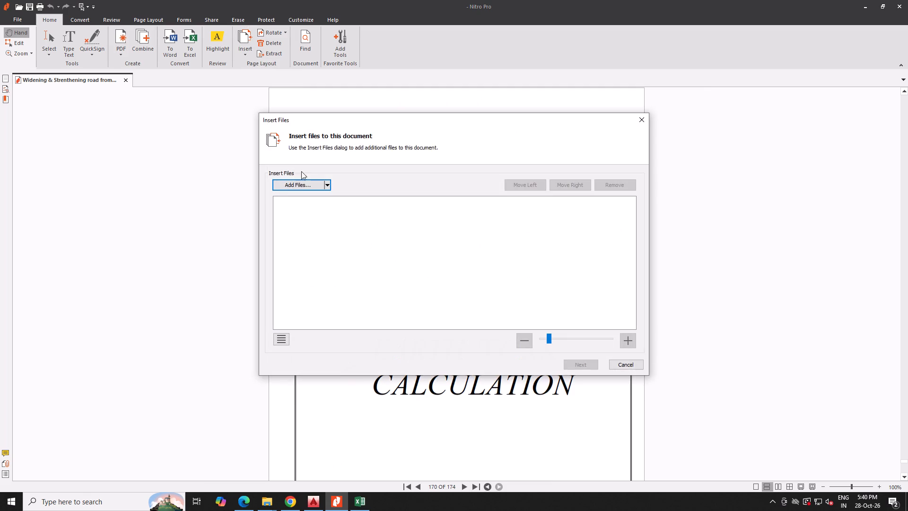
{"action": "left_click", "coordinate": [302, 183]}
{"action": "double_click", "coordinate": [395, 196]}
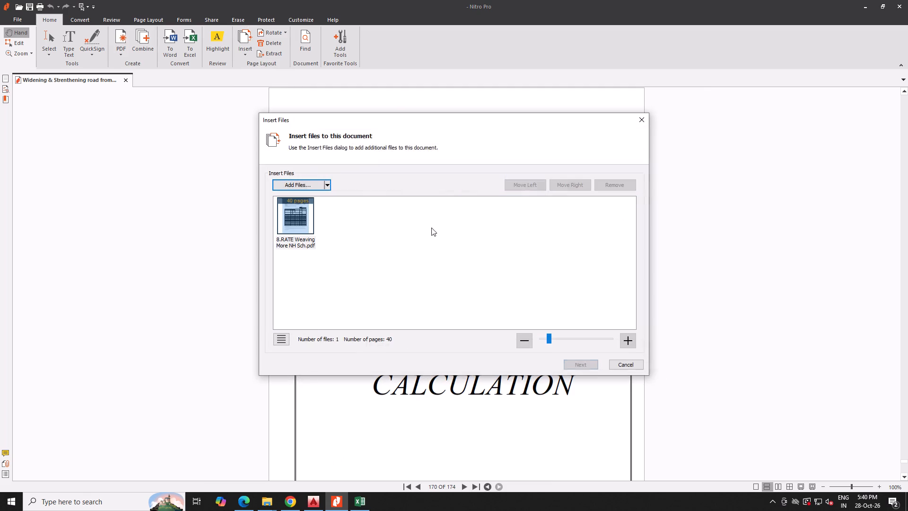
{"action": "left_click", "coordinate": [573, 361]}
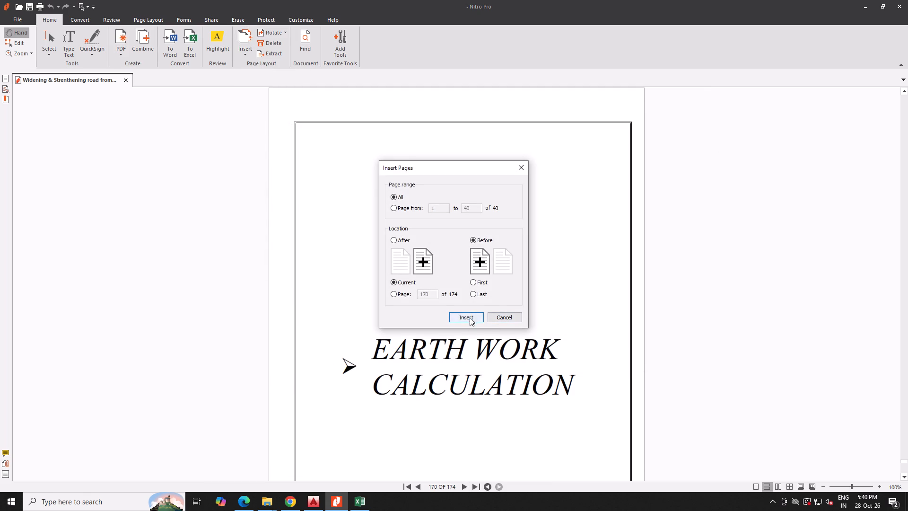
{"action": "left_click", "coordinate": [470, 317]}
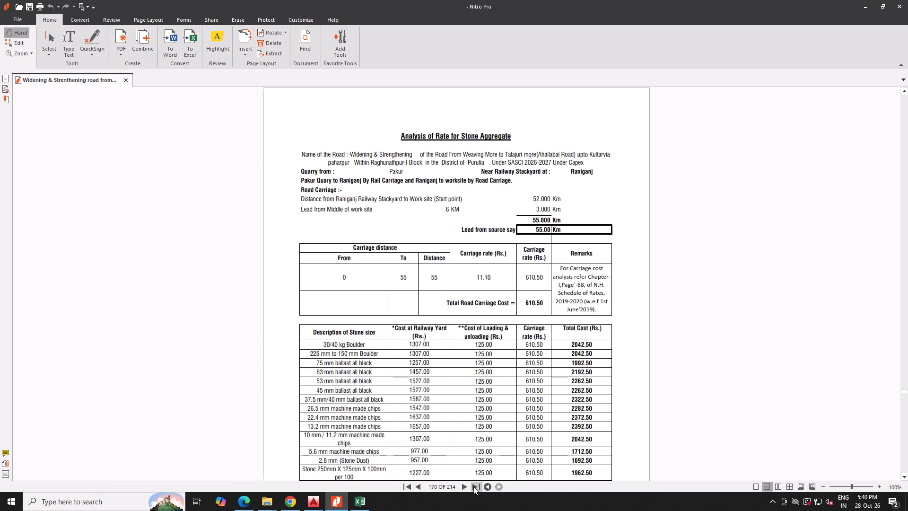
Add 600 HP, 600 Span CD.dwg, 1000 Dia HP, Drain, nh shedule boulder crate wall and Road Sec-3.75 to 5.50 m PDFs for insertion.
{"action": "left_click", "coordinate": [473, 486]}
{"action": "scroll", "coordinate": [448, 345], "scroll_direction": "down", "scroll_amount": 4}
{"action": "left_click", "coordinate": [247, 51]}
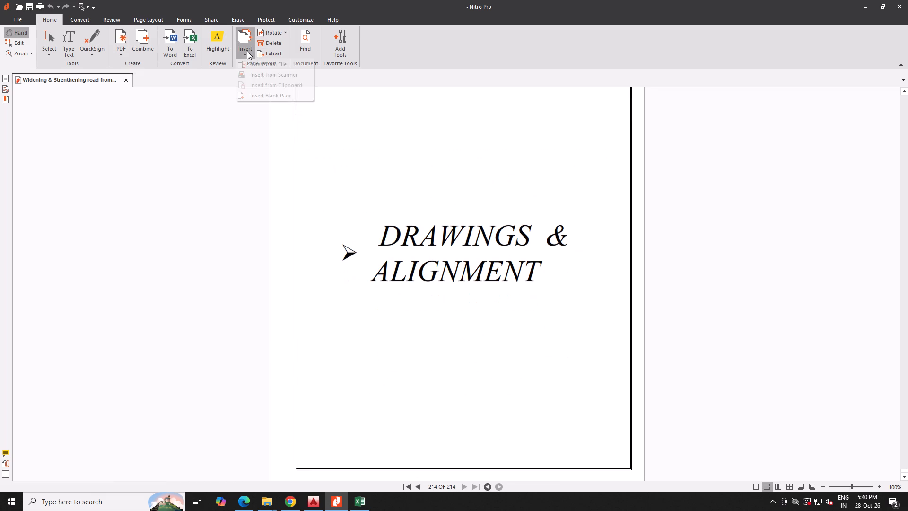
{"action": "left_click", "coordinate": [252, 62]}
{"action": "left_click", "coordinate": [295, 182]}
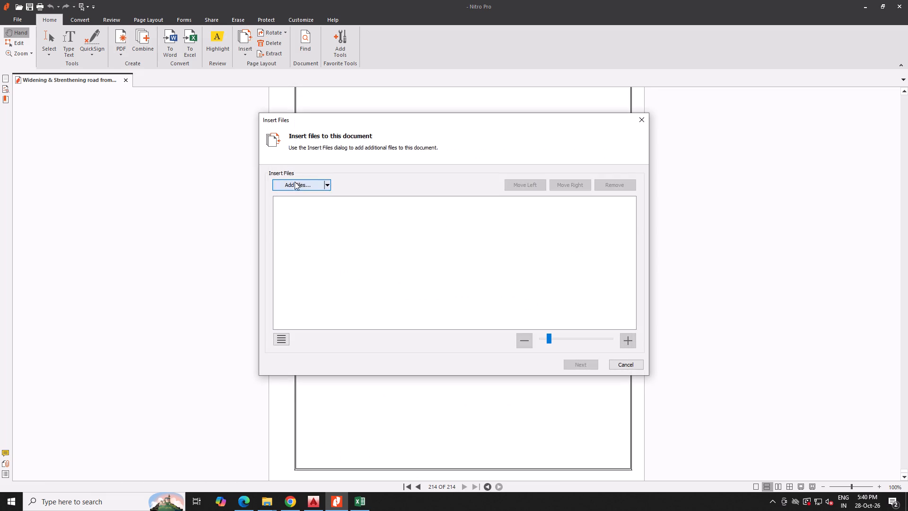
{"action": "left_click", "coordinate": [529, 146]}
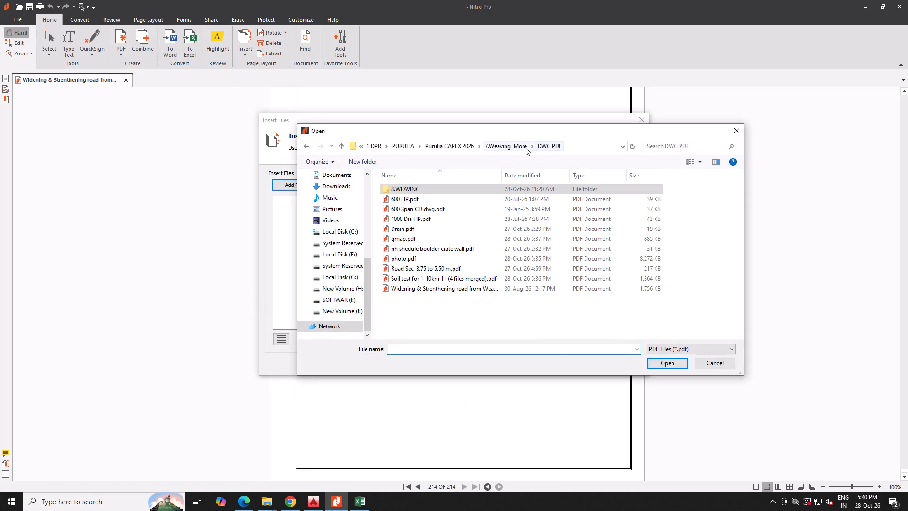
{"action": "left_click", "coordinate": [427, 197]}
{"action": "left_click", "coordinate": [420, 208], "text": "ctrl"}
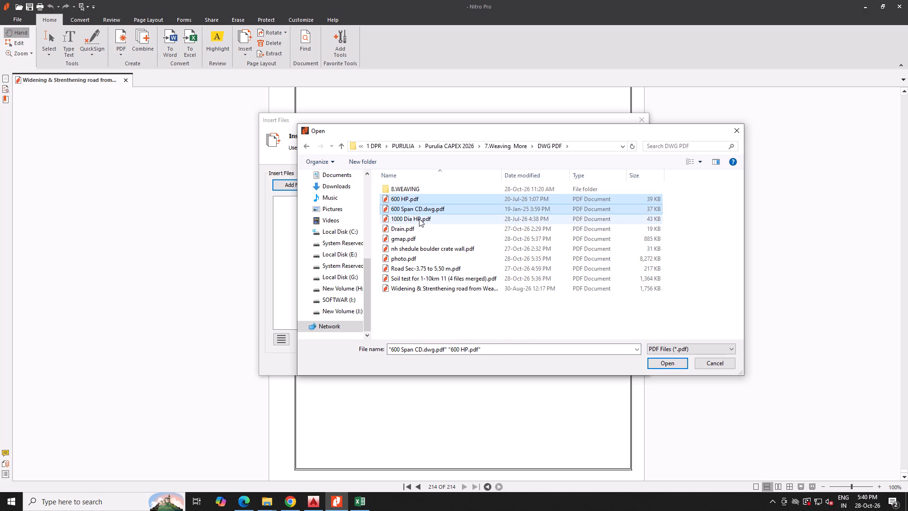
{"action": "left_click", "coordinate": [419, 221], "text": "ctrl"}
{"action": "left_click", "coordinate": [415, 229], "text": "ctrl"}
{"action": "left_click", "coordinate": [416, 249], "text": "ctrl"}
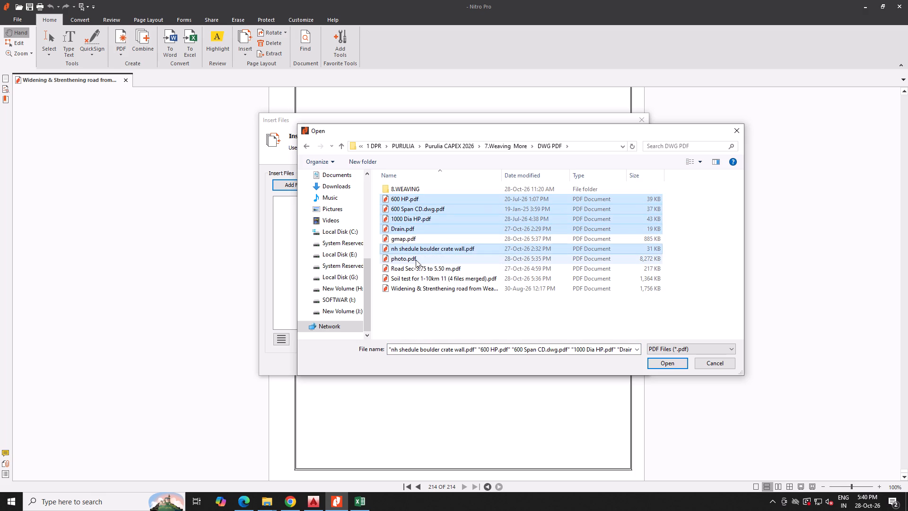
{"action": "left_click", "coordinate": [420, 265], "text": "ctrl"}
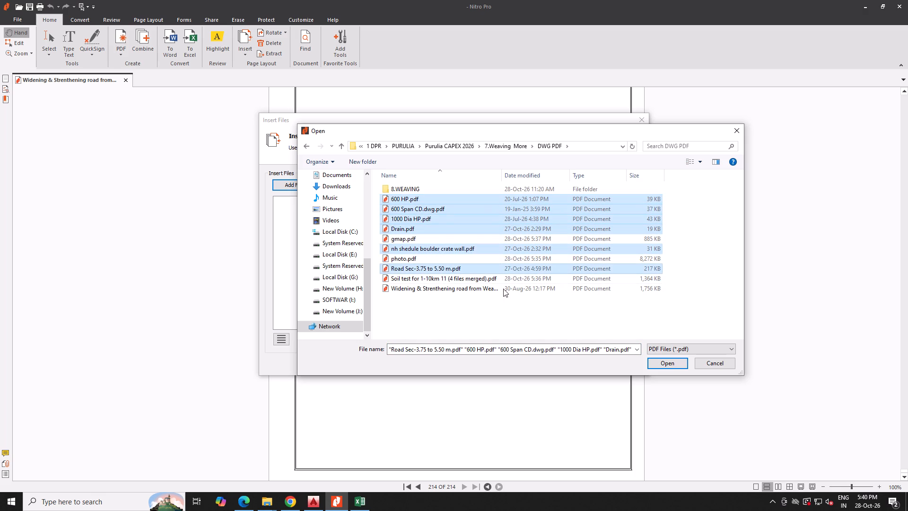
{"action": "left_click", "coordinate": [671, 366]}
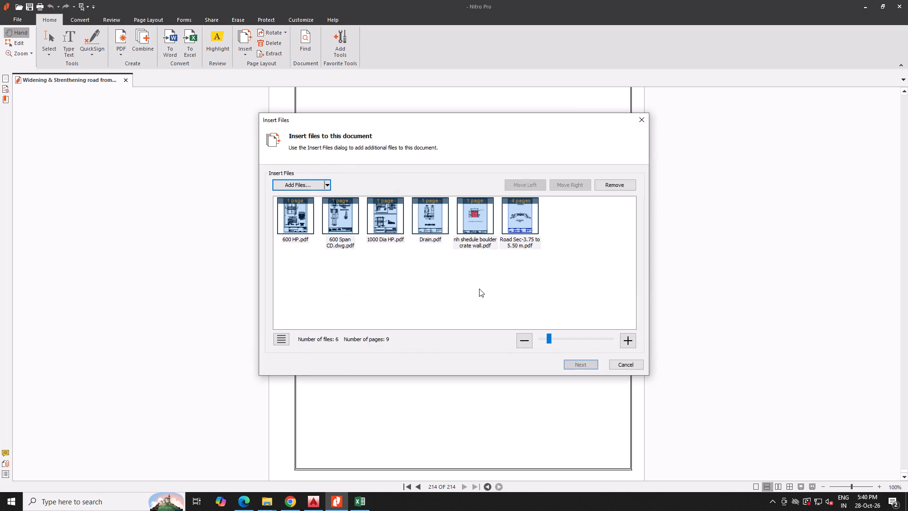
Move Road Sec-3.75 to 5.50 m.pdf to the front of the file order and insert all files after the Drawings & Alignment page.
{"action": "left_click_drag", "start_coordinate": [529, 223], "coordinate": [539, 246]}
{"action": "left_click", "coordinate": [591, 266]}
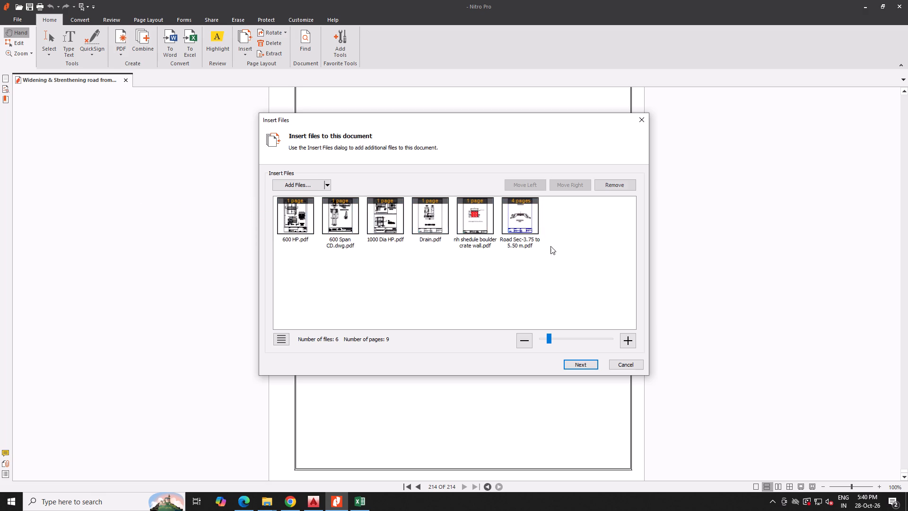
{"action": "left_click_drag", "start_coordinate": [523, 220], "coordinate": [273, 229]}
{"action": "left_click", "coordinate": [576, 361]}
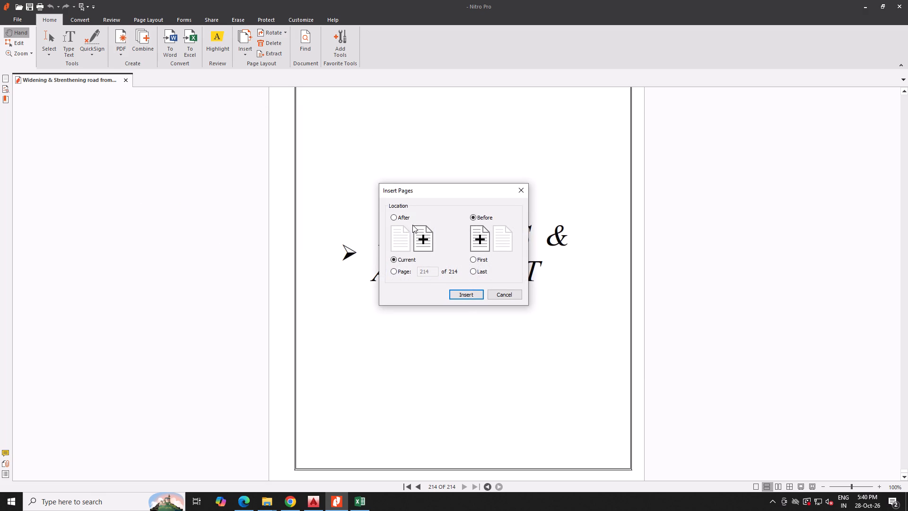
{"action": "left_click", "coordinate": [401, 216]}
{"action": "left_click", "coordinate": [459, 294]}
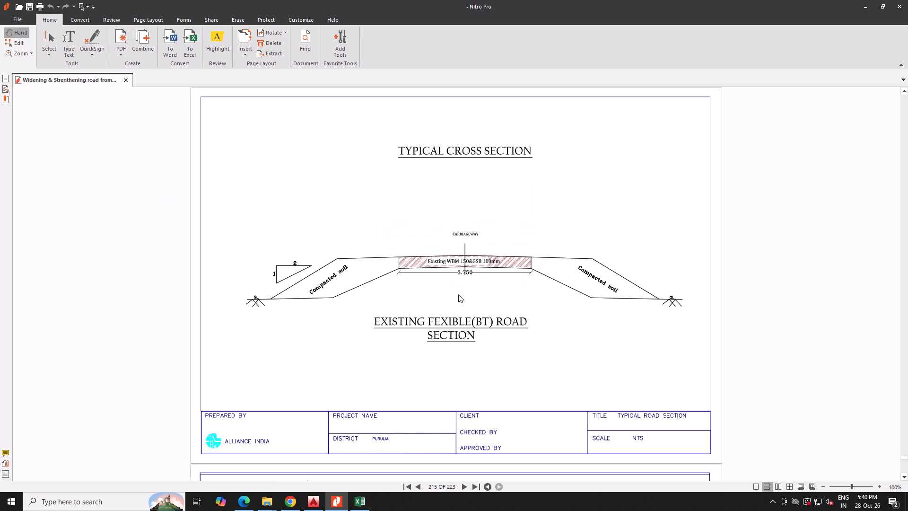
Save the assembled Weaving More report PDF and close it.
{"action": "key", "text": "ctrl+s"}
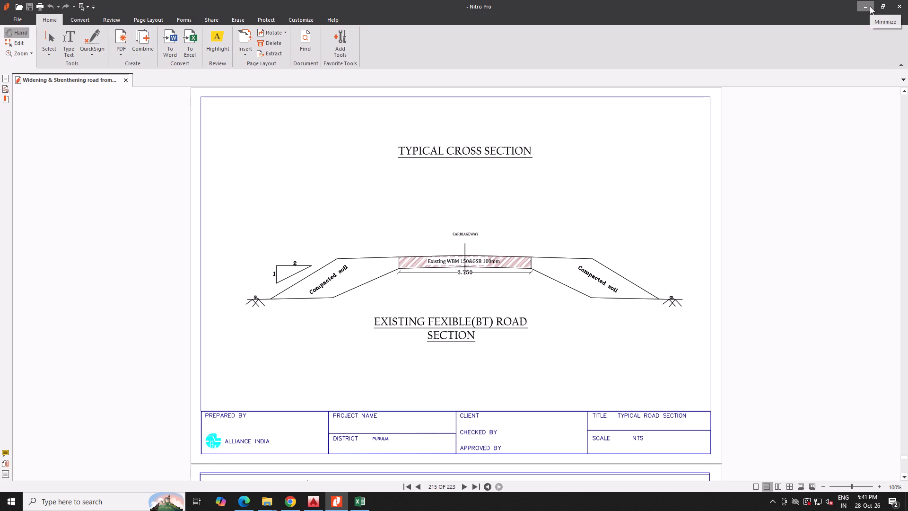
{"action": "left_click", "coordinate": [903, 3]}
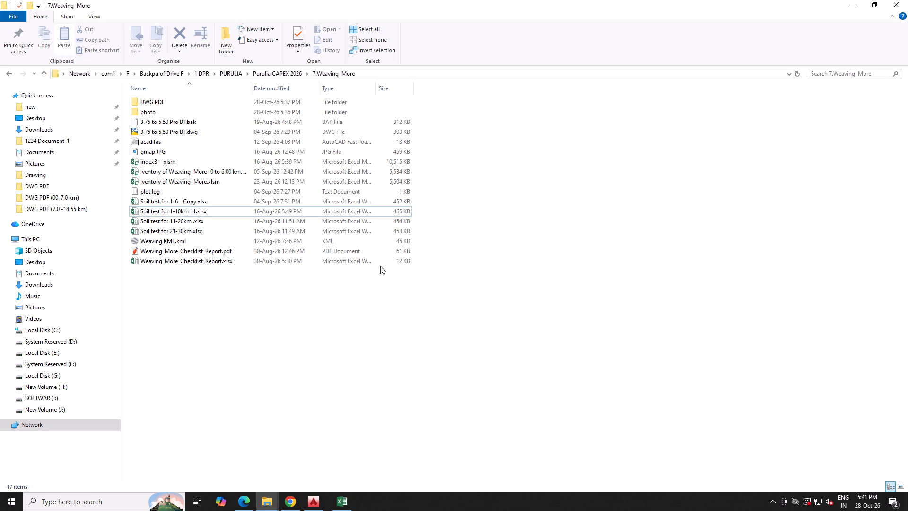
Select the saved Widening & Strenthening road report PDF in the DWG PDF folder of 7.Weaving More.
{"action": "left_click", "coordinate": [219, 251]}
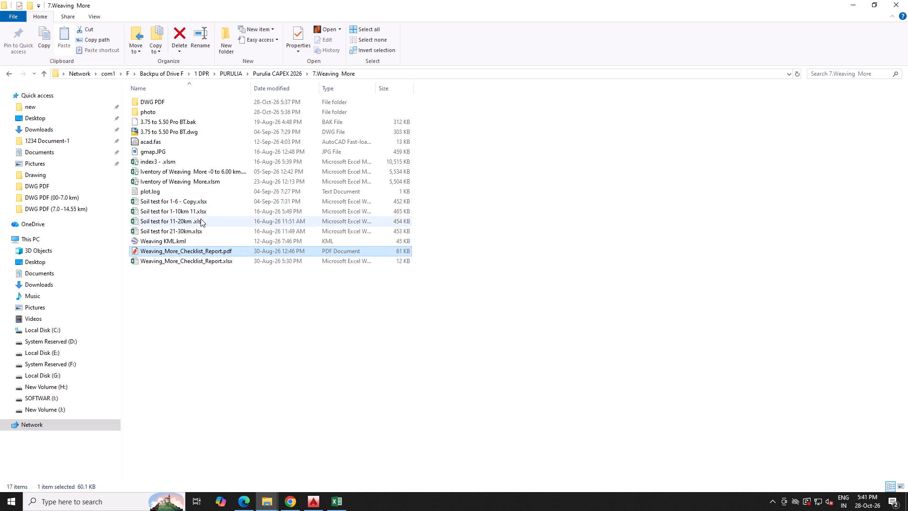
{"action": "double_click", "coordinate": [187, 103]}
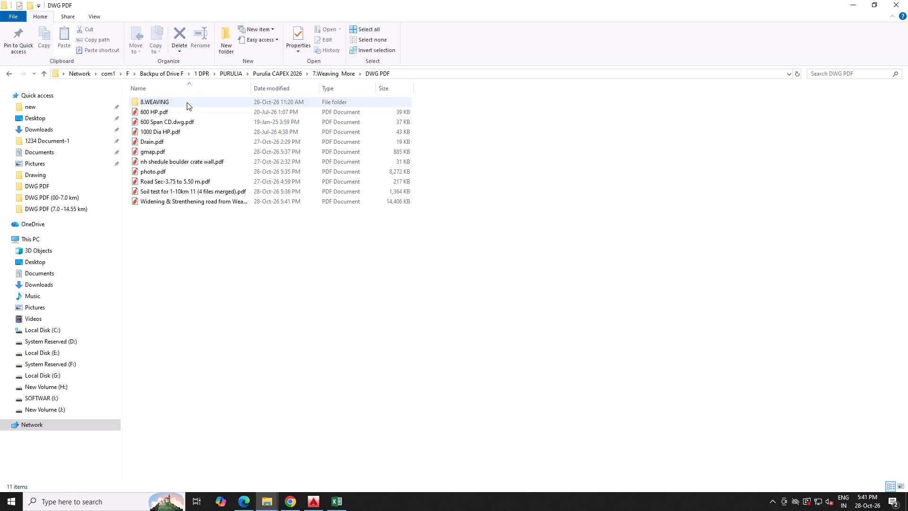
{"action": "left_click", "coordinate": [187, 204]}
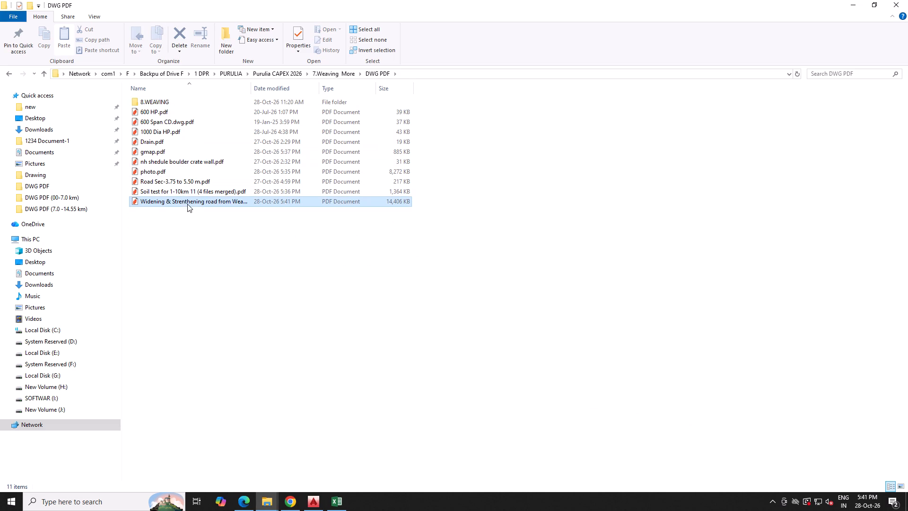
Launch Firefox from the desktop and switch to its blank new tab page.
{"action": "left_click", "coordinate": [907, 510]}
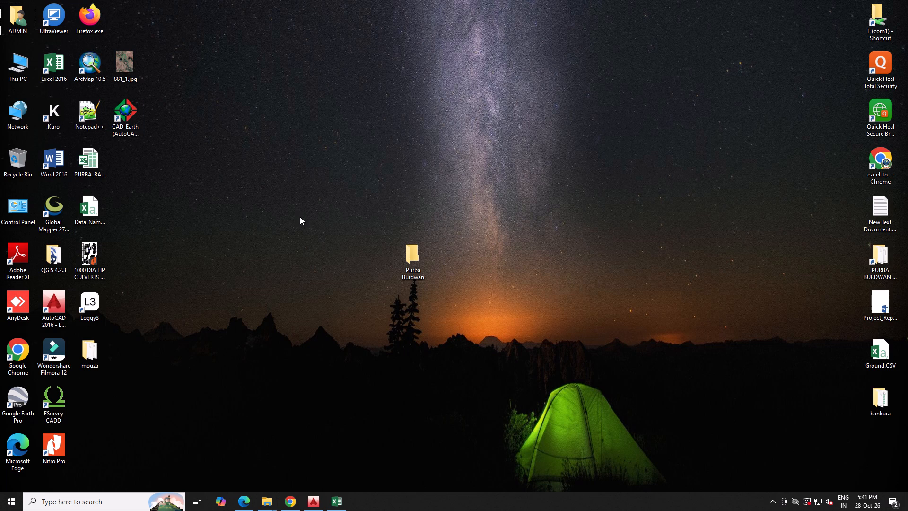
{"action": "double_click", "coordinate": [83, 27]}
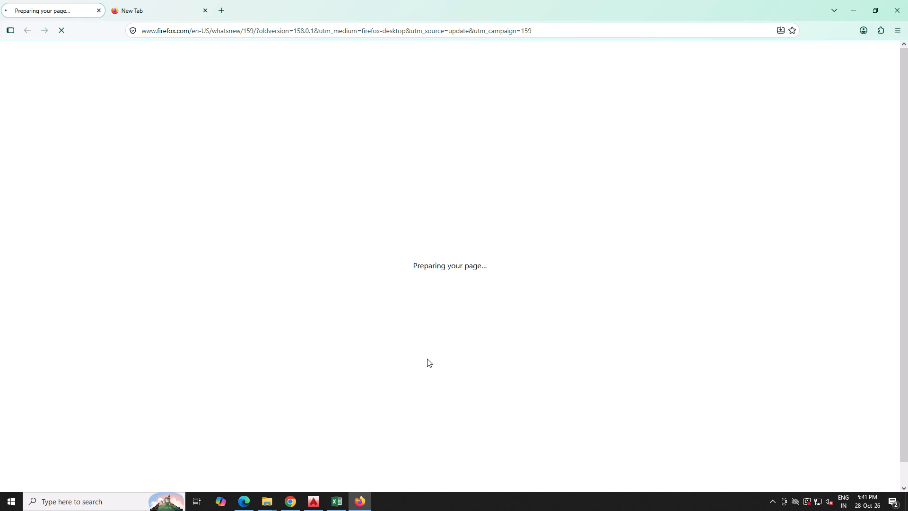
{"action": "left_click", "coordinate": [183, 0]}
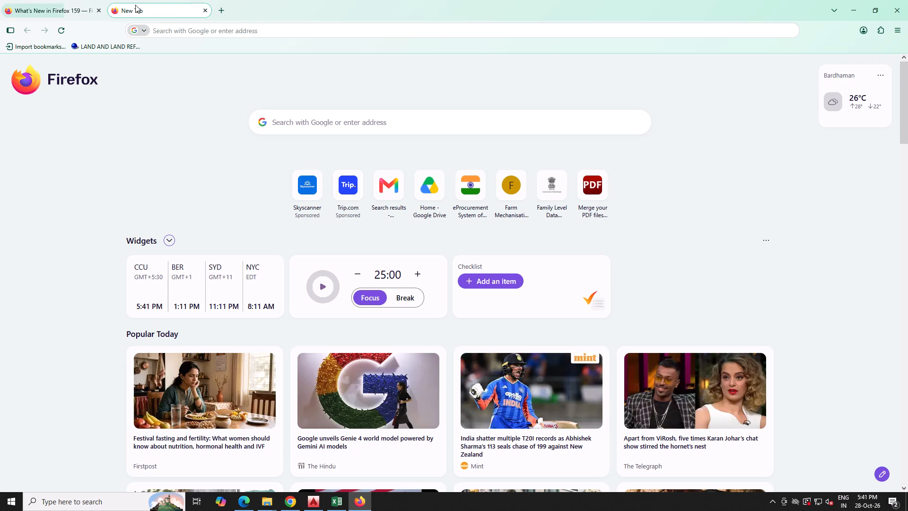
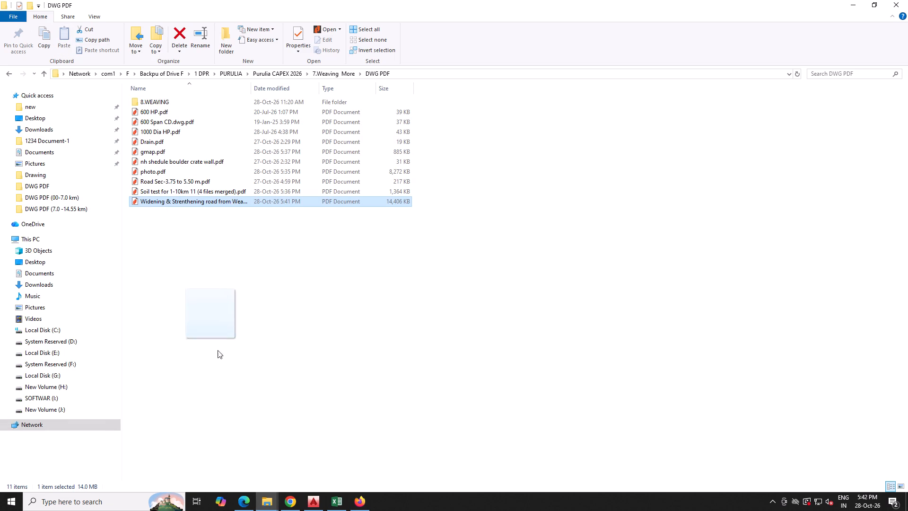
Bring the selected Widening & Strenthening road report PDF from the DWG PDF folder over to Google Drive in Firefox for upload.
{"action": "left_click_drag", "start_coordinate": [218, 350], "coordinate": [365, 496]}
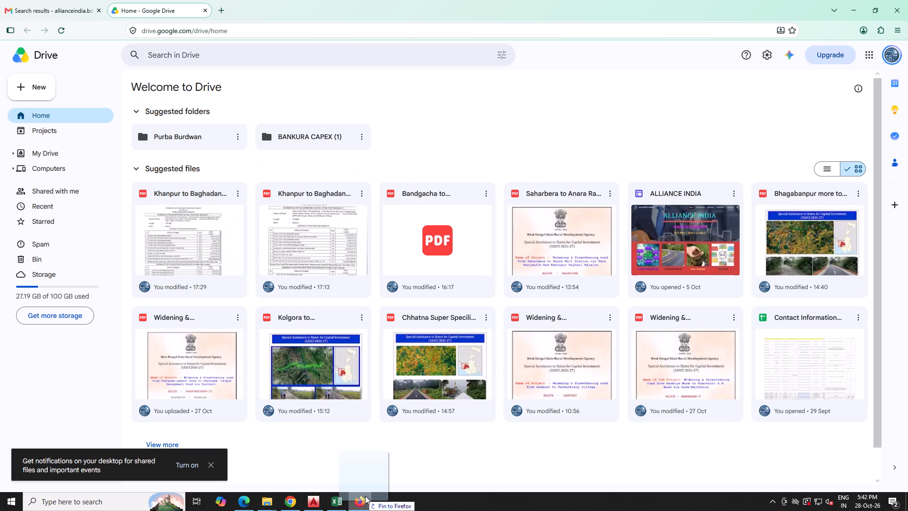
Upload the Weaving More Widening & Strenthening road PDF to Google Drive in Firefox and reload the Drive home page.
{"action": "left_click_drag", "start_coordinate": [365, 496], "coordinate": [430, 441]}
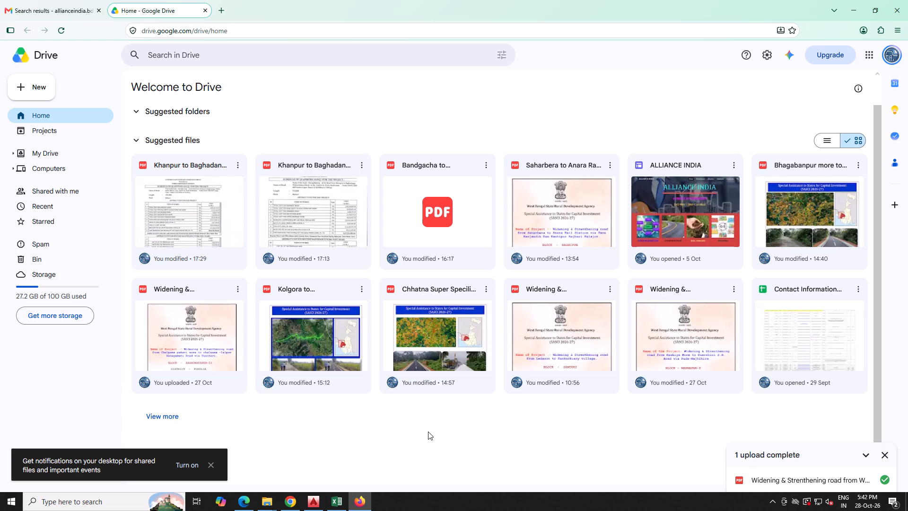
{"action": "scroll", "coordinate": [459, 462], "scroll_direction": "up", "scroll_amount": 2}
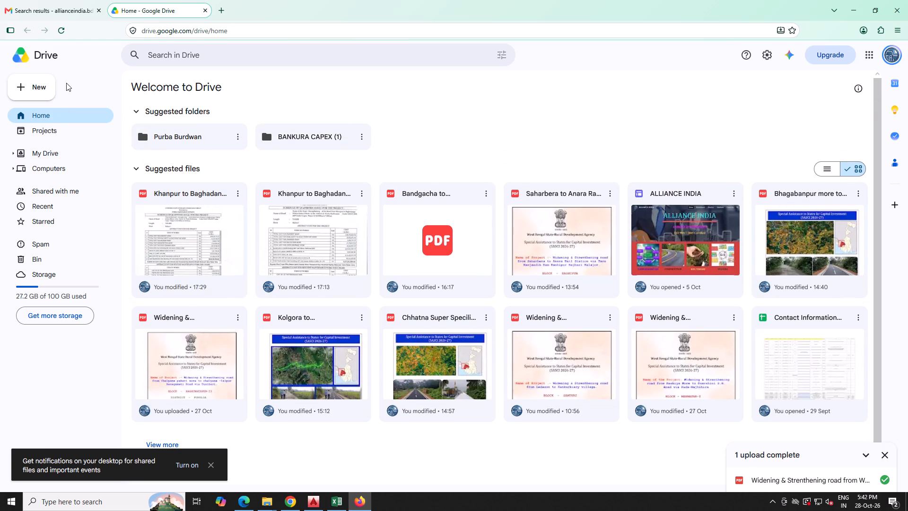
{"action": "left_click", "coordinate": [66, 30]}
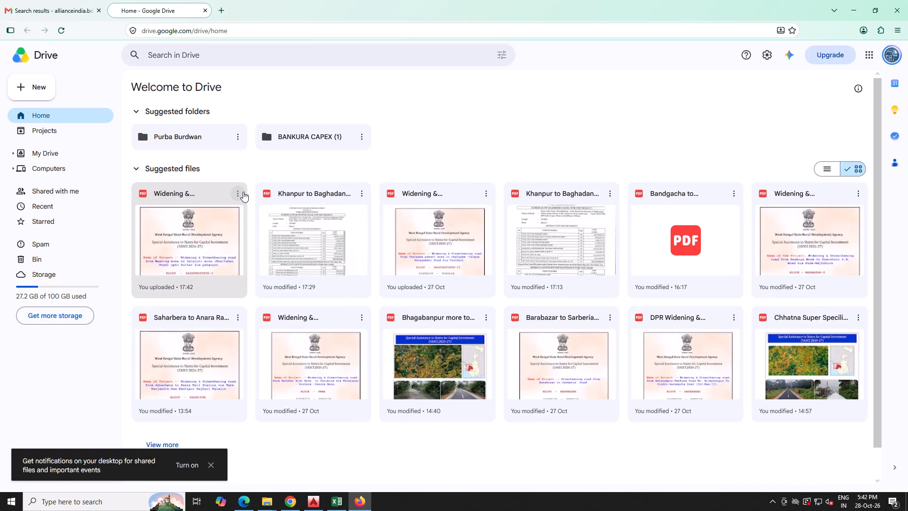
Share the newly uploaded Weaving More PDF with anyone with the link as Editor and copy its link.
{"action": "left_click", "coordinate": [242, 192]}
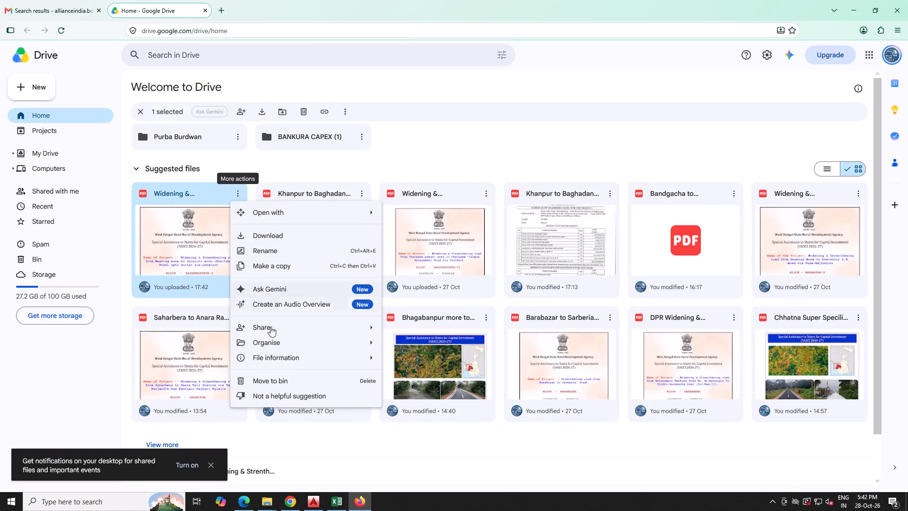
{"action": "left_click", "coordinate": [425, 333]}
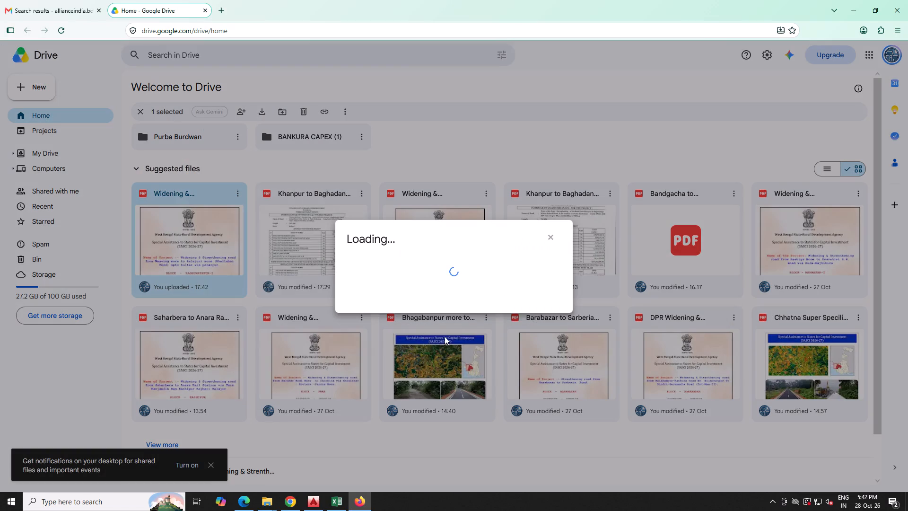
{"action": "left_click", "coordinate": [400, 313]}
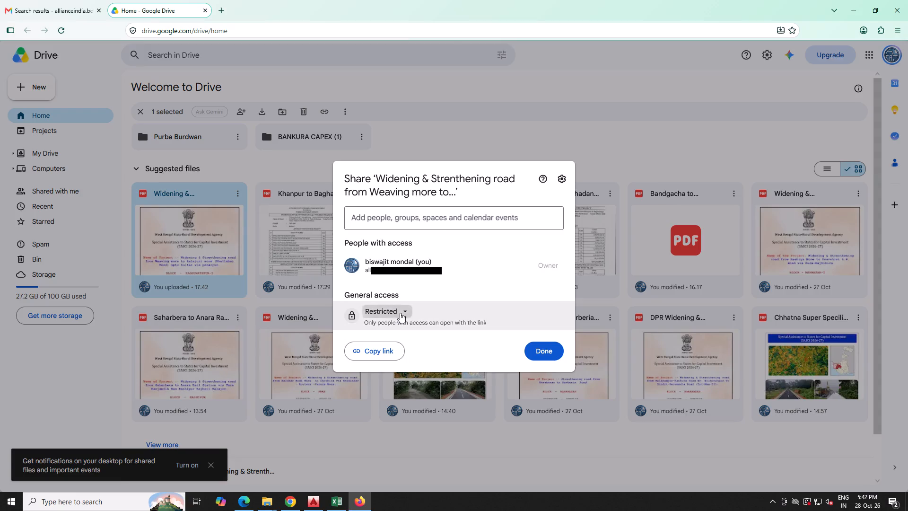
{"action": "left_click", "coordinate": [397, 354]}
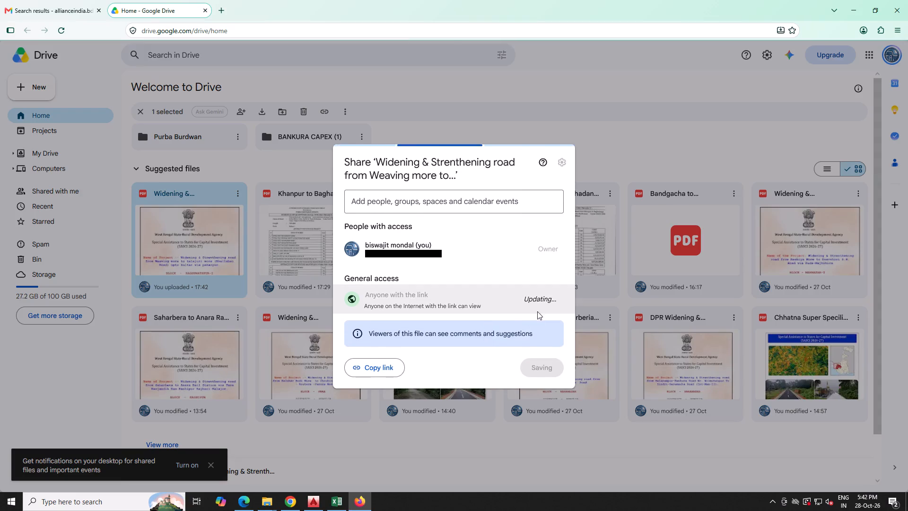
{"action": "left_click", "coordinate": [550, 298]}
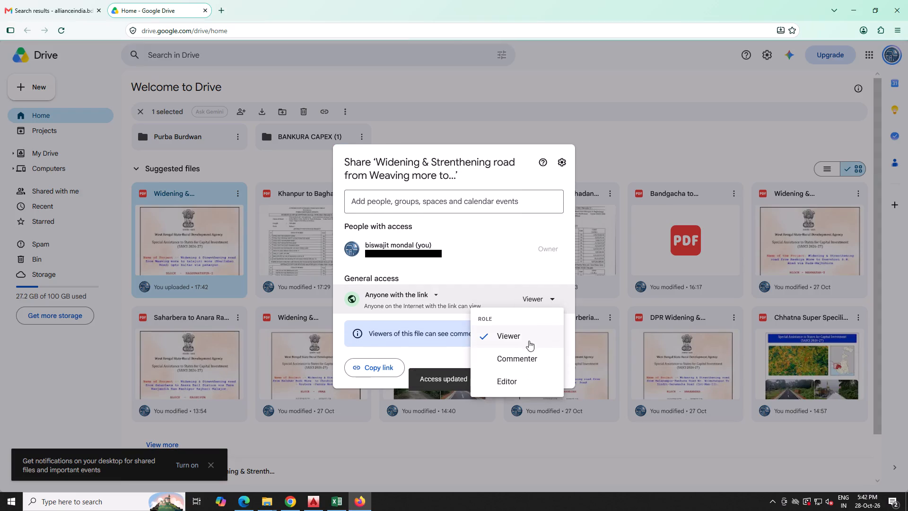
{"action": "left_click", "coordinate": [517, 376]}
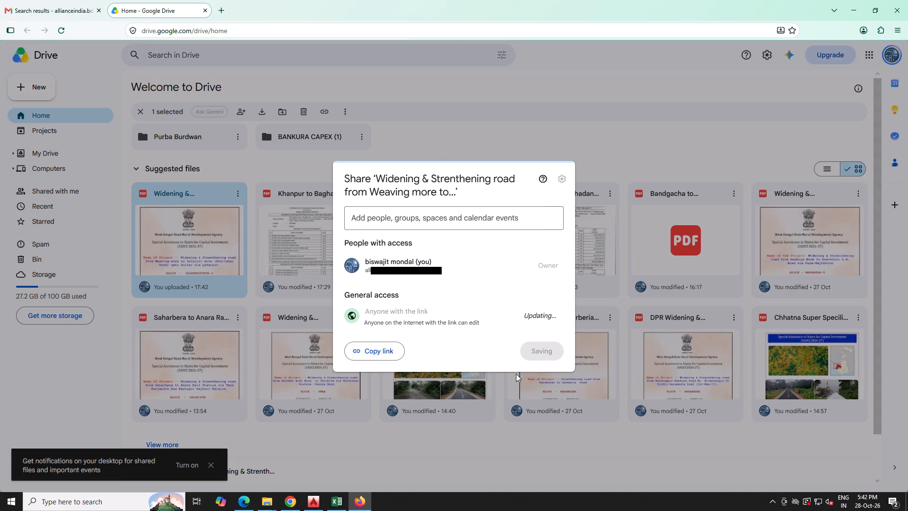
{"action": "left_click", "coordinate": [379, 350]}
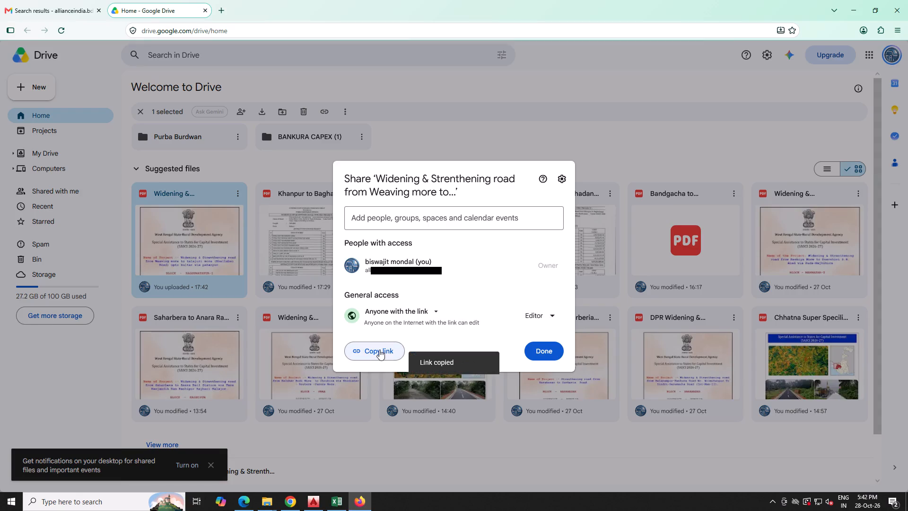
{"action": "left_click", "coordinate": [550, 351]}
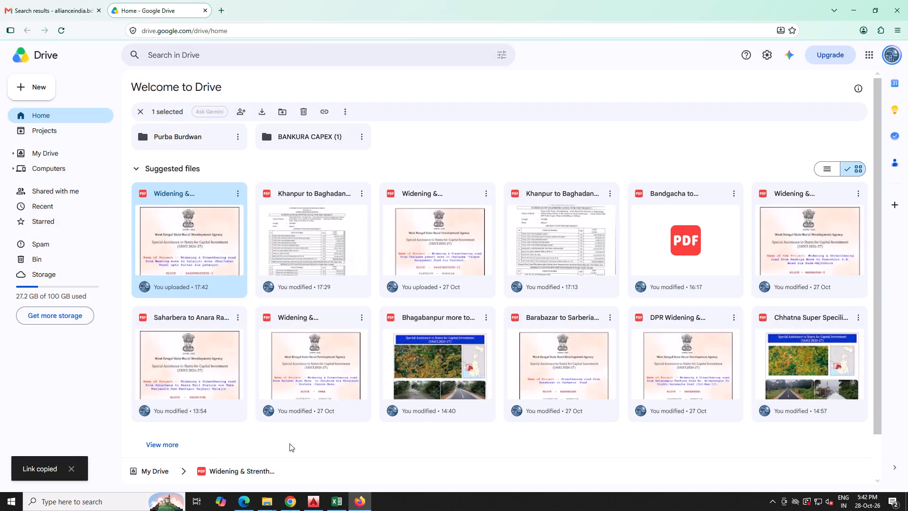
In the SASCI26-27 sheet in Chrome, check the District column from the first project row through the first group of Purulia projects.
{"action": "left_click", "coordinate": [284, 506]}
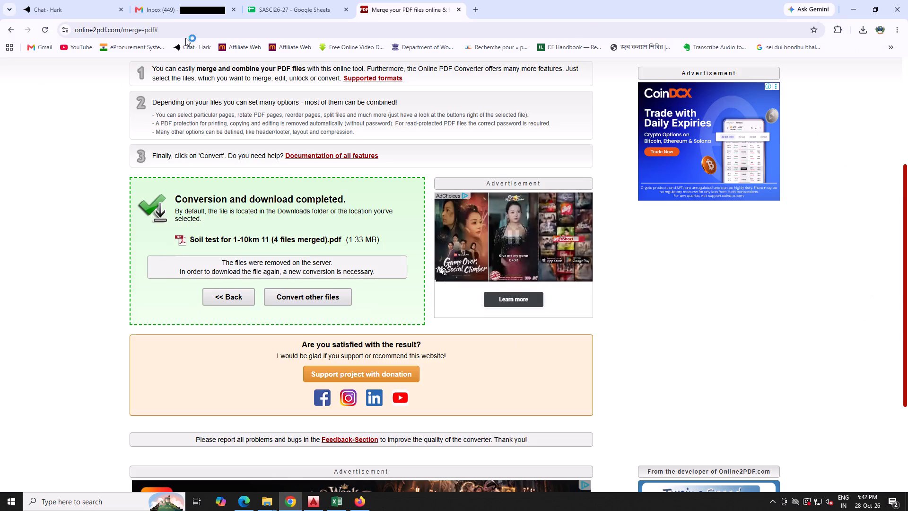
{"action": "left_click", "coordinate": [259, 0]}
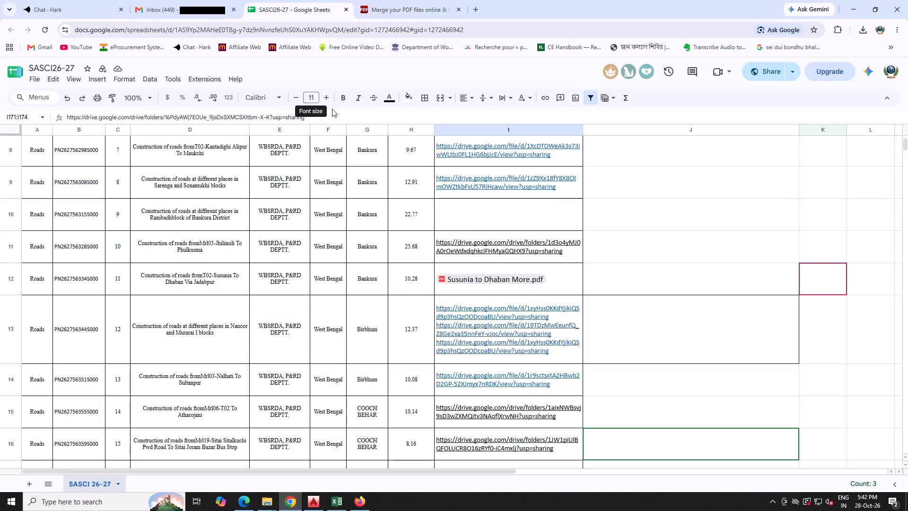
{"action": "scroll", "coordinate": [682, 211], "scroll_direction": "up", "scroll_amount": 3}
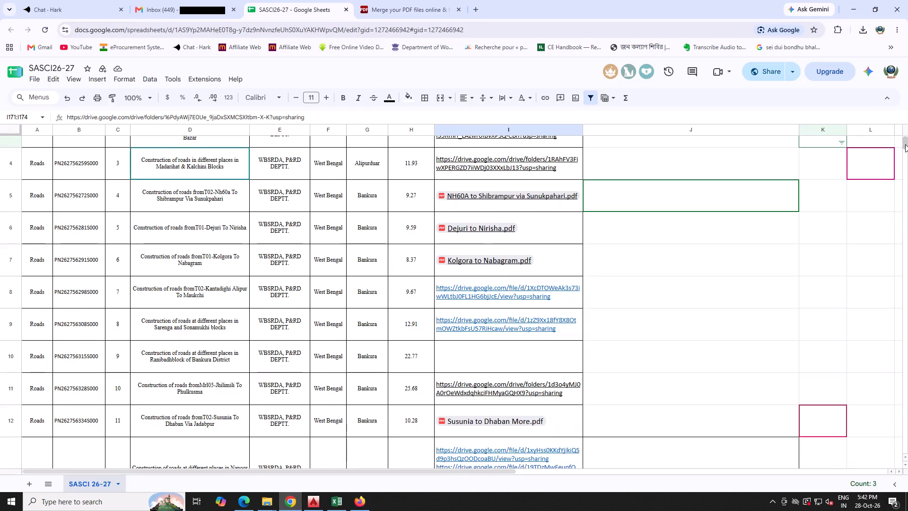
{"action": "left_click_drag", "start_coordinate": [905, 144], "coordinate": [897, 97]}
{"action": "left_click", "coordinate": [363, 187]}
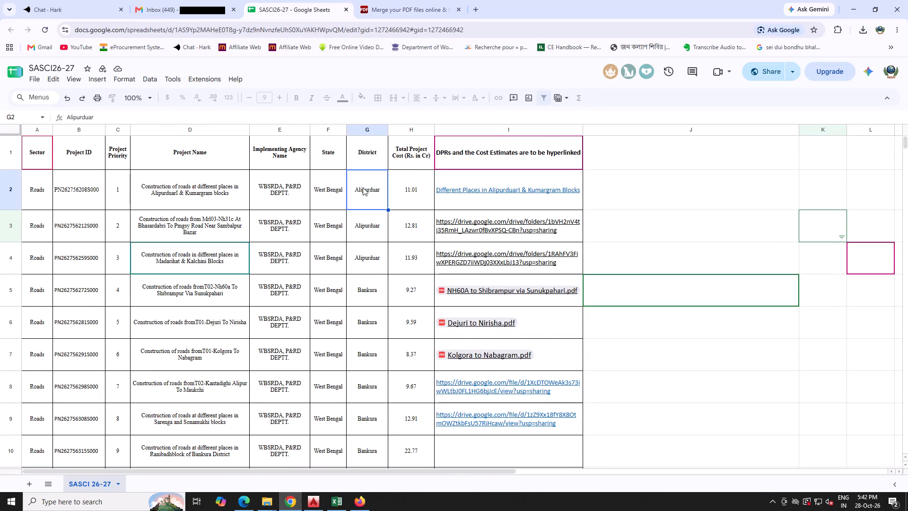
{"action": "key", "text": "Down"}
{"action": "key", "text": "Down"}
{"action": "key", "text": "Down"}
{"action": "key", "text": "Down"}
{"action": "key", "text": "Down"}
{"action": "key", "text": "Down"}
{"action": "key", "text": "Down"}
{"action": "key", "text": "Down"}
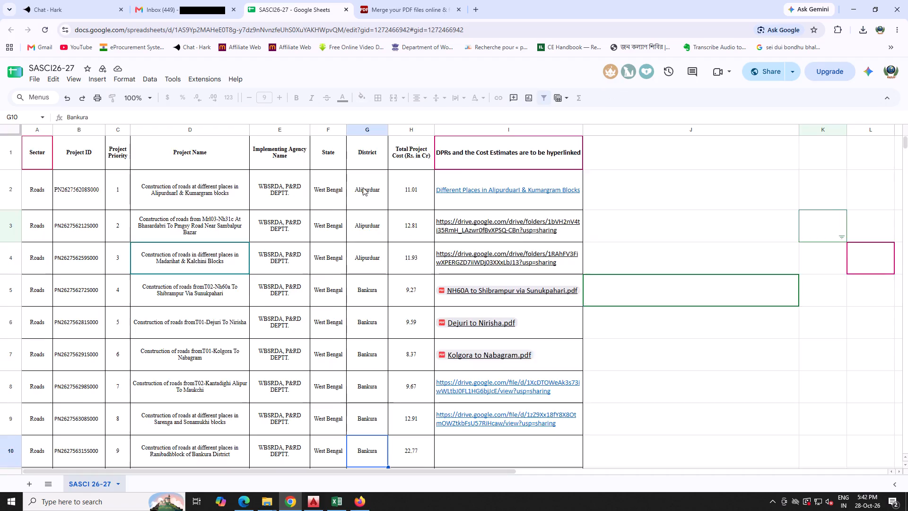
{"action": "key", "text": "Down"}
{"action": "key", "text": "Down"}
{"action": "key", "text": "Down"}
{"action": "key", "text": "Down"}
{"action": "key", "text": "Down"}
{"action": "key", "text": "Down"}
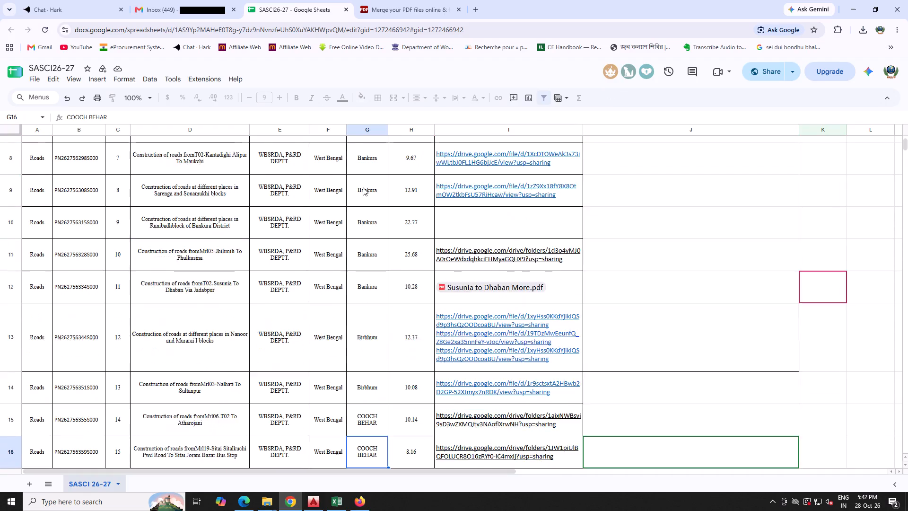
{"action": "key", "text": "Down"}
{"action": "key", "text": "Down"}
{"action": "key", "text": "Down"}
{"action": "key", "text": "Down"}
{"action": "key", "text": "Down"}
{"action": "key", "text": "Down"}
{"action": "key", "text": "Down"}
{"action": "key", "text": "Down"}
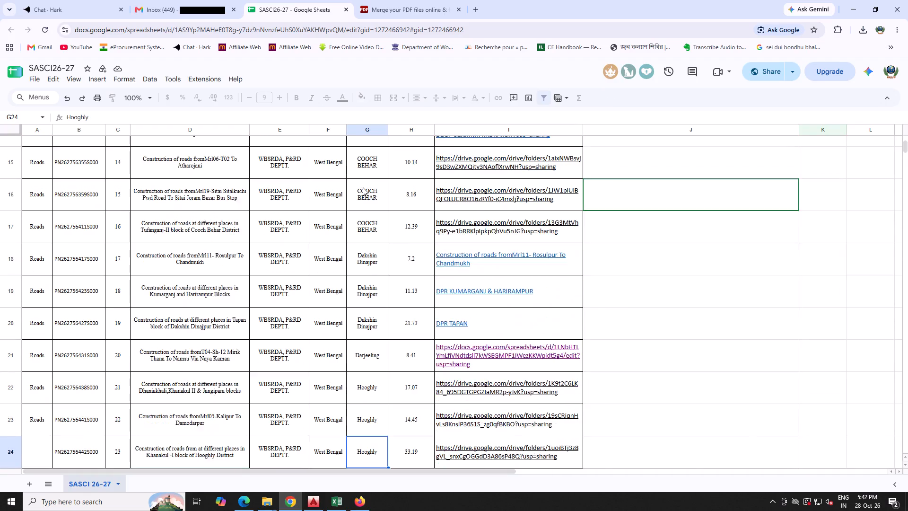
{"action": "key", "text": "Down"}
{"action": "key", "text": "Down"}
{"action": "key", "text": "Down"}
{"action": "key", "text": "Down"}
{"action": "key", "text": "Down"}
{"action": "key", "text": "Down"}
{"action": "key", "text": "Down"}
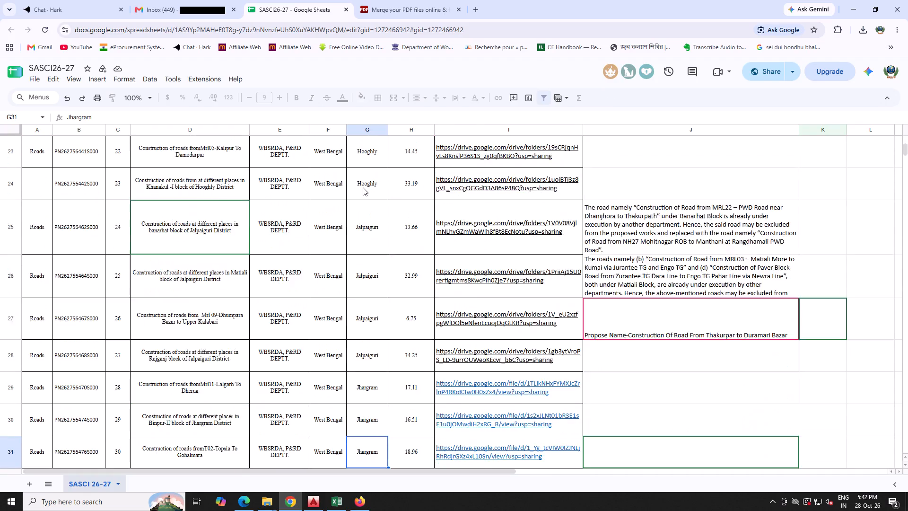
{"action": "key", "text": "Down"}
{"action": "key", "text": "Down"}
{"action": "key", "text": "Down"}
{"action": "key", "text": "Down"}
{"action": "key", "text": "Down"}
{"action": "key", "text": "Down"}
{"action": "key", "text": "Down"}
{"action": "key", "text": "Down"}
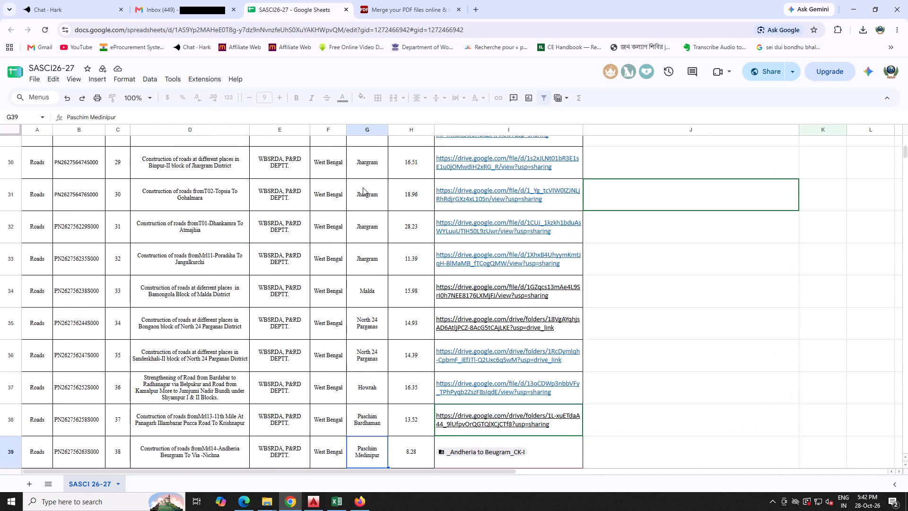
{"action": "key", "text": "Down"}
{"action": "key", "text": "Down"}
{"action": "key", "text": "Down"}
{"action": "key", "text": "Down"}
{"action": "key", "text": "Down"}
{"action": "key", "text": "Down"}
{"action": "key", "text": "Down"}
{"action": "key", "text": "Down"}
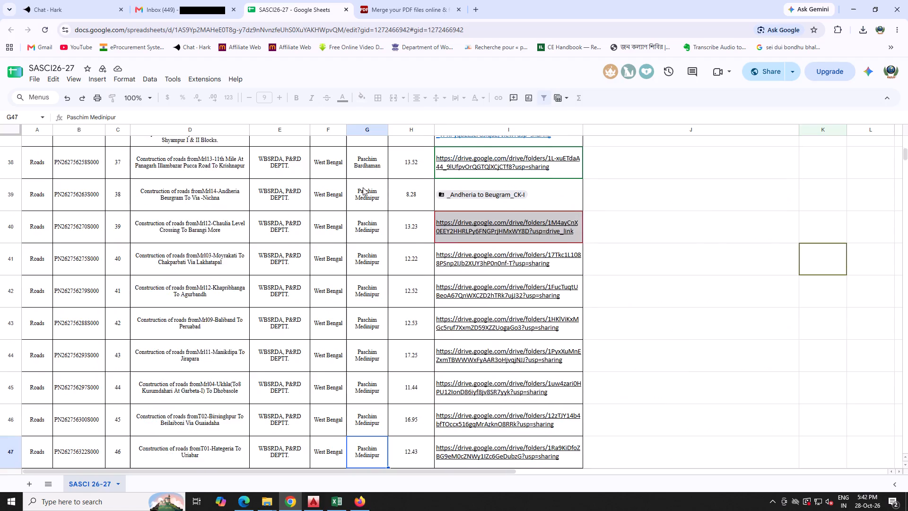
{"action": "key", "text": "Down"}
{"action": "key", "text": "Down"}
{"action": "key", "text": "Down"}
{"action": "key", "text": "Down"}
{"action": "key", "text": "Down"}
{"action": "key", "text": "Down"}
{"action": "key", "text": "Down"}
{"action": "key", "text": "Down"}
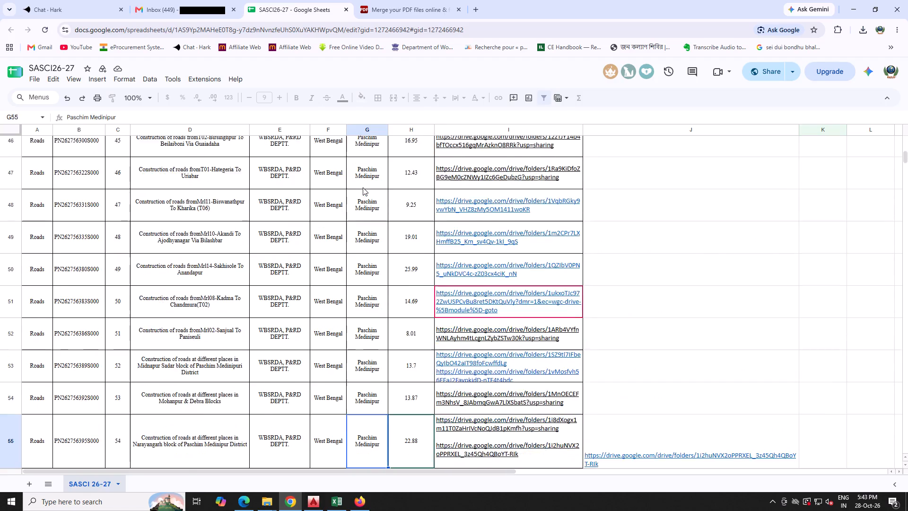
{"action": "key", "text": "Down"}
{"action": "key", "text": "Down"}
{"action": "key", "text": "Down"}
{"action": "key", "text": "Down"}
{"action": "key", "text": "Down"}
{"action": "key", "text": "Down"}
{"action": "key", "text": "Down"}
{"action": "key", "text": "Down"}
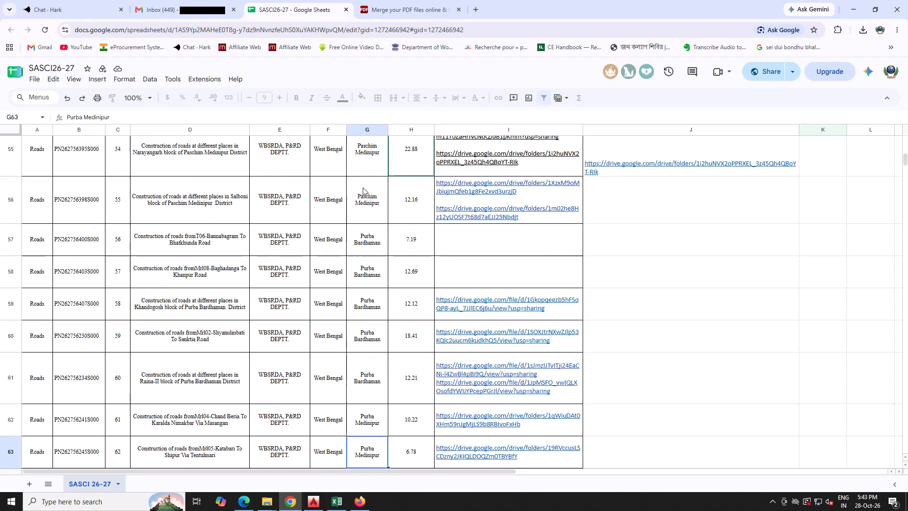
{"action": "key", "text": "Down"}
{"action": "key", "text": "Down"}
{"action": "key", "text": "Down"}
{"action": "key", "text": "Down"}
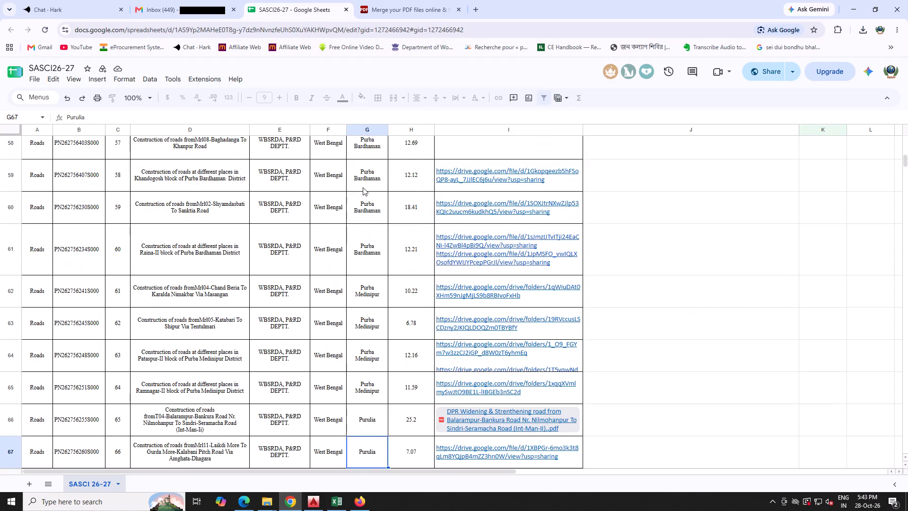
{"action": "key", "text": "Up"}
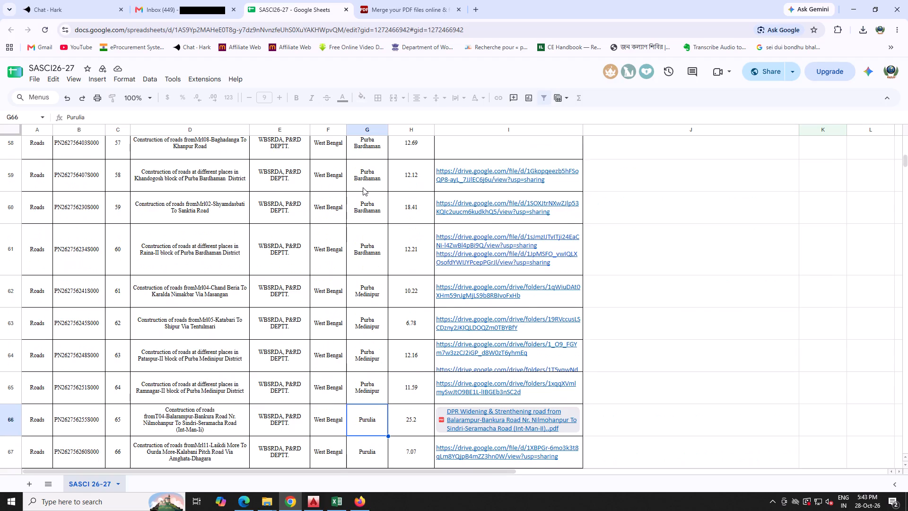
{"action": "key", "text": "Down"}
{"action": "key", "text": "Down"}
{"action": "key", "text": "Down"}
{"action": "key", "text": "Up"}
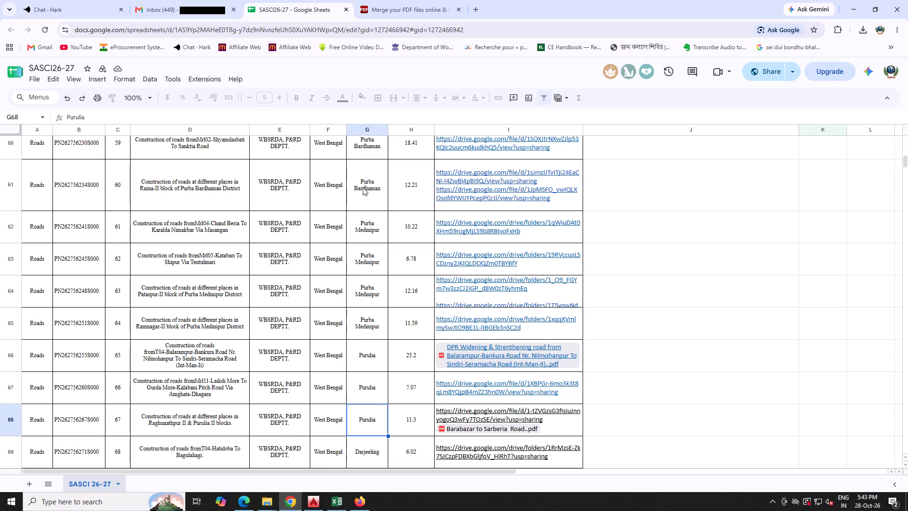
Check the District column of the SASCI 26-27 sheet for Purulia projects from row 69 through row 90.
{"action": "key", "text": "Down"}
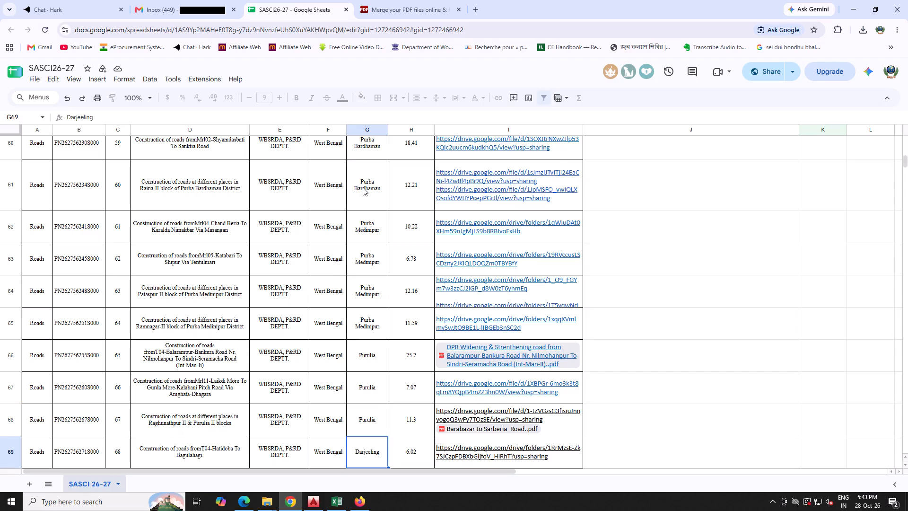
{"action": "key", "text": "Down"}
{"action": "key", "text": "Down"}
{"action": "key", "text": "Down"}
{"action": "key", "text": "Down"}
{"action": "key", "text": "Down"}
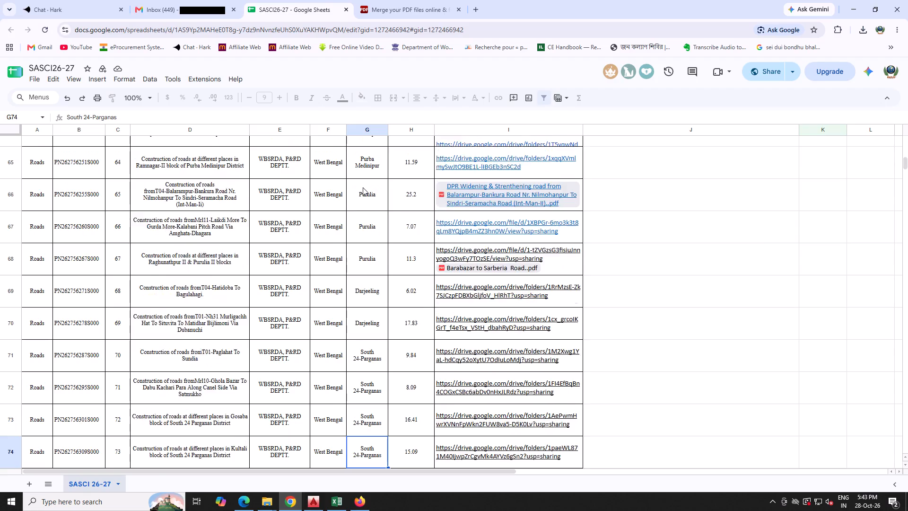
{"action": "key", "text": "Down"}
{"action": "key", "text": "Down"}
{"action": "key", "text": "Down"}
{"action": "key", "text": "Down"}
{"action": "key", "text": "Down"}
{"action": "key", "text": "Down"}
{"action": "key", "text": "Down"}
{"action": "key", "text": "Down"}
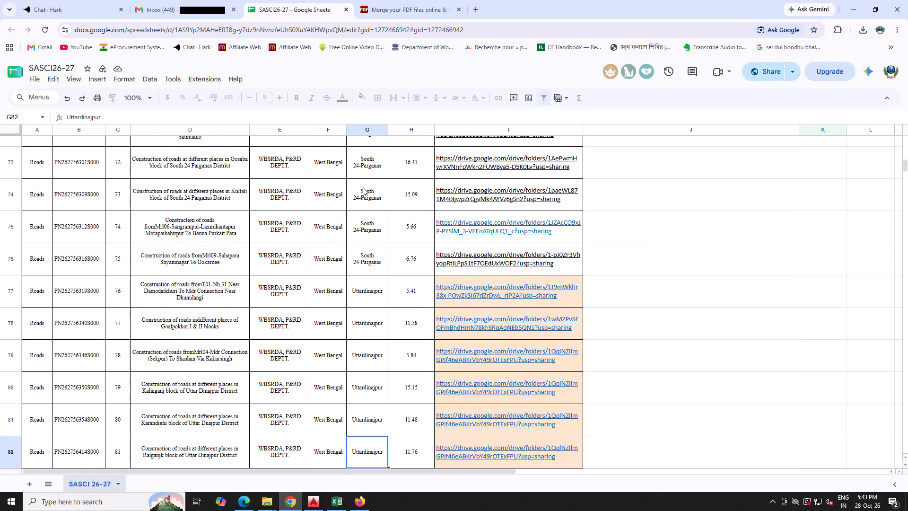
{"action": "key", "text": "Down"}
{"action": "key", "text": "Down"}
{"action": "key", "text": "Down"}
{"action": "key", "text": "Down"}
{"action": "key", "text": "Down"}
{"action": "key", "text": "Down"}
{"action": "key", "text": "Down"}
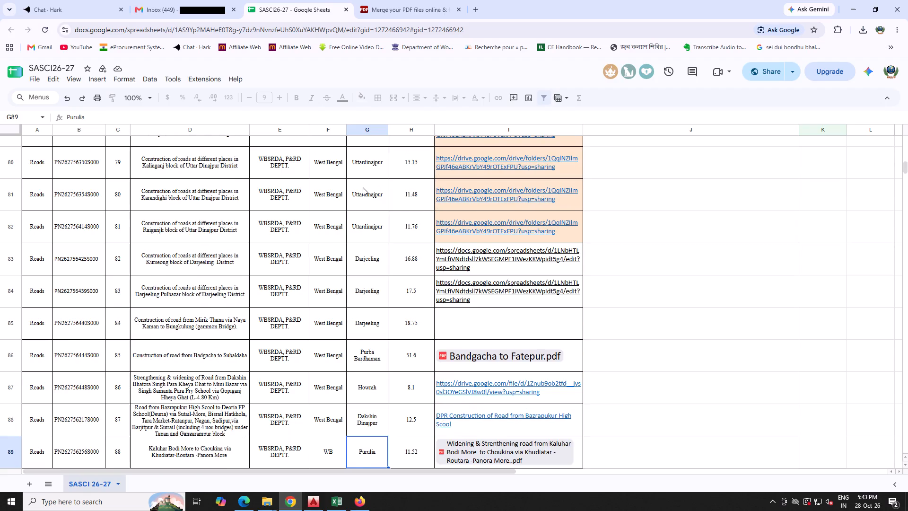
{"action": "key", "text": "Down"}
{"action": "key", "text": "Down"}
{"action": "key", "text": "Up"}
{"action": "key", "text": "Up"}
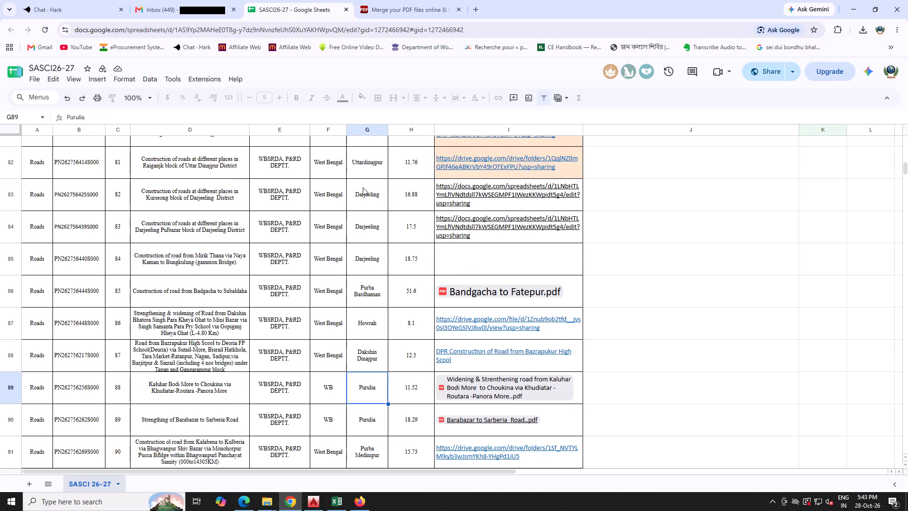
{"action": "key", "text": "Down"}
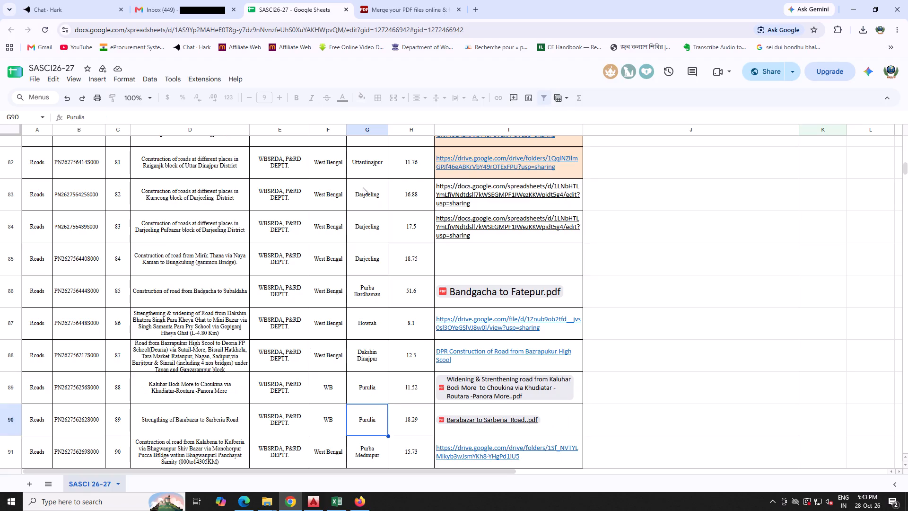
Check the District column for further Purulia projects and their road names from row 91 through row 147.
{"action": "key", "text": "Down"}
{"action": "key", "text": "Down"}
{"action": "key", "text": "Down"}
{"action": "key", "text": "Down"}
{"action": "key", "text": "Down"}
{"action": "key", "text": "Down"}
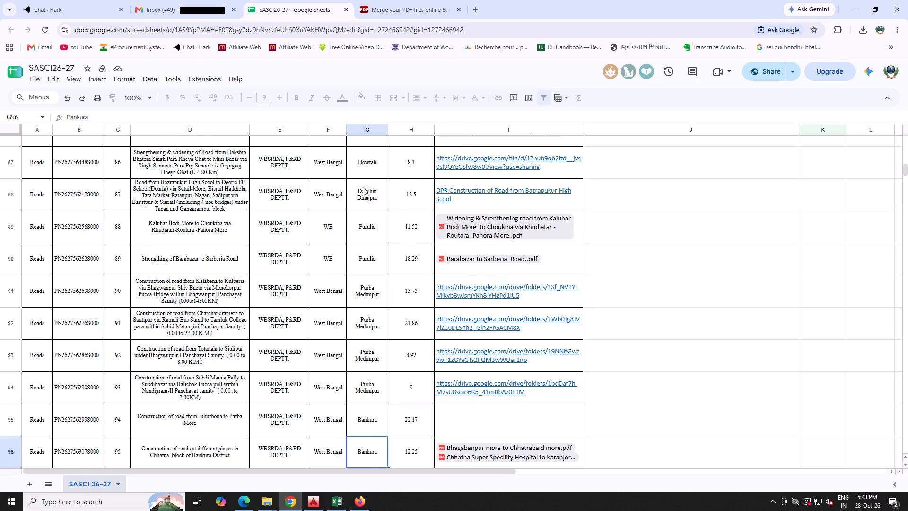
{"action": "key", "text": "Down"}
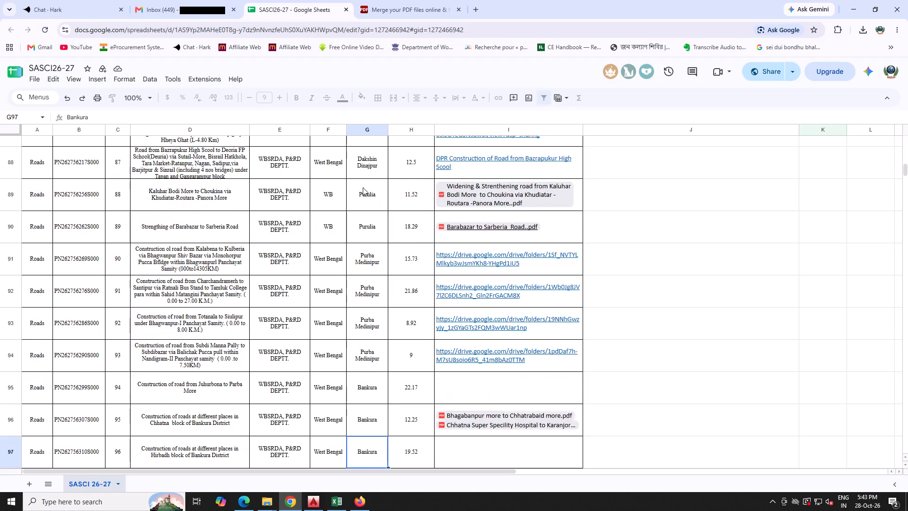
{"action": "key", "text": "Down"}
{"action": "key", "text": "Down"}
{"action": "key", "text": "Down"}
{"action": "key", "text": "Down"}
{"action": "key", "text": "Down"}
{"action": "key", "text": "Down"}
{"action": "key", "text": "Down"}
{"action": "key", "text": "Down"}
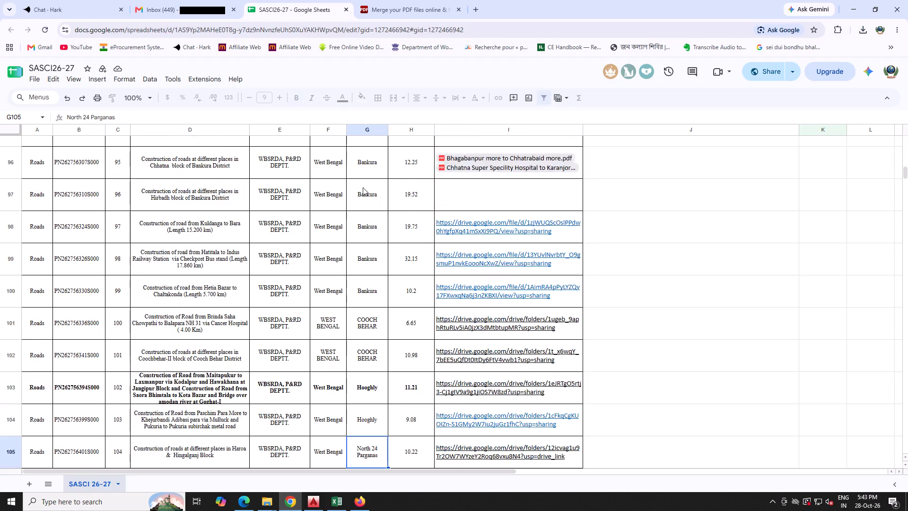
{"action": "key", "text": "Down"}
{"action": "key", "text": "Down"}
{"action": "key", "text": "Down"}
{"action": "key", "text": "Down"}
{"action": "key", "text": "Down"}
{"action": "key", "text": "Down"}
{"action": "key", "text": "Down"}
{"action": "key", "text": "Down"}
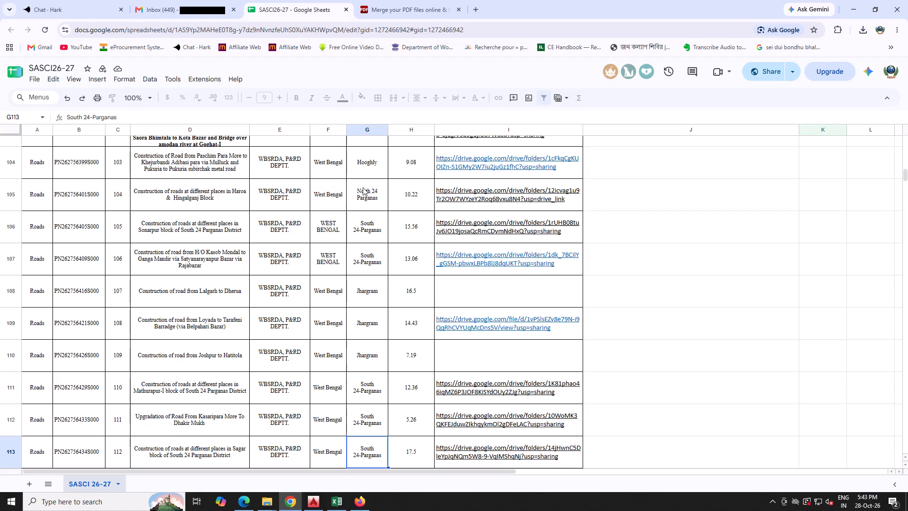
{"action": "key", "text": "Down"}
{"action": "key", "text": "Down"}
{"action": "key", "text": "Down"}
{"action": "key", "text": "Down"}
{"action": "key", "text": "Down"}
{"action": "key", "text": "Down"}
{"action": "key", "text": "Down"}
{"action": "key", "text": "Down"}
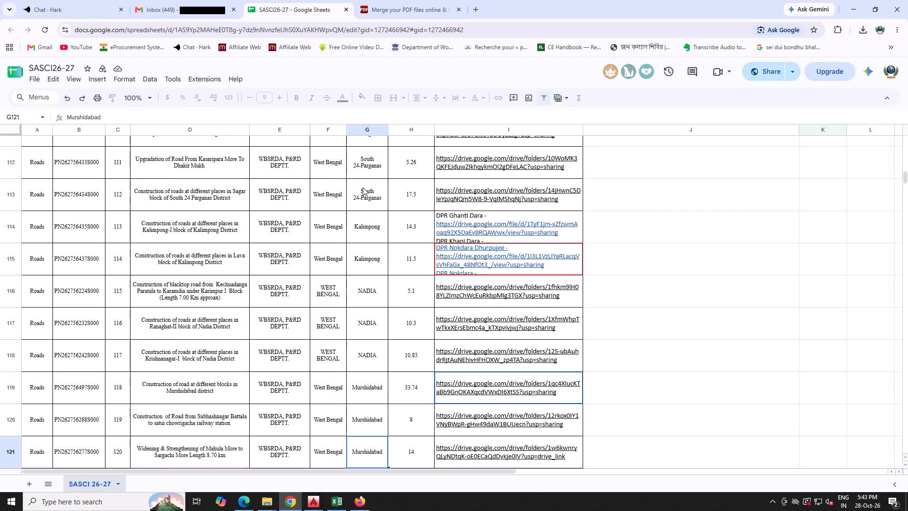
{"action": "key", "text": "Down"}
{"action": "key", "text": "Down"}
{"action": "key", "text": "Down"}
{"action": "key", "text": "Down"}
{"action": "key", "text": "Down"}
{"action": "key", "text": "Down"}
{"action": "key", "text": "Down"}
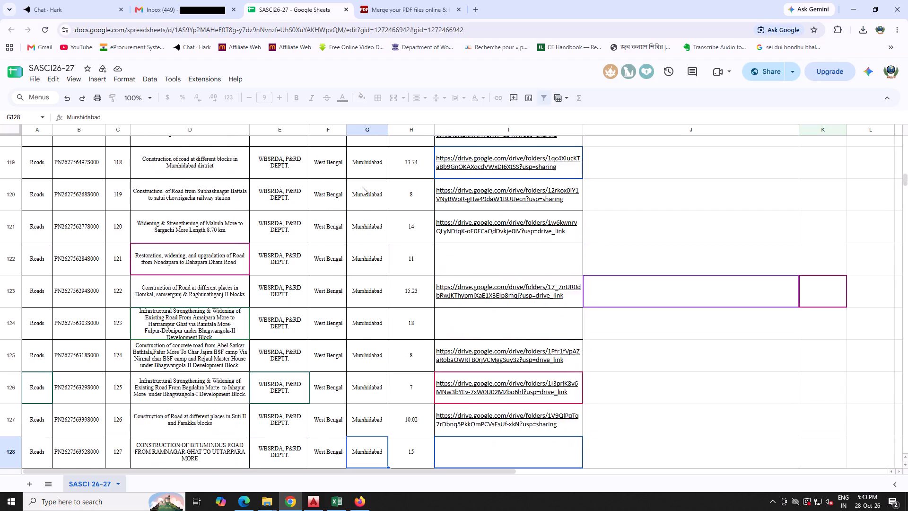
{"action": "key", "text": "Down"}
{"action": "key", "text": "Down"}
{"action": "key", "text": "Down"}
{"action": "key", "text": "Down"}
{"action": "key", "text": "Down"}
{"action": "key", "text": "Down"}
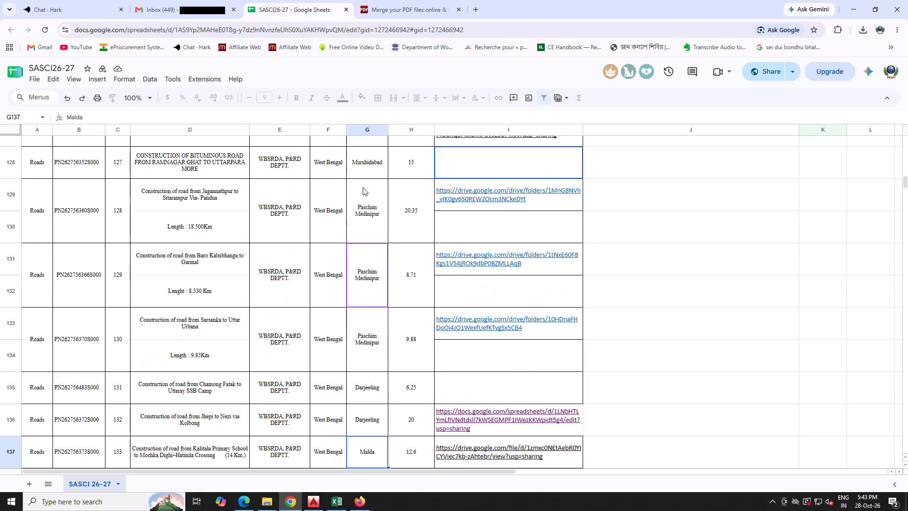
{"action": "key", "text": "Down"}
{"action": "key", "text": "Down"}
{"action": "key", "text": "Down"}
{"action": "key", "text": "Down"}
{"action": "key", "text": "Down"}
{"action": "key", "text": "Down"}
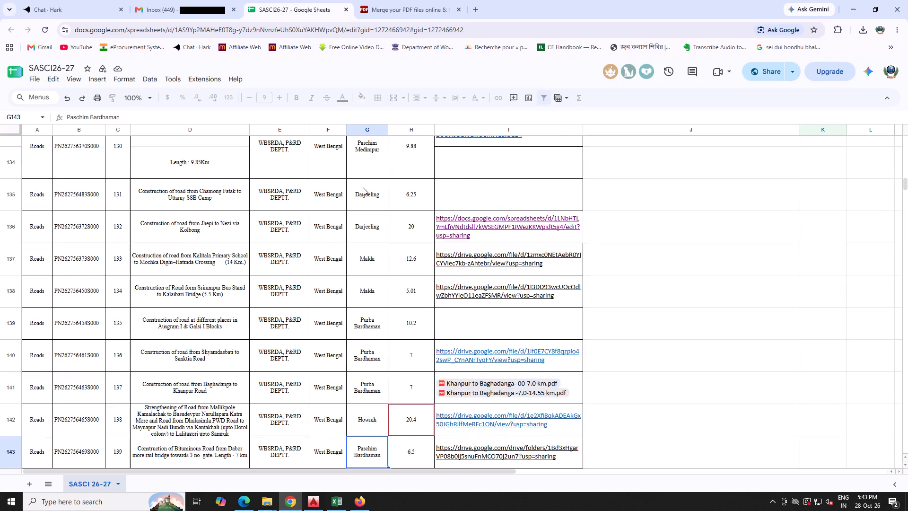
{"action": "key", "text": "Down"}
{"action": "key", "text": "Down"}
{"action": "key", "text": "Down"}
{"action": "key", "text": "Down"}
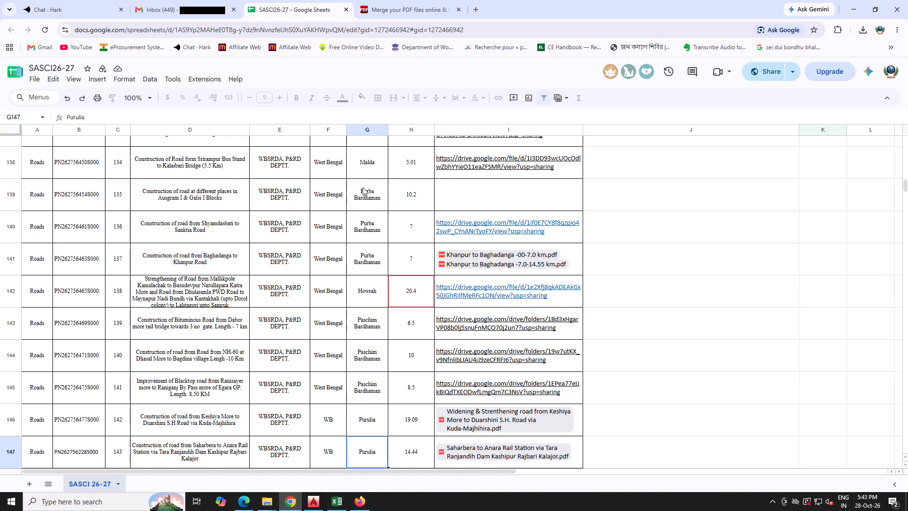
{"action": "key", "text": "Up"}
{"action": "key", "text": "Down"}
Check the District column for Purulia road projects from row 148 through row 183.
{"action": "key", "text": "Down"}
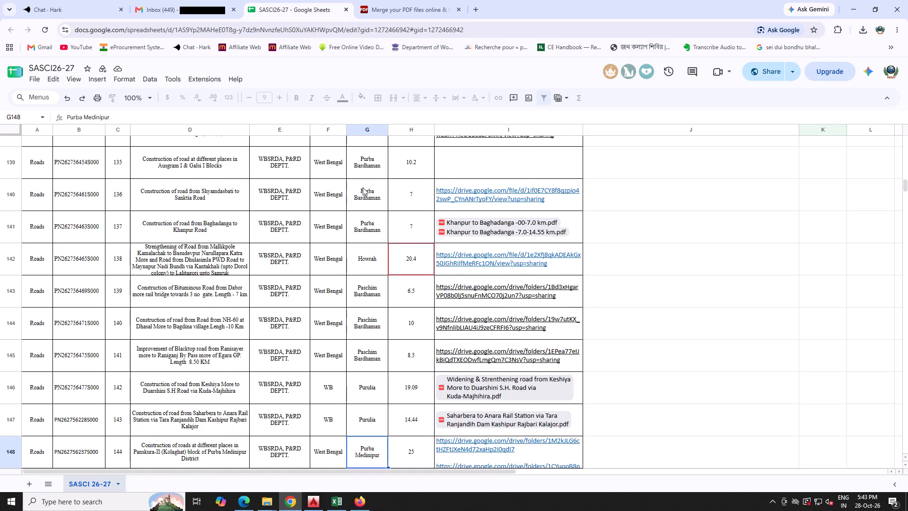
{"action": "key", "text": "Down"}
{"action": "key", "text": "Down"}
{"action": "key", "text": "Down"}
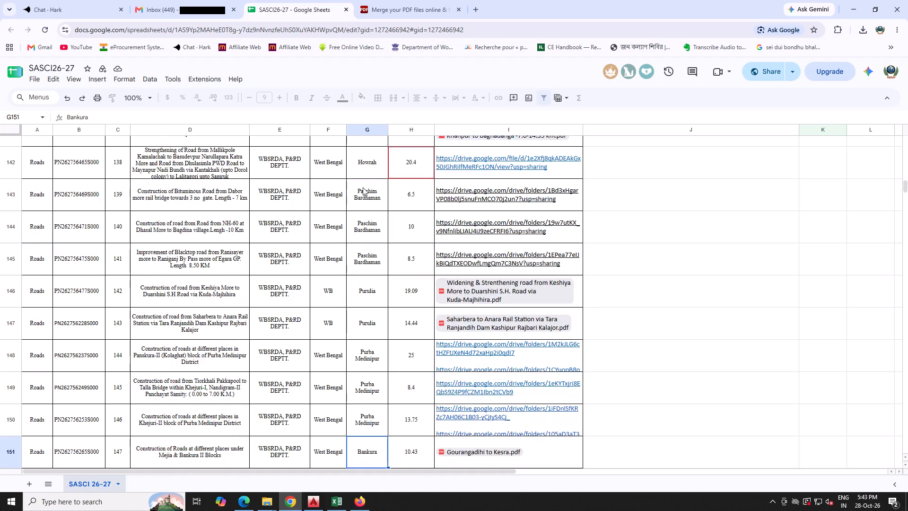
{"action": "key", "text": "Down"}
{"action": "key", "text": "Down"}
{"action": "key", "text": "Down"}
{"action": "key", "text": "Down"}
{"action": "key", "text": "Down"}
{"action": "key", "text": "Down"}
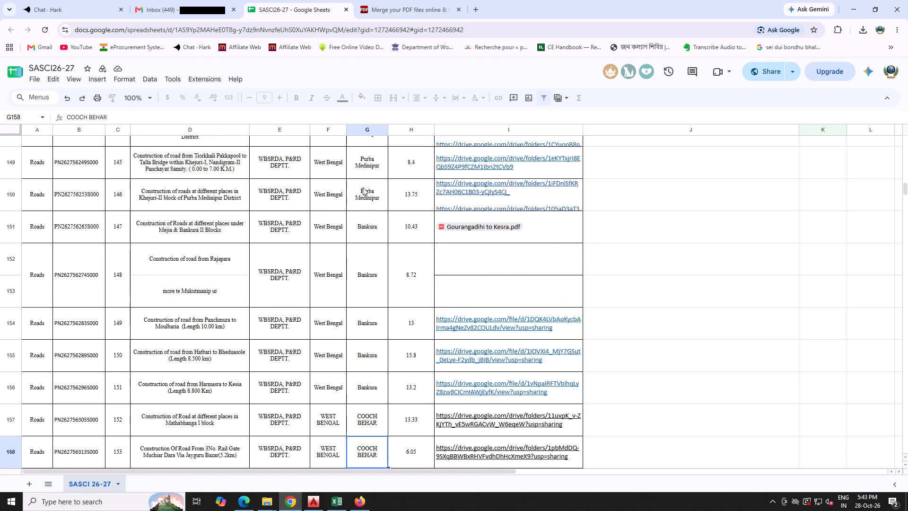
{"action": "key", "text": "Down"}
{"action": "key", "text": "Down"}
{"action": "key", "text": "Down"}
{"action": "key", "text": "Down"}
{"action": "key", "text": "Down"}
{"action": "key", "text": "Down"}
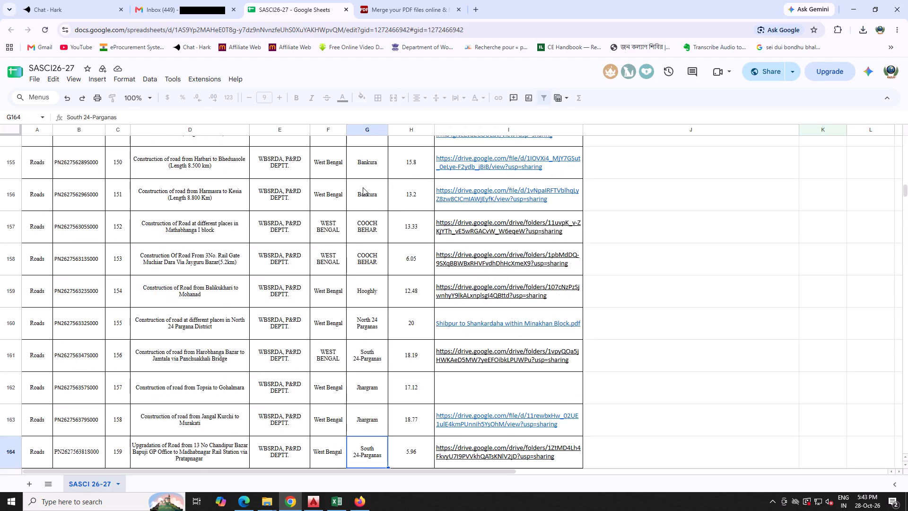
{"action": "key", "text": "Down"}
{"action": "key", "text": "Down"}
{"action": "key", "text": "Down"}
{"action": "key", "text": "Down"}
{"action": "key", "text": "Down"}
{"action": "key", "text": "Down"}
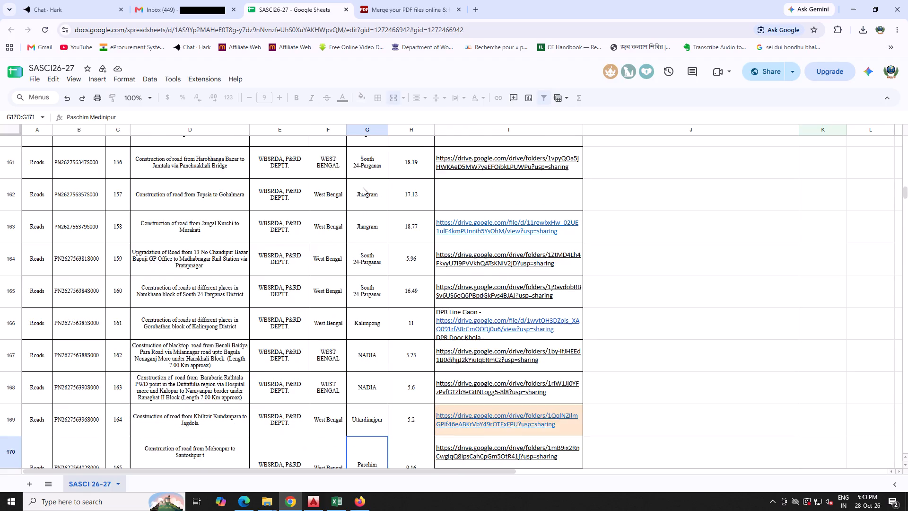
{"action": "key", "text": "Down"}
{"action": "key", "text": "Down"}
{"action": "key", "text": "Down"}
{"action": "key", "text": "Down"}
{"action": "key", "text": "Down"}
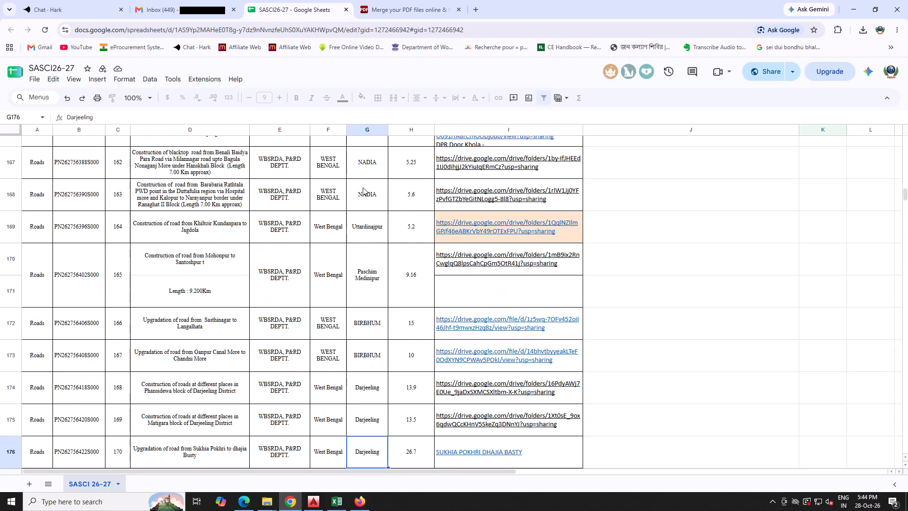
{"action": "key", "text": "Down"}
{"action": "key", "text": "Down"}
{"action": "key", "text": "Down"}
{"action": "key", "text": "Down"}
{"action": "key", "text": "Down"}
{"action": "key", "text": "Down"}
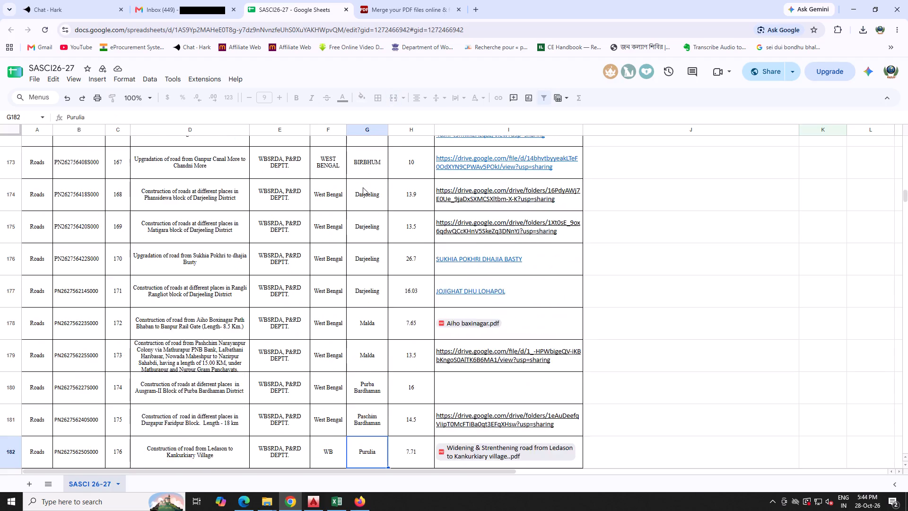
{"action": "key", "text": "Down"}
{"action": "key", "text": "Up"}
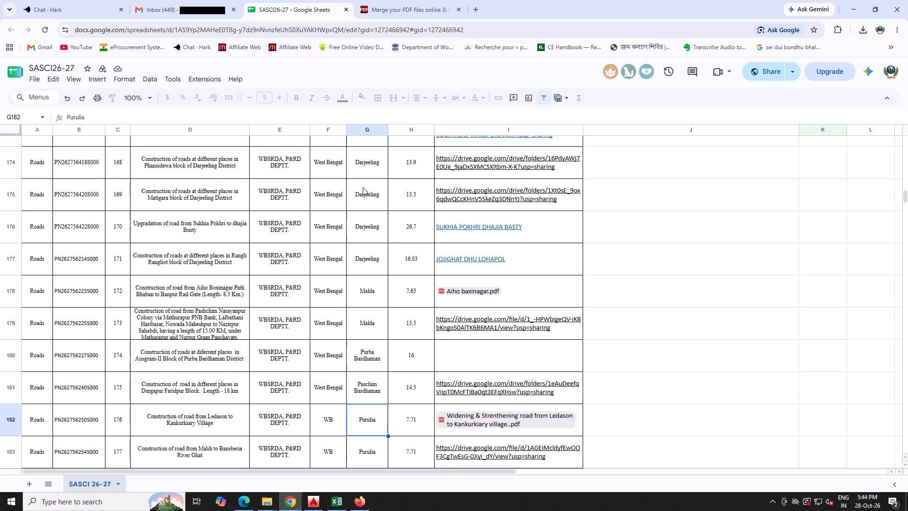
{"action": "key", "text": "Down"}
Check the District column for Purulia projects in the remaining rows, from row 184 to the end of the table.
{"action": "key", "text": "Down"}
{"action": "key", "text": "Down"}
{"action": "key", "text": "Down"}
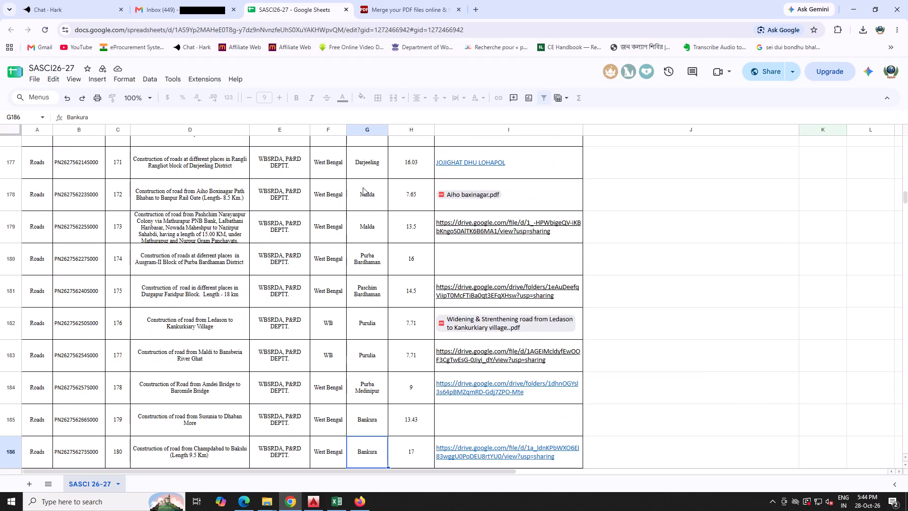
{"action": "key", "text": "Down"}
{"action": "key", "text": "Down"}
{"action": "key", "text": "Down"}
{"action": "key", "text": "Down"}
{"action": "key", "text": "Down"}
{"action": "key", "text": "Down"}
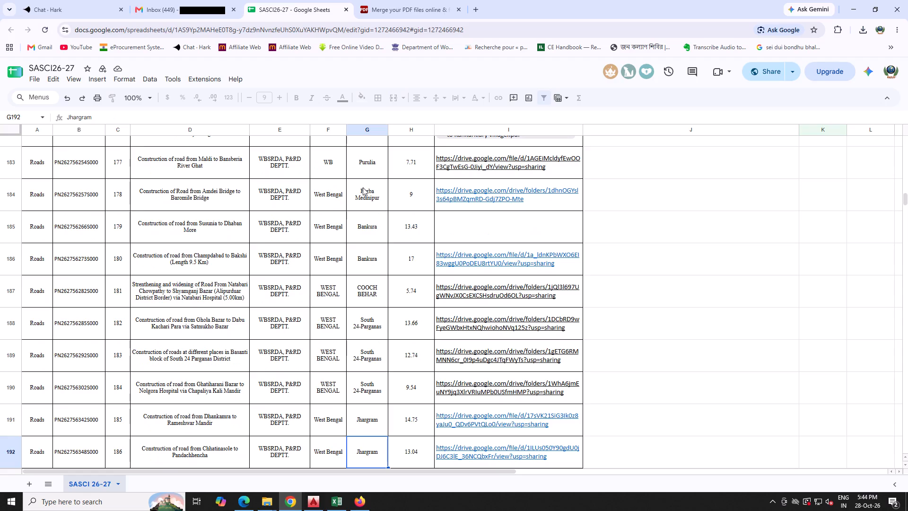
{"action": "key", "text": "Down"}
{"action": "key", "text": "Down"}
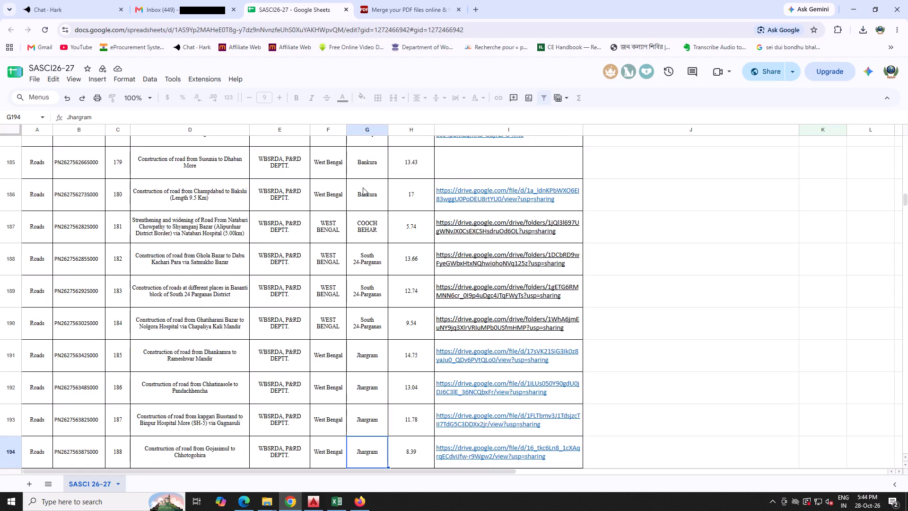
{"action": "key", "text": "Down"}
{"action": "key", "text": "Down"}
{"action": "key", "text": "Down"}
{"action": "key", "text": "Down"}
{"action": "key", "text": "Down"}
{"action": "key", "text": "Down"}
{"action": "key", "text": "Down"}
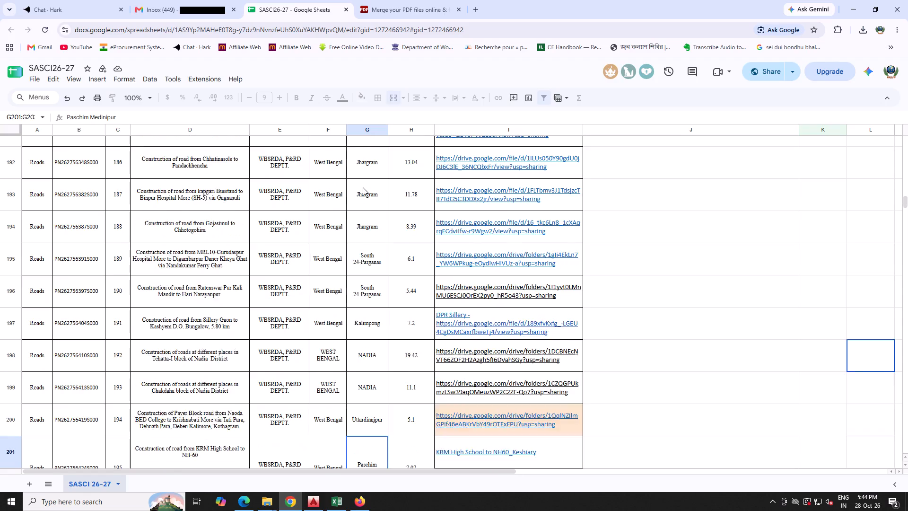
{"action": "key", "text": "Down"}
{"action": "key", "text": "Down"}
{"action": "key", "text": "Down"}
{"action": "key", "text": "Down"}
{"action": "key", "text": "Down"}
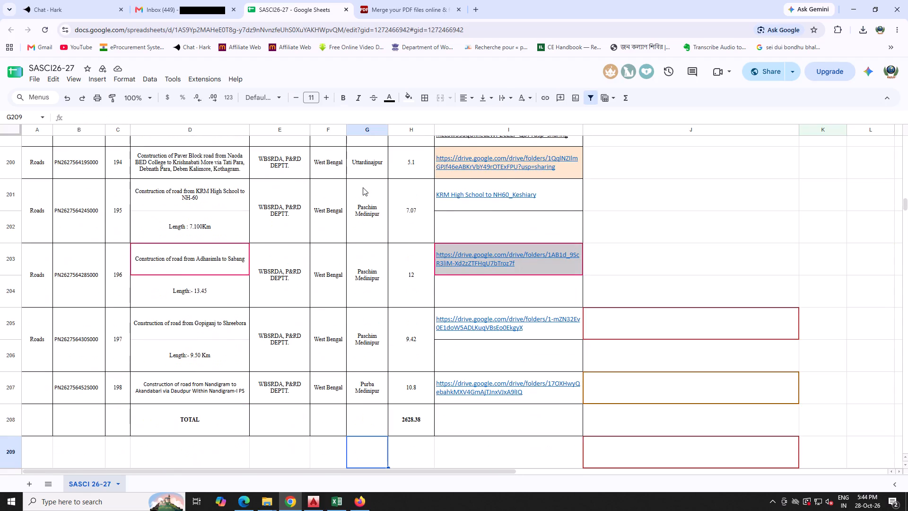
{"action": "key", "text": "Up"}
{"action": "key", "text": "Up"}
{"action": "key", "text": "Up"}
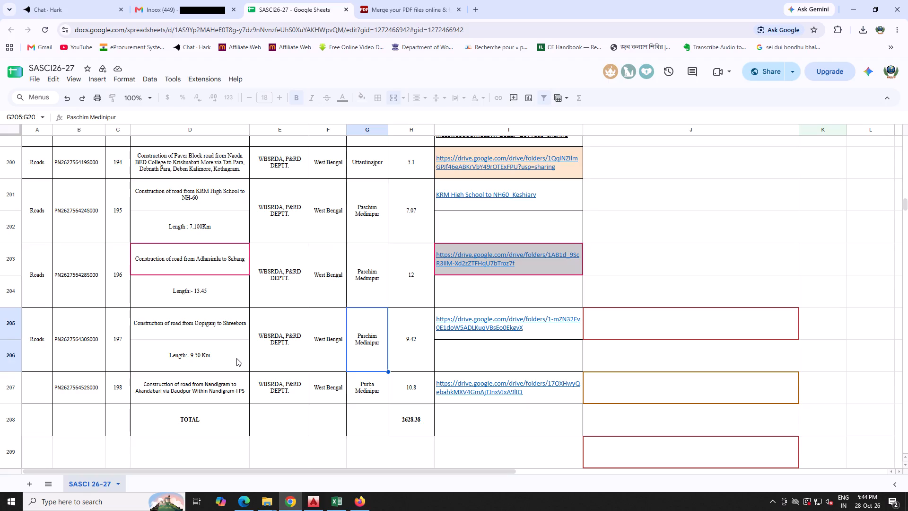
In File Explorer, open Weaving_More_Checklist_Report.pdf from the 7.Weaving More folder, review the scheme name and project details, and close it.
{"action": "left_click", "coordinate": [269, 498]}
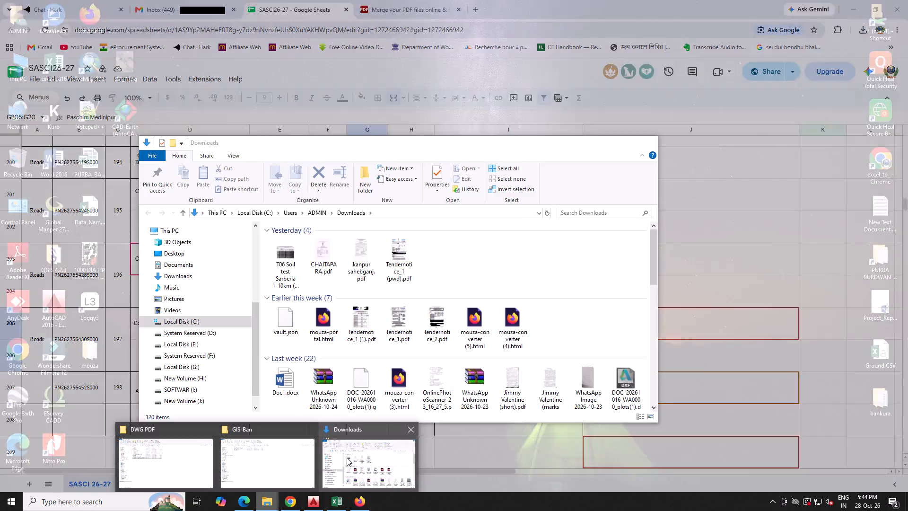
{"action": "left_click", "coordinate": [173, 434]}
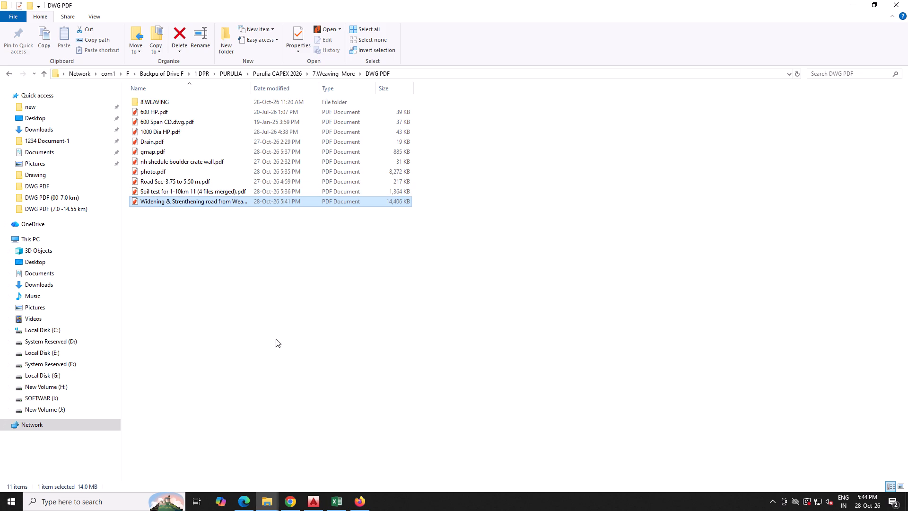
{"action": "left_click", "coordinate": [324, 76]}
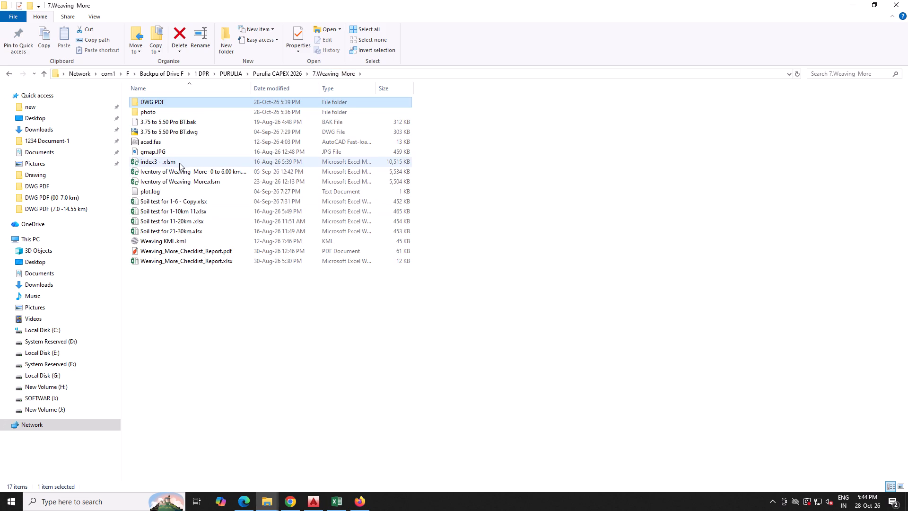
{"action": "double_click", "coordinate": [177, 252]}
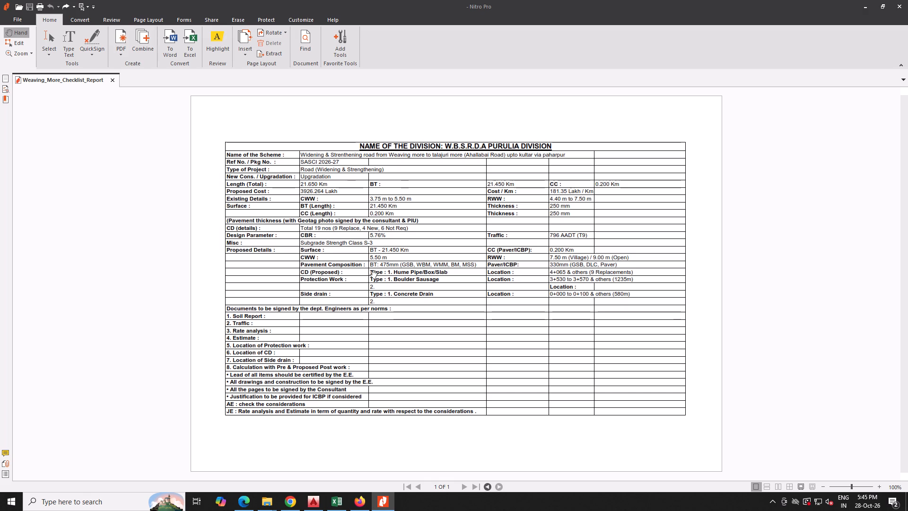
{"action": "scroll", "coordinate": [279, 337], "scroll_direction": "down", "scroll_amount": 3}
{"action": "scroll", "coordinate": [282, 346], "scroll_direction": "up", "scroll_amount": 5}
{"action": "left_click", "coordinate": [894, 9]}
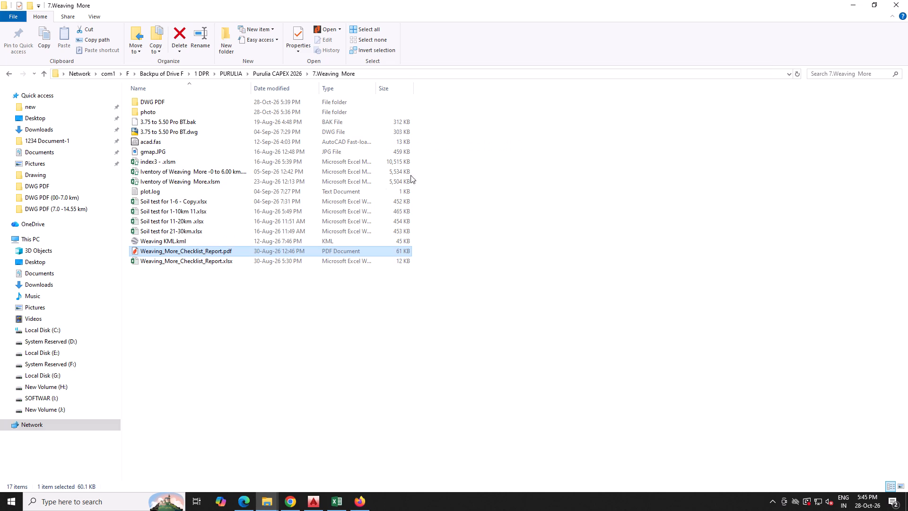
Open Iventory of Weaving More.xlsm in Excel and read the project name, block and length on its Front Page sheet.
{"action": "double_click", "coordinate": [188, 181]}
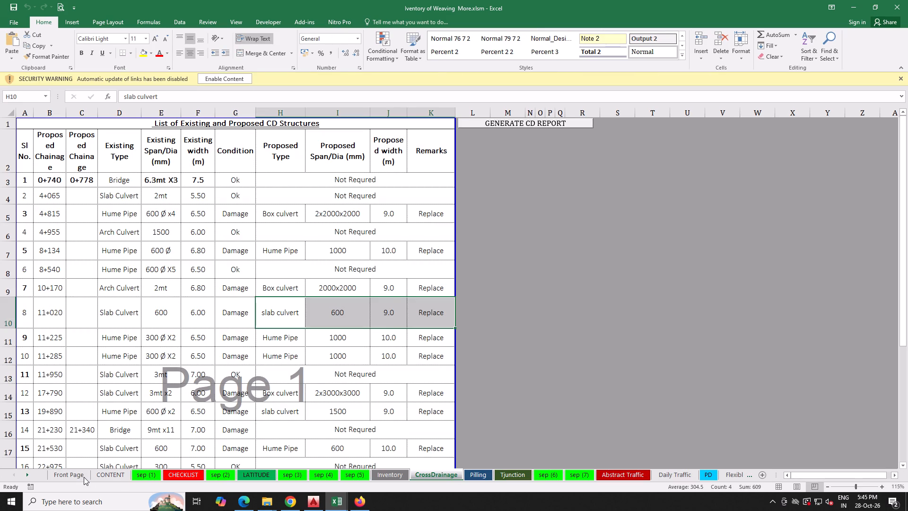
{"action": "left_click", "coordinate": [60, 475]}
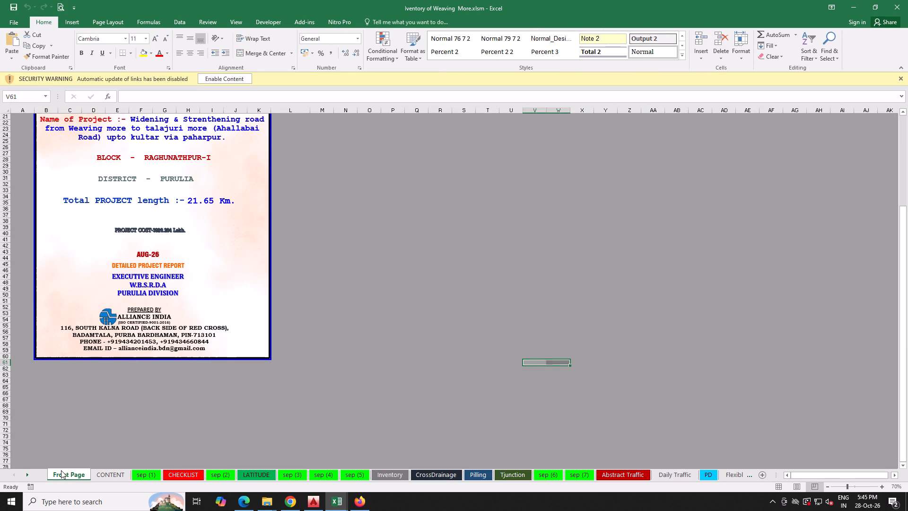
Switch to the SASCI26-27 Google Sheet and recheck the District column upward from row 205 to row 182 for Purulia projects.
{"action": "left_click", "coordinate": [285, 507]}
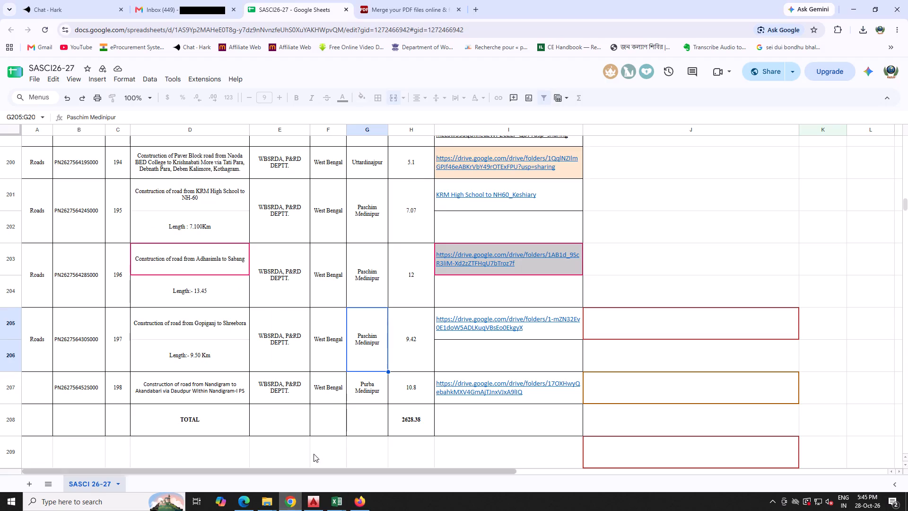
{"action": "key", "text": "Up"}
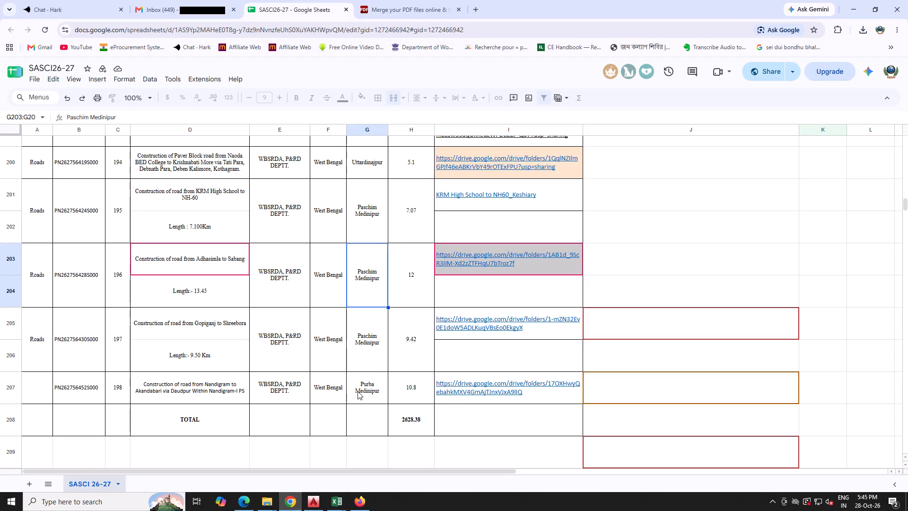
{"action": "key", "text": "Up"}
{"action": "key", "text": "Up"}
{"action": "key", "text": "Up"}
{"action": "key", "text": "Up"}
{"action": "key", "text": "Up"}
{"action": "key", "text": "Up"}
{"action": "key", "text": "Up"}
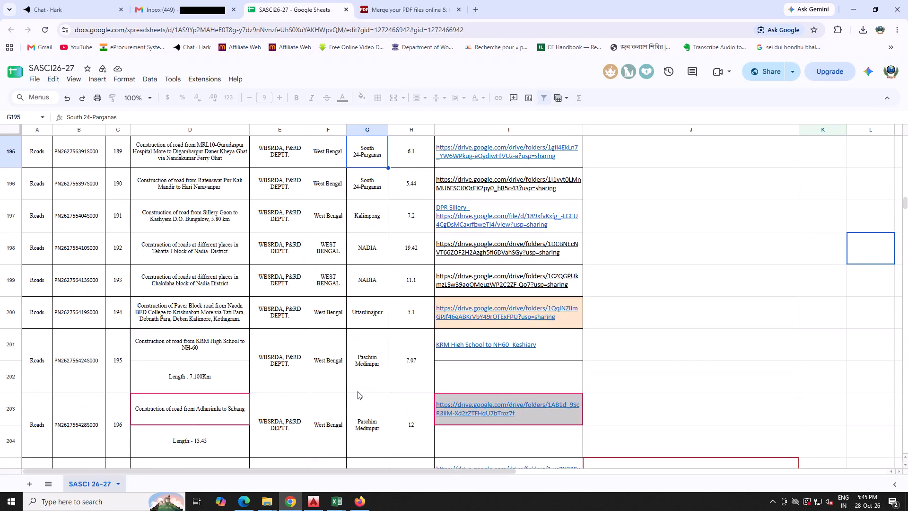
{"action": "key", "text": "Up"}
{"action": "key", "text": "Up"}
{"action": "key", "text": "Up"}
{"action": "key", "text": "Up"}
{"action": "key", "text": "Up"}
{"action": "key", "text": "Up"}
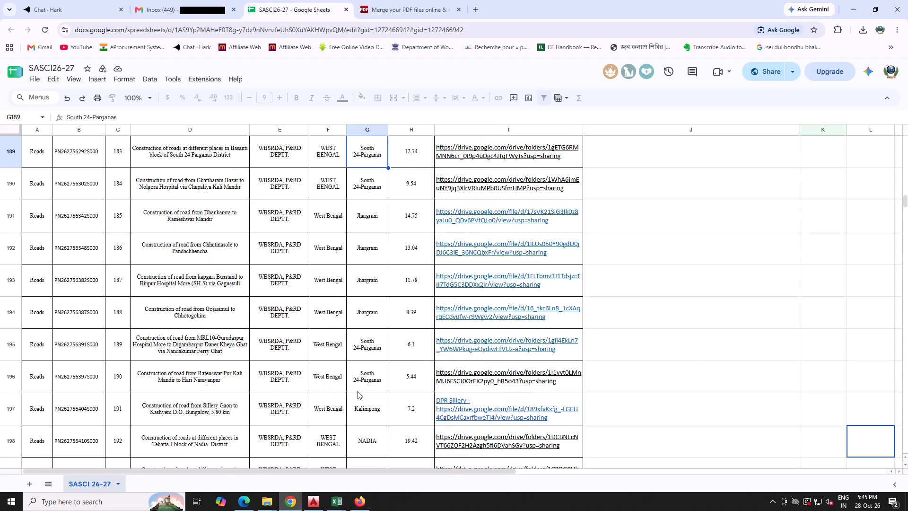
{"action": "key", "text": "Up"}
{"action": "key", "text": "Up"}
{"action": "key", "text": "Up"}
{"action": "key", "text": "Up"}
{"action": "key", "text": "Up"}
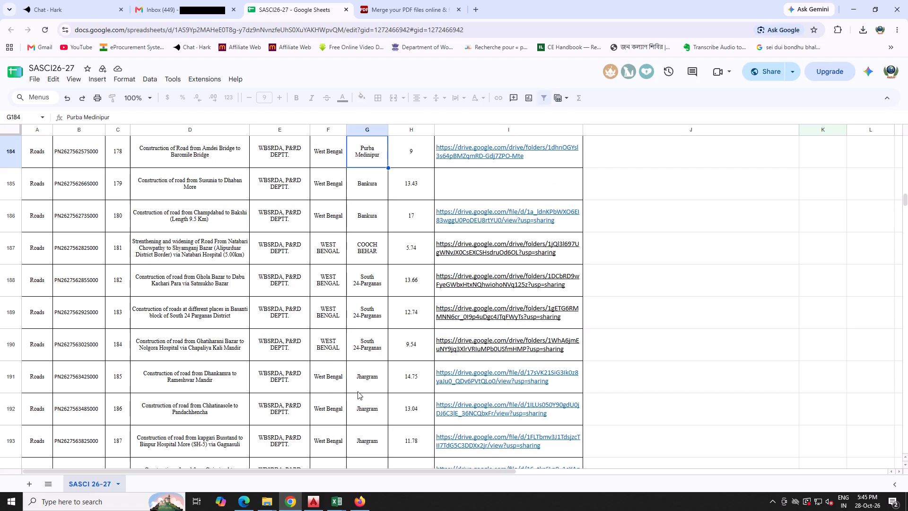
{"action": "key", "text": "Up"}
{"action": "key", "text": "Up"}
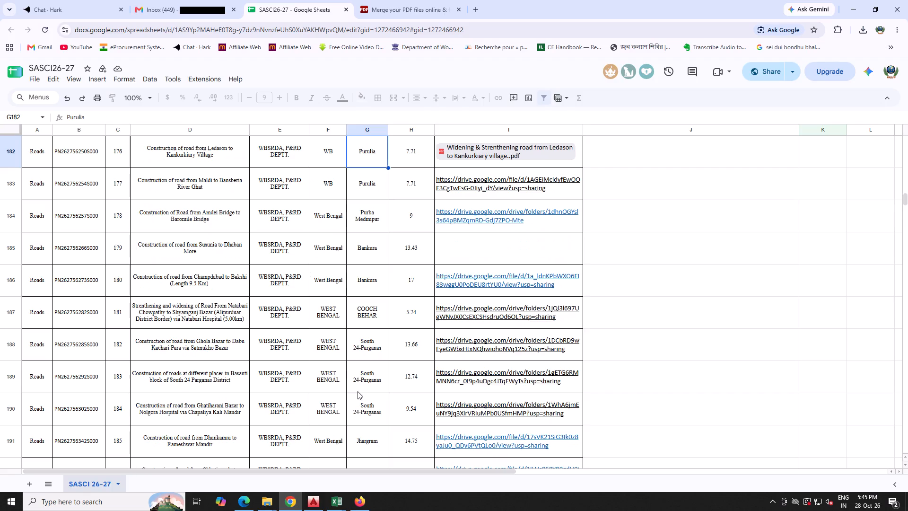
{"action": "key", "text": "Down"}
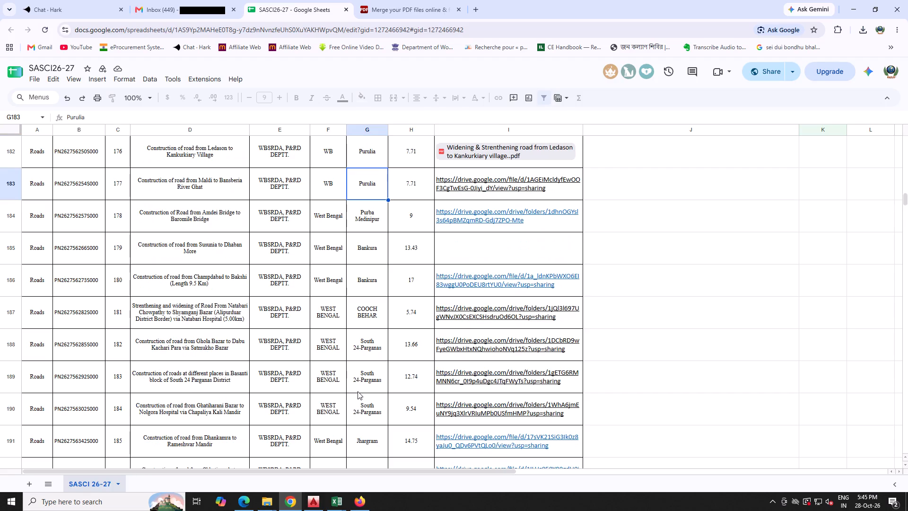
Continue upward through the District column to row 146, comparing Purulia road names with the Weaving More project.
{"action": "key", "text": "Up"}
{"action": "key", "text": "Up"}
{"action": "key", "text": "Up"}
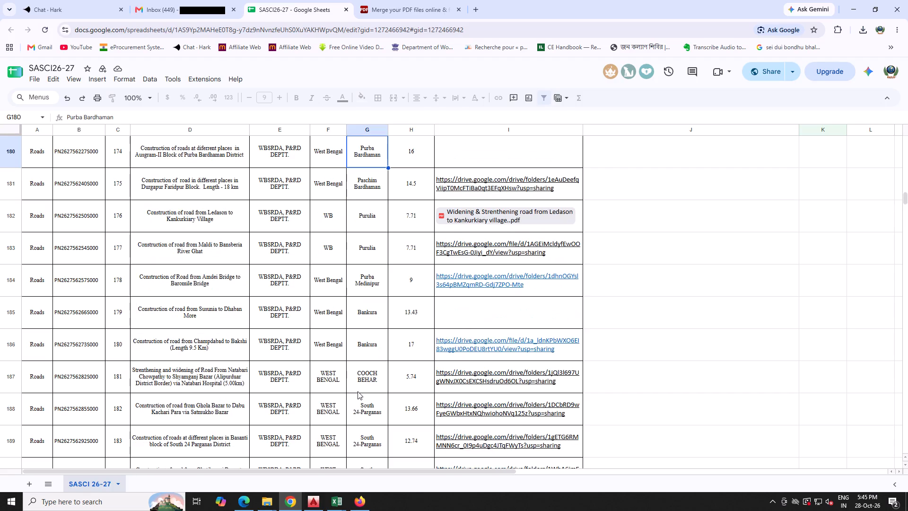
{"action": "key", "text": "Up"}
{"action": "key", "text": "Up"}
{"action": "key", "text": "Up"}
{"action": "key", "text": "Up"}
{"action": "key", "text": "Up"}
{"action": "key", "text": "Up"}
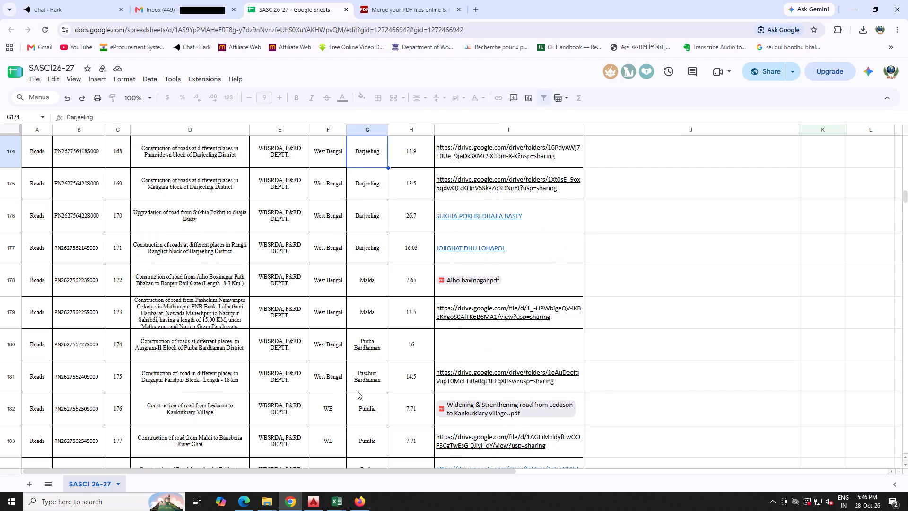
{"action": "key", "text": "Up"}
{"action": "key", "text": "Up"}
{"action": "key", "text": "Up"}
{"action": "key", "text": "Up"}
{"action": "key", "text": "Up"}
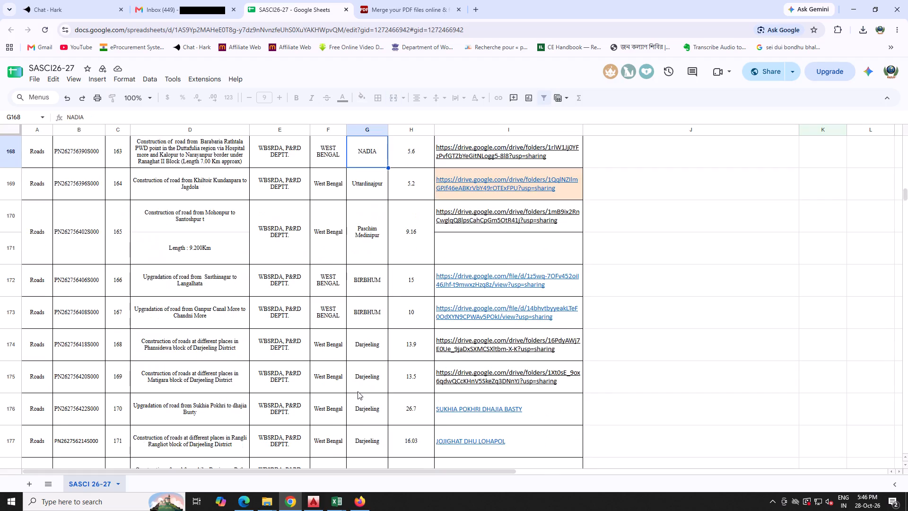
{"action": "key", "text": "Up"}
{"action": "key", "text": "Up"}
{"action": "key", "text": "Up"}
{"action": "key", "text": "Up"}
{"action": "key", "text": "Up"}
{"action": "key", "text": "Up"}
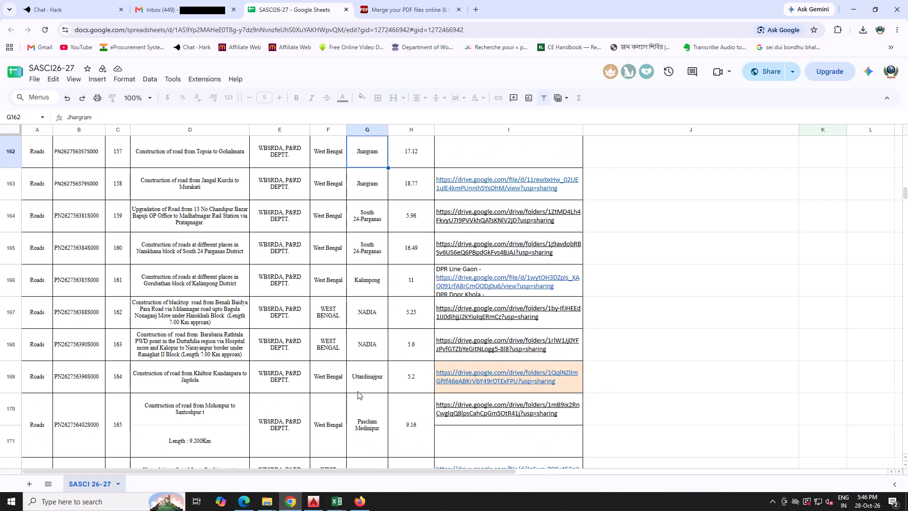
{"action": "key", "text": "Up"}
{"action": "key", "text": "Up"}
{"action": "key", "text": "Up"}
{"action": "key", "text": "Up"}
{"action": "key", "text": "Up"}
{"action": "key", "text": "Up"}
{"action": "key", "text": "Up"}
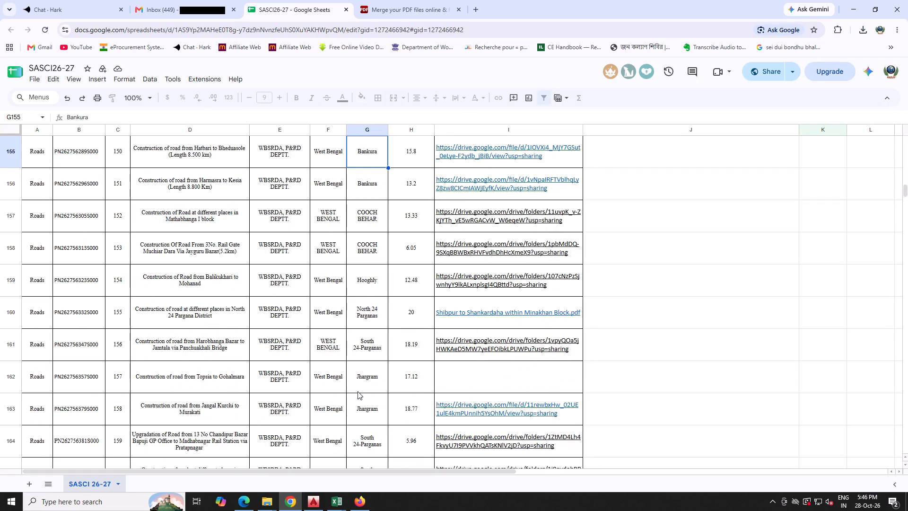
{"action": "key", "text": "Up"}
{"action": "key", "text": "Up"}
{"action": "key", "text": "Up"}
{"action": "key", "text": "Up"}
{"action": "key", "text": "Up"}
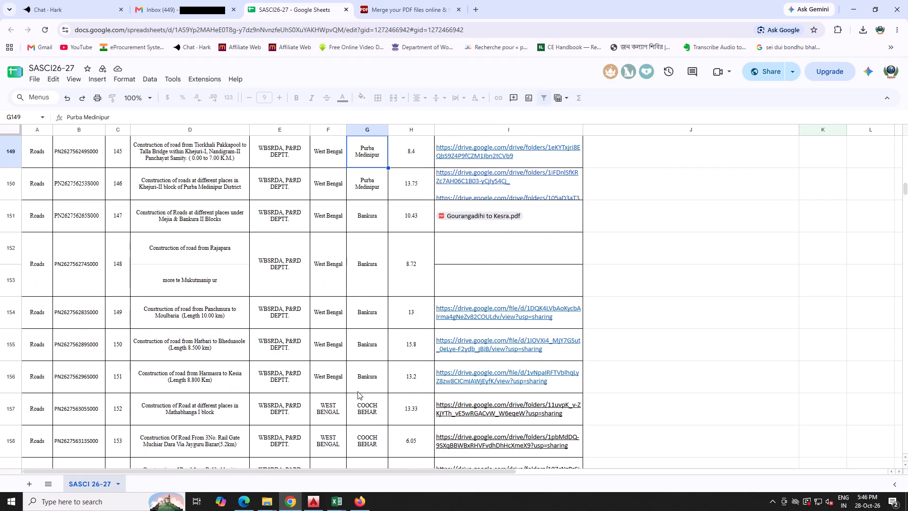
{"action": "key", "text": "Up"}
{"action": "key", "text": "Up"}
{"action": "key", "text": "Up"}
{"action": "key", "text": "Down"}
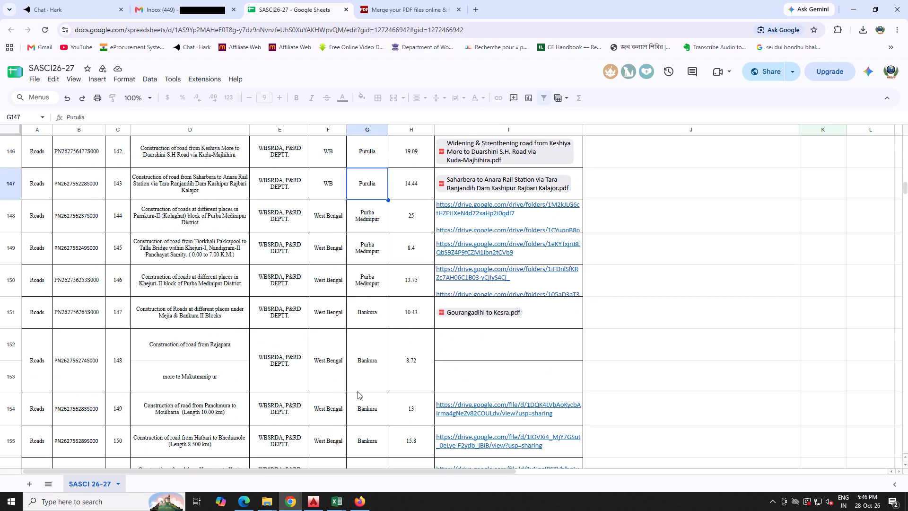
Check the District column upward from row 145 to row 89 for a Purulia row matching the Weaving More road.
{"action": "key", "text": "Up"}
{"action": "key", "text": "Up"}
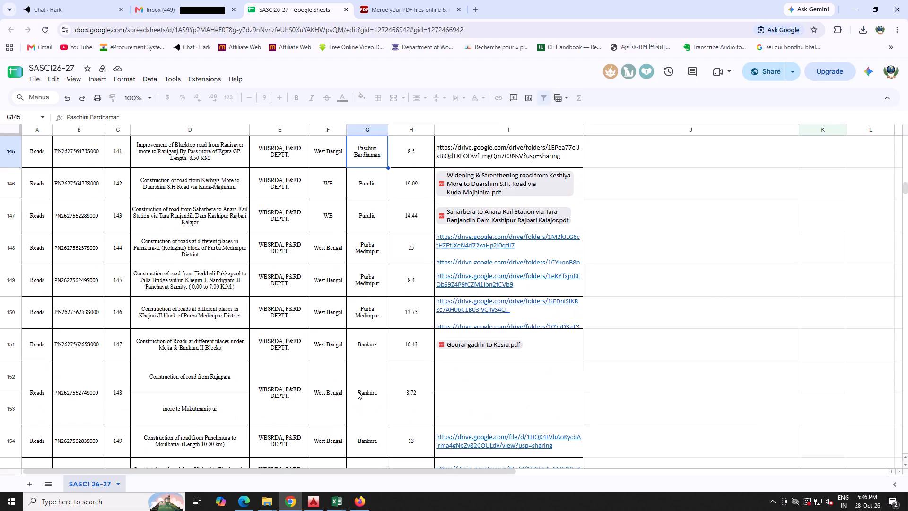
{"action": "key", "text": "Up"}
{"action": "key", "text": "Up"}
{"action": "key", "text": "Up"}
{"action": "key", "text": "Up"}
{"action": "key", "text": "Up"}
{"action": "key", "text": "Up"}
{"action": "key", "text": "Up"}
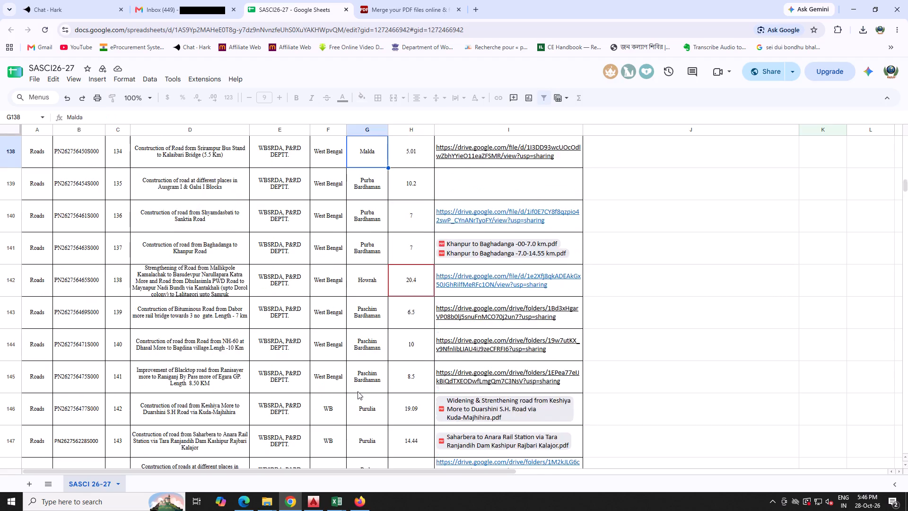
{"action": "key", "text": "Up"}
{"action": "key", "text": "Up"}
{"action": "key", "text": "Up"}
{"action": "key", "text": "Up"}
{"action": "key", "text": "Up"}
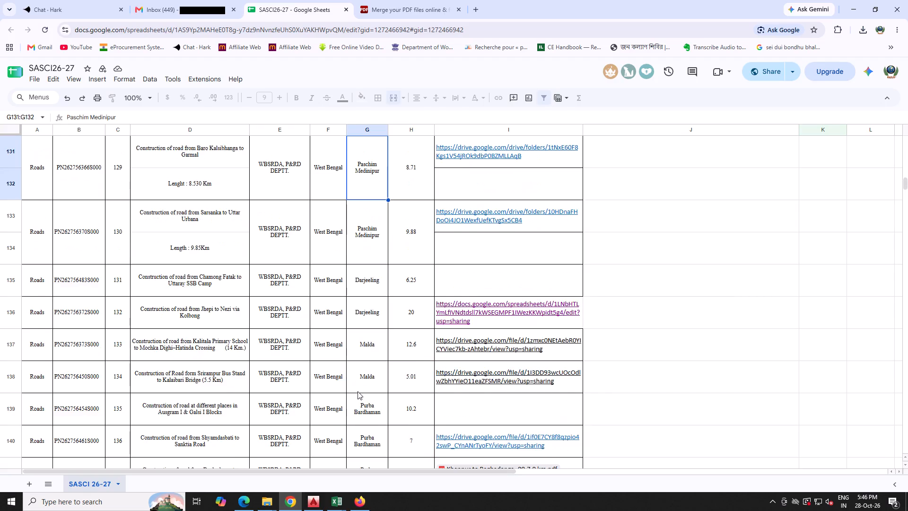
{"action": "key", "text": "Up"}
{"action": "key", "text": "Up"}
{"action": "key", "text": "Up"}
{"action": "key", "text": "Up"}
{"action": "key", "text": "Up"}
{"action": "key", "text": "Up"}
{"action": "key", "text": "Up"}
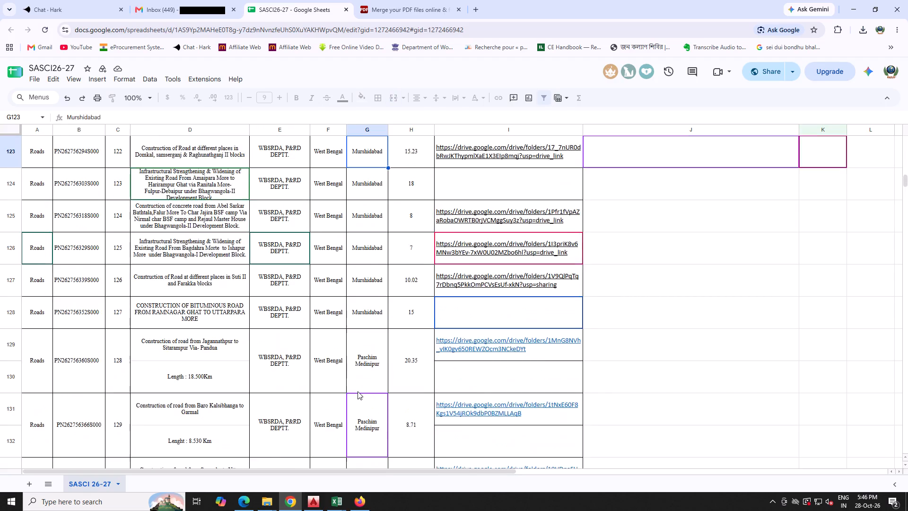
{"action": "key", "text": "Up"}
{"action": "key", "text": "Up"}
{"action": "key", "text": "Up"}
{"action": "key", "text": "Up"}
{"action": "key", "text": "Up"}
{"action": "key", "text": "Up"}
{"action": "key", "text": "Up"}
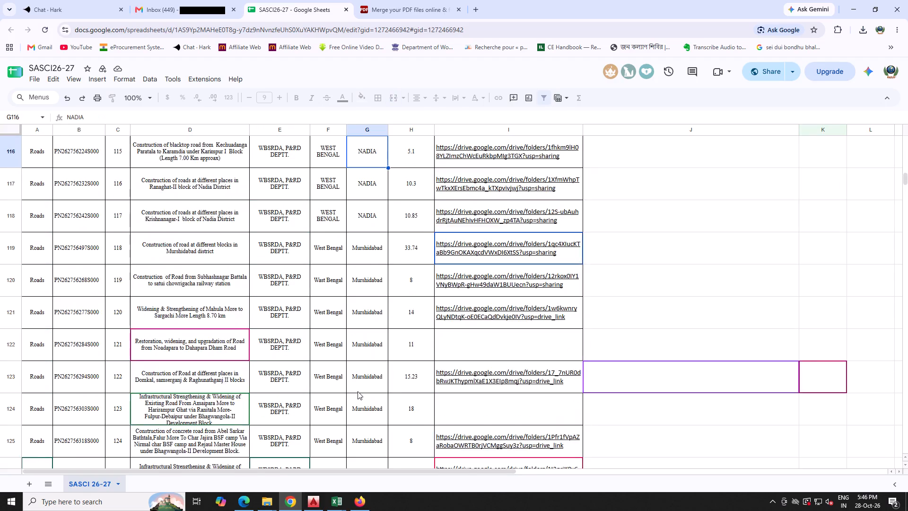
{"action": "key", "text": "Up"}
{"action": "key", "text": "Up"}
{"action": "key", "text": "Up"}
{"action": "key", "text": "Up"}
{"action": "key", "text": "Up"}
{"action": "key", "text": "Up"}
{"action": "key", "text": "Up"}
{"action": "key", "text": "Up"}
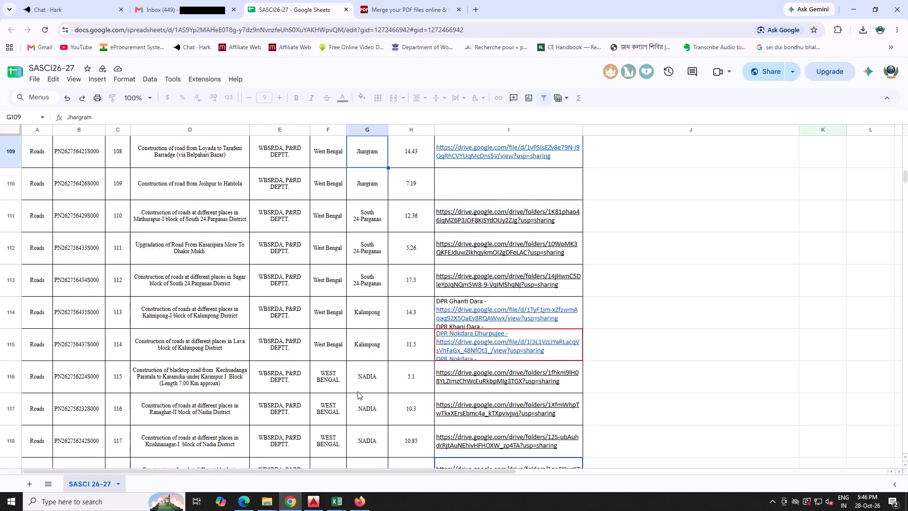
{"action": "key", "text": "Up"}
{"action": "key", "text": "Up"}
{"action": "key", "text": "Up"}
{"action": "key", "text": "Up"}
{"action": "key", "text": "Up"}
{"action": "key", "text": "Up"}
{"action": "key", "text": "Up"}
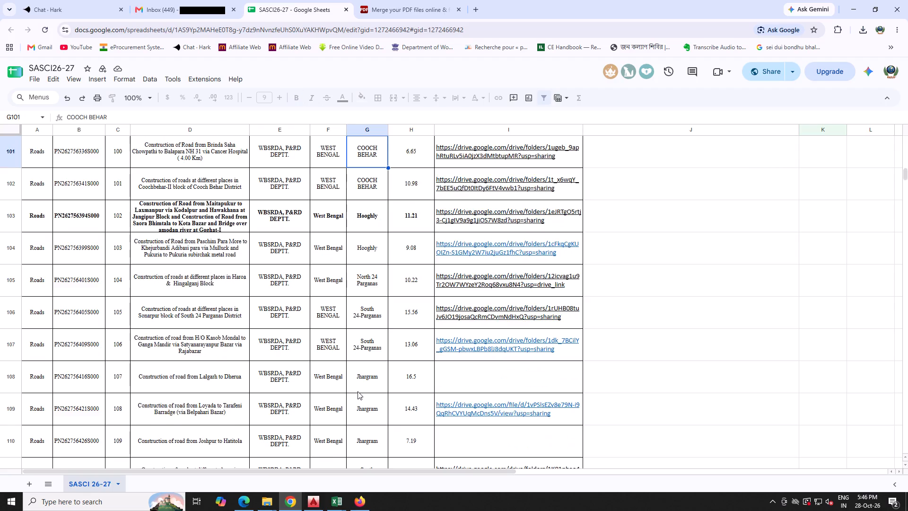
{"action": "key", "text": "Up"}
{"action": "key", "text": "Up"}
{"action": "key", "text": "Up"}
{"action": "key", "text": "Up"}
{"action": "key", "text": "Up"}
{"action": "key", "text": "Up"}
{"action": "key", "text": "Up"}
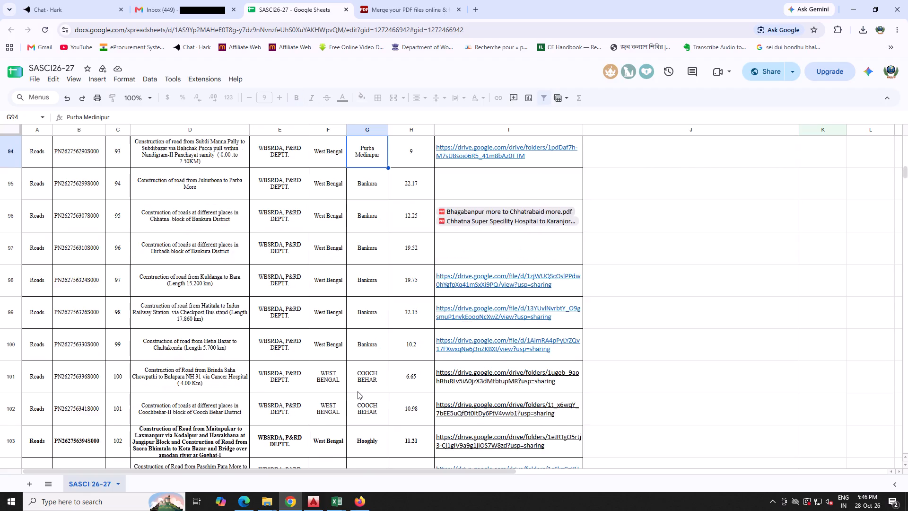
{"action": "key", "text": "Up"}
{"action": "key", "text": "Up"}
{"action": "key", "text": "Up"}
{"action": "key", "text": "Up"}
{"action": "key", "text": "Up"}
{"action": "key", "text": "Down"}
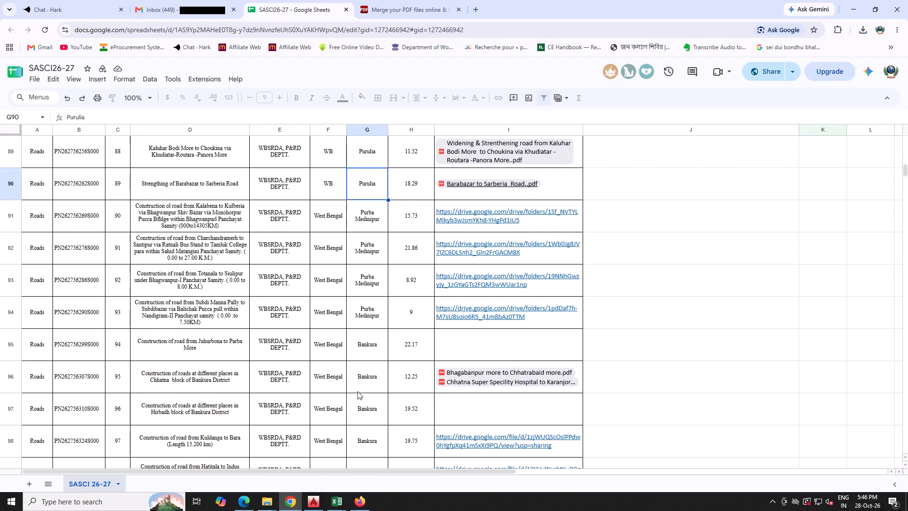
Check the District column upward from row 88 to row 67 and compare its Purulia entries with the Weaving More project's block.
{"action": "key", "text": "Up"}
{"action": "key", "text": "Up"}
{"action": "key", "text": "Up"}
{"action": "key", "text": "Up"}
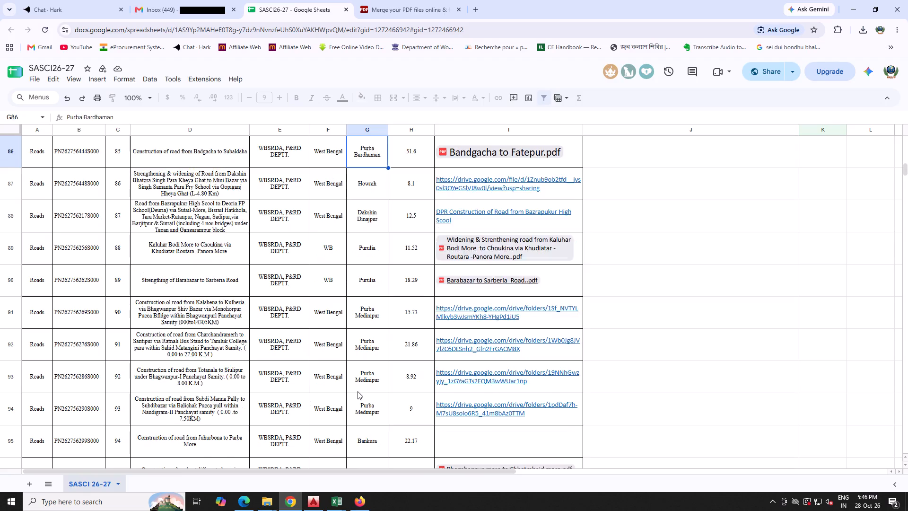
{"action": "key", "text": "Up"}
{"action": "key", "text": "Up"}
{"action": "key", "text": "Up"}
{"action": "key", "text": "Up"}
{"action": "key", "text": "Up"}
{"action": "key", "text": "Up"}
{"action": "key", "text": "Up"}
{"action": "key", "text": "Up"}
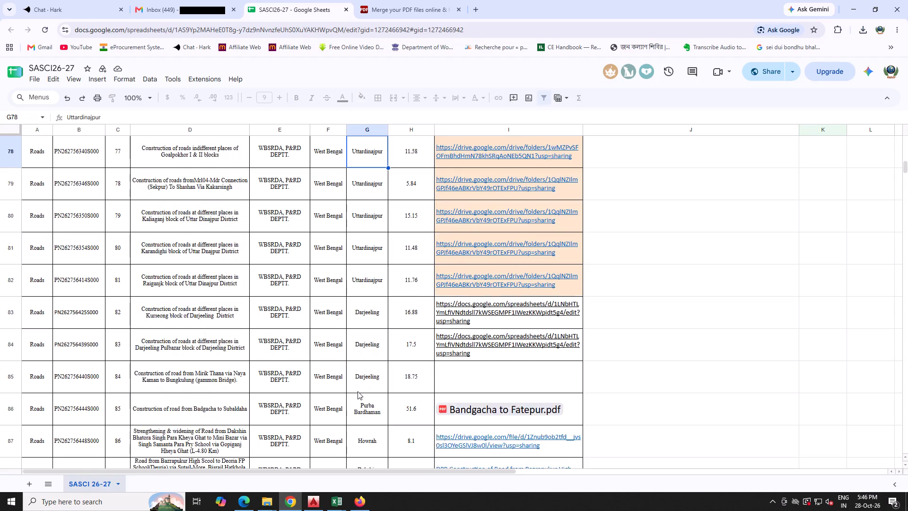
{"action": "key", "text": "Up"}
{"action": "key", "text": "Up"}
{"action": "key", "text": "Up"}
{"action": "key", "text": "Up"}
{"action": "key", "text": "Up"}
{"action": "key", "text": "Up"}
{"action": "key", "text": "Up"}
{"action": "key", "text": "Up"}
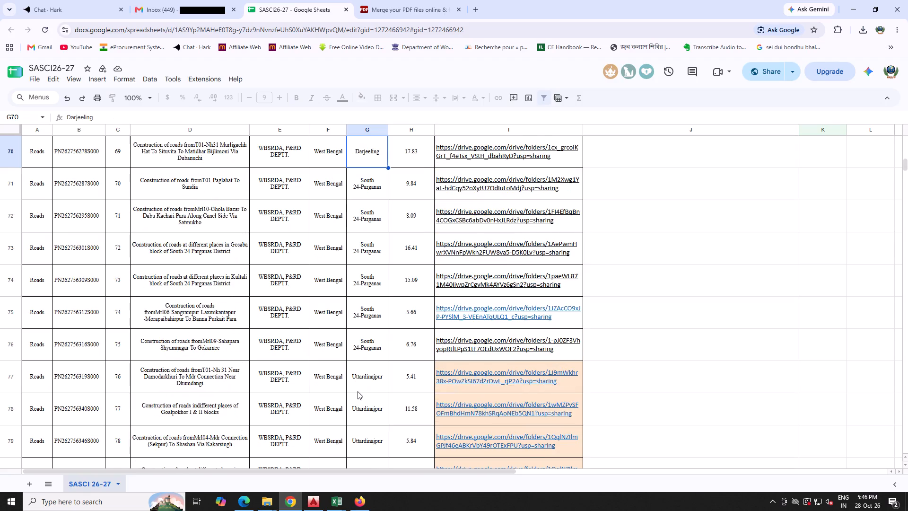
{"action": "key", "text": "Up"}
{"action": "key", "text": "Up"}
{"action": "key", "text": "Up"}
{"action": "key", "text": "Down"}
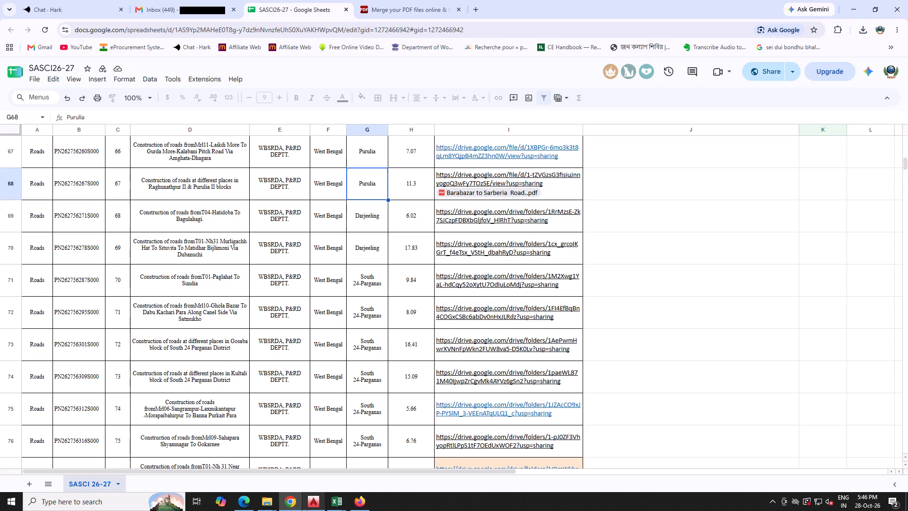
{"action": "left_click", "coordinate": [334, 501]}
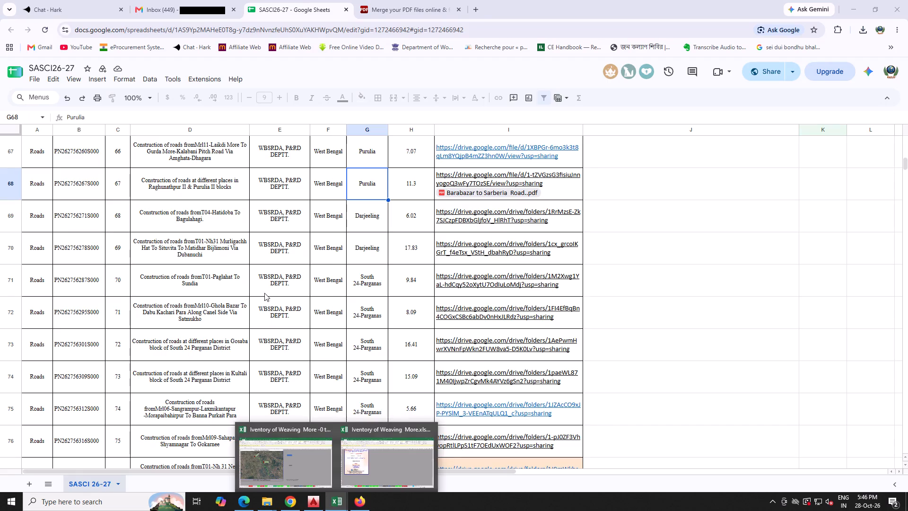
{"action": "left_click", "coordinate": [364, 179]}
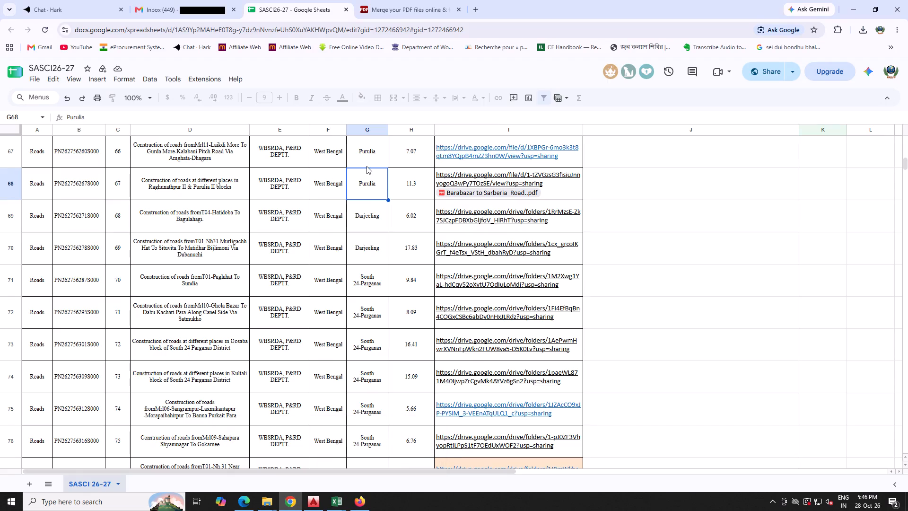
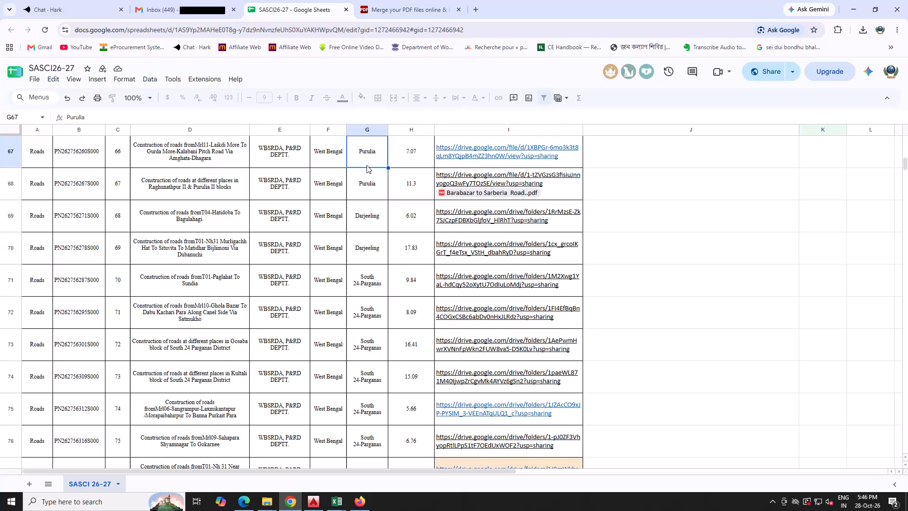
Check the District column upward from row 68 to row 38 for a Purulia row matching the Weaving More road.
{"action": "key", "text": "Down"}
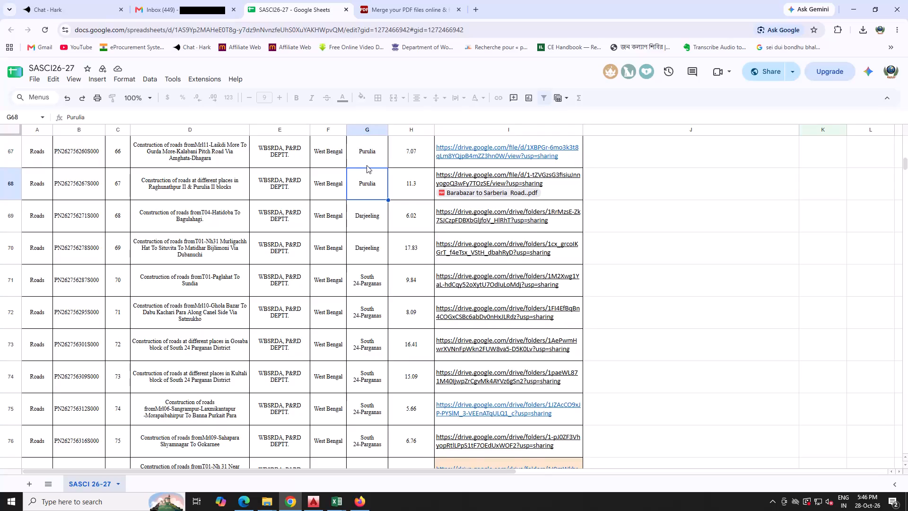
{"action": "key", "text": "Up"}
{"action": "key", "text": "Up"}
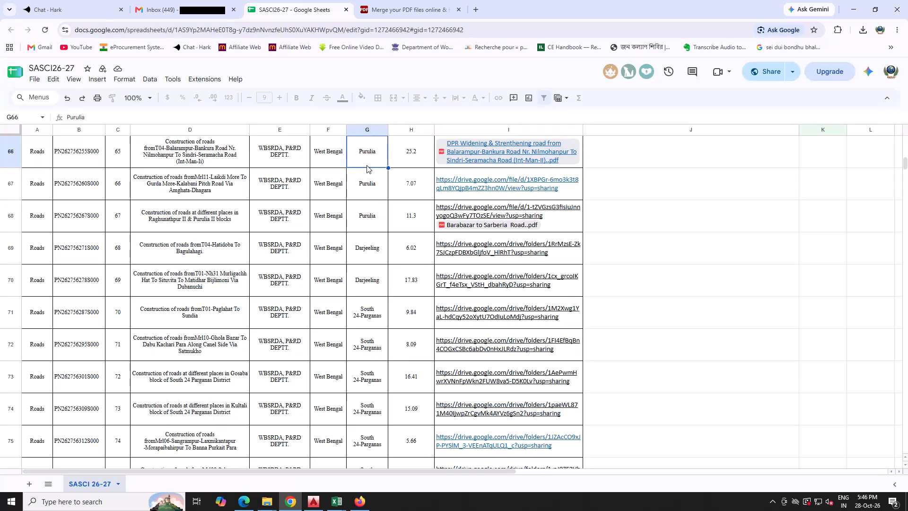
{"action": "key", "text": "Up"}
{"action": "key", "text": "Up"}
{"action": "key", "text": "Up"}
{"action": "key", "text": "Up"}
{"action": "key", "text": "Up"}
{"action": "key", "text": "Up"}
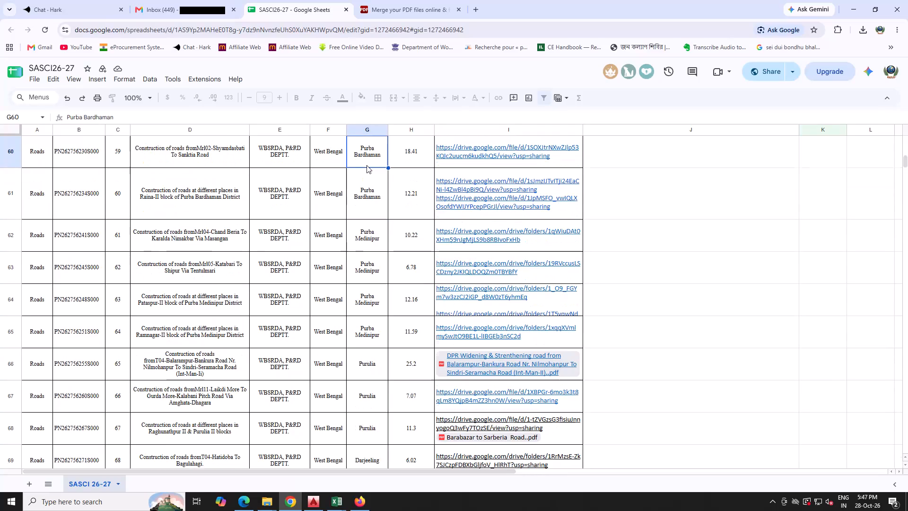
{"action": "key", "text": "Up"}
{"action": "key", "text": "Up"}
{"action": "key", "text": "Up"}
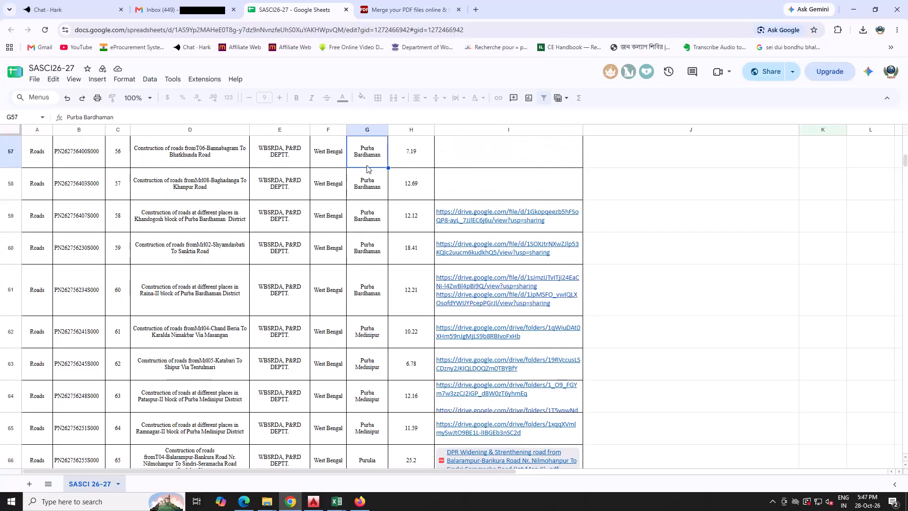
{"action": "key", "text": "Up"}
{"action": "key", "text": "Up"}
{"action": "key", "text": "Up"}
{"action": "key", "text": "Up"}
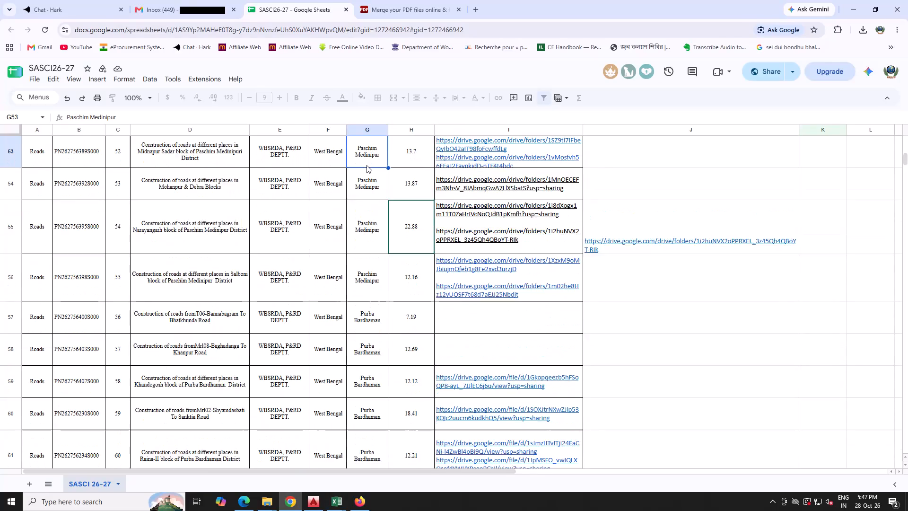
{"action": "key", "text": "Up"}
{"action": "key", "text": "Up"}
{"action": "key", "text": "Up"}
{"action": "key", "text": "Up"}
{"action": "key", "text": "Up"}
{"action": "key", "text": "Up"}
{"action": "key", "text": "Up"}
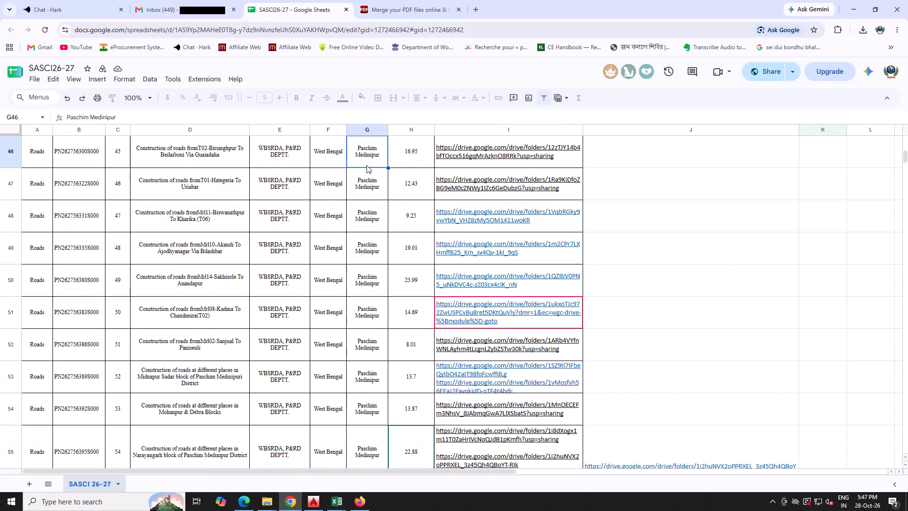
{"action": "key", "text": "Up"}
{"action": "key", "text": "Up"}
{"action": "key", "text": "Up"}
{"action": "key", "text": "Up"}
{"action": "key", "text": "Up"}
{"action": "key", "text": "Up"}
{"action": "key", "text": "Up"}
{"action": "key", "text": "Up"}
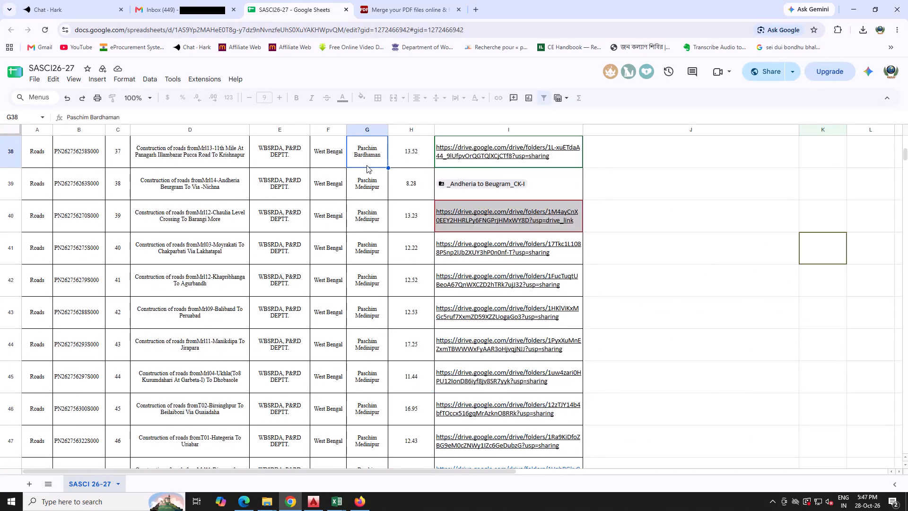
Continue checking the District column upward from row 37 to the header row for Purulia projects.
{"action": "key", "text": "Up"}
{"action": "key", "text": "Up"}
{"action": "key", "text": "Up"}
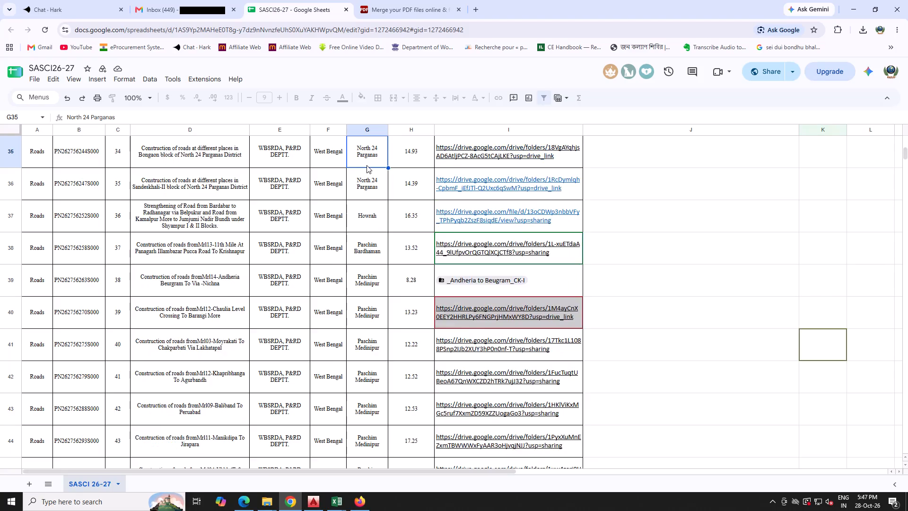
{"action": "key", "text": "Up"}
{"action": "key", "text": "Up"}
{"action": "key", "text": "Up"}
{"action": "key", "text": "Up"}
{"action": "key", "text": "Up"}
{"action": "key", "text": "Up"}
{"action": "key", "text": "Up"}
{"action": "key", "text": "Up"}
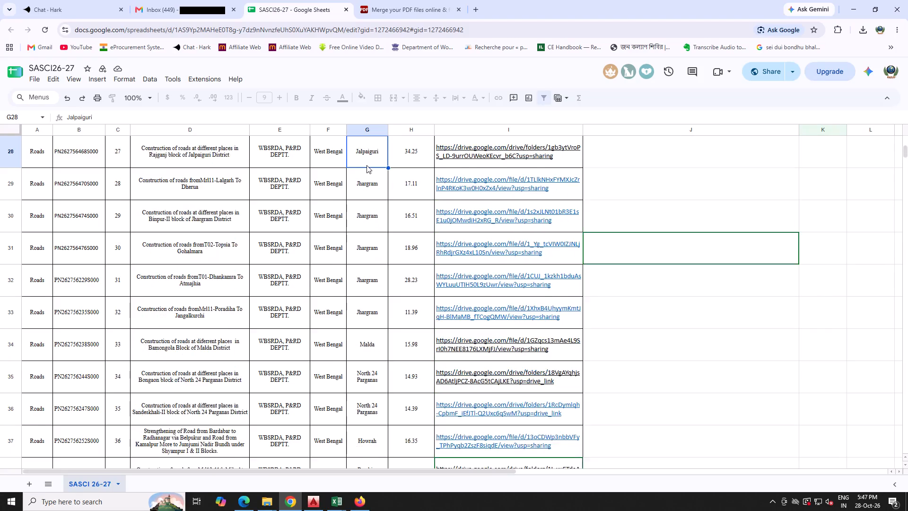
{"action": "key", "text": "Up"}
{"action": "key", "text": "Up"}
{"action": "key", "text": "Up"}
{"action": "key", "text": "Up"}
{"action": "key", "text": "Up"}
{"action": "key", "text": "Up"}
{"action": "key", "text": "Up"}
{"action": "key", "text": "Up"}
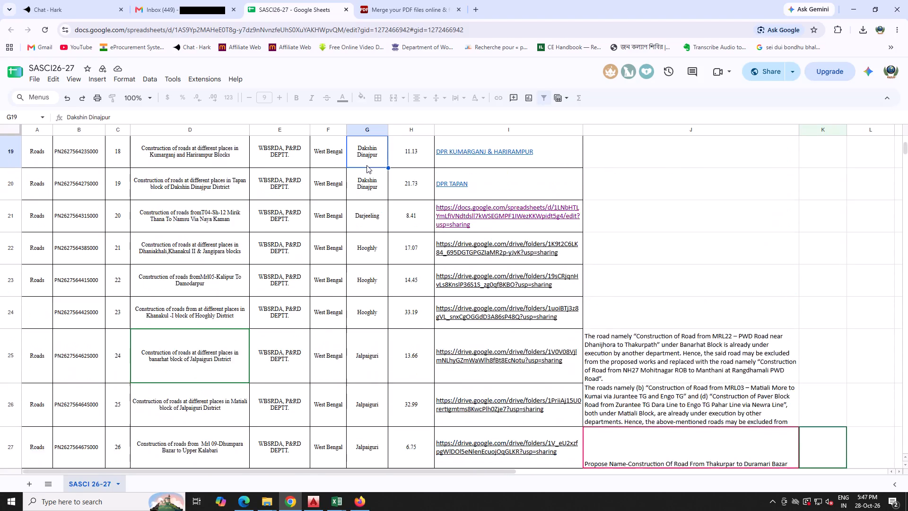
{"action": "key", "text": "Up"}
{"action": "key", "text": "Up"}
{"action": "key", "text": "Up"}
{"action": "key", "text": "Up"}
{"action": "key", "text": "Up"}
{"action": "key", "text": "Up"}
{"action": "key", "text": "Up"}
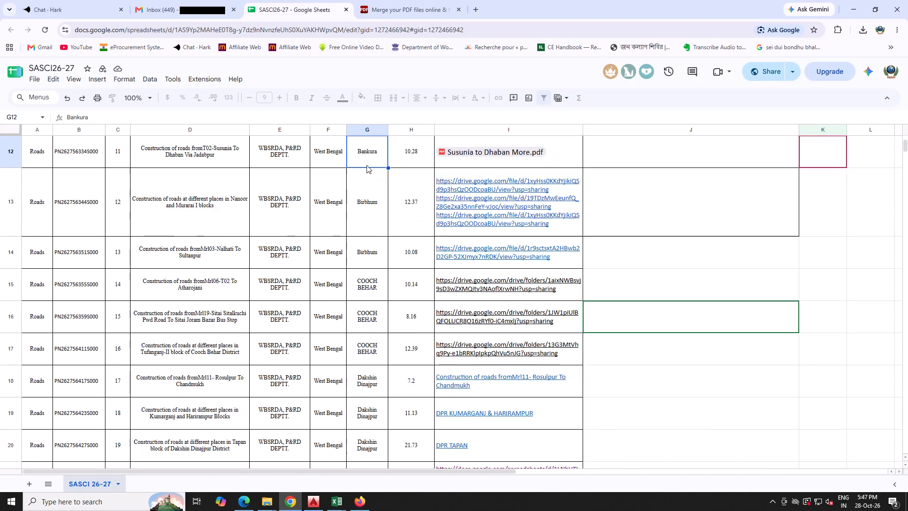
{"action": "key", "text": "Up"}
{"action": "key", "text": "Up"}
{"action": "key", "text": "Up"}
{"action": "key", "text": "Up"}
{"action": "key", "text": "Up"}
{"action": "key", "text": "Up"}
{"action": "key", "text": "Up"}
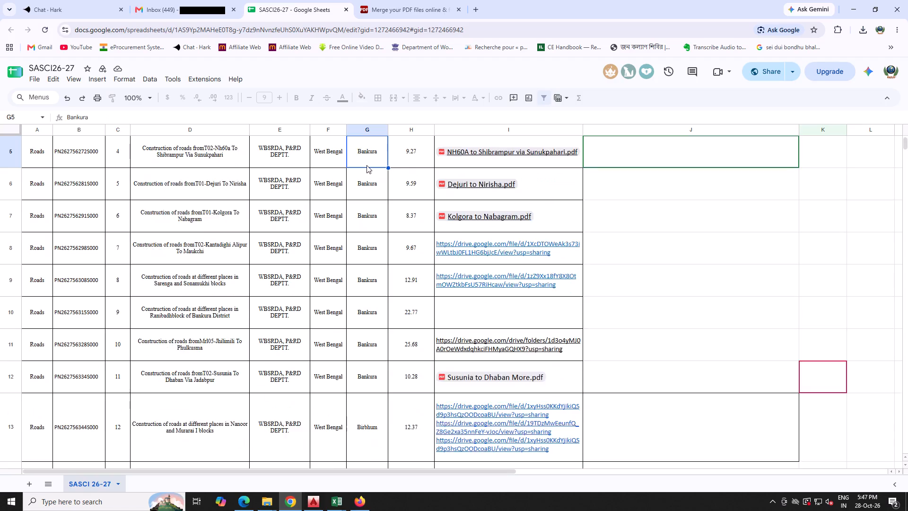
{"action": "key", "text": "Up"}
{"action": "key", "text": "Up"}
{"action": "key", "text": "Up"}
{"action": "key", "text": "Up"}
{"action": "key", "text": "Up"}
{"action": "key", "text": "Down"}
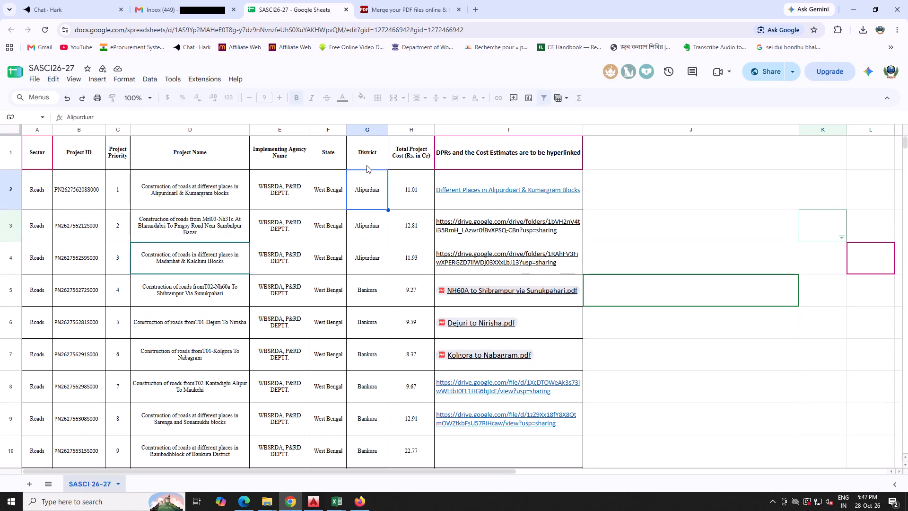
Look back down the project list from row 2 to about row 33 for Purulia entries.
{"action": "key", "text": "Down"}
{"action": "key", "text": "Down"}
{"action": "key", "text": "Down"}
{"action": "key", "text": "Down"}
{"action": "key", "text": "Down"}
{"action": "key", "text": "Down"}
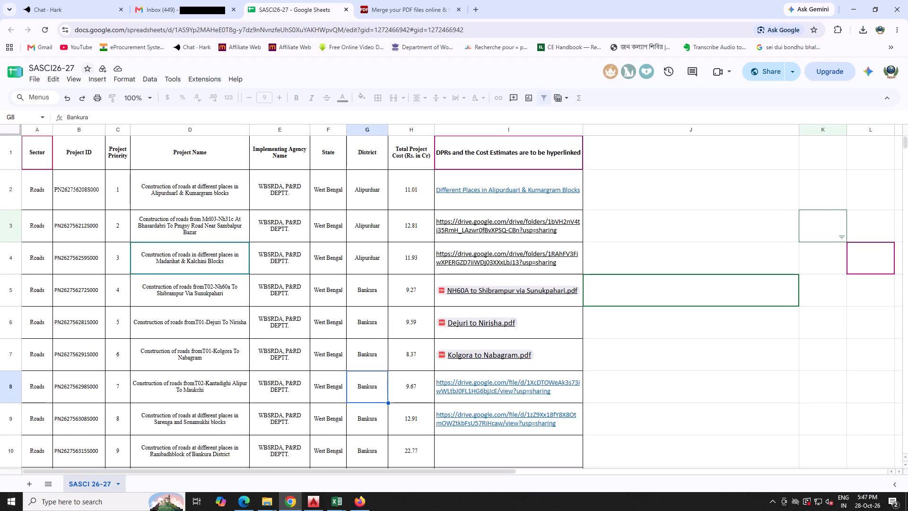
{"action": "scroll", "coordinate": [319, 264], "scroll_direction": "down", "scroll_amount": 4}
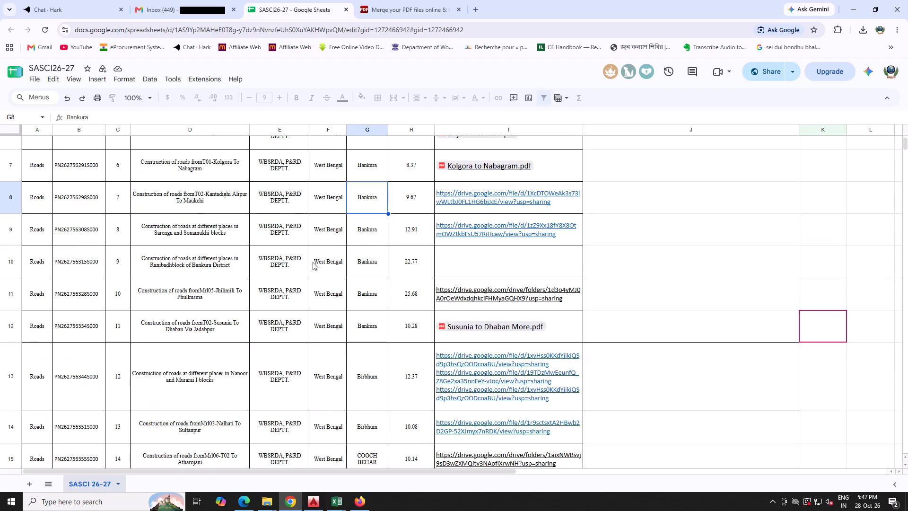
{"action": "scroll", "coordinate": [312, 262], "scroll_direction": "down", "scroll_amount": 13}
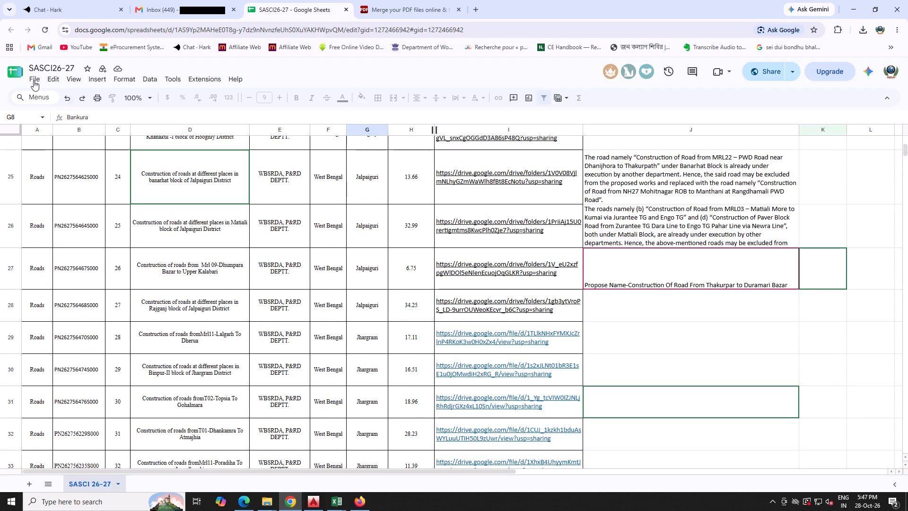
Download the SASCI26-27 spreadsheet as a Microsoft Excel (.xlsx) file.
{"action": "left_click", "coordinate": [32, 78]}
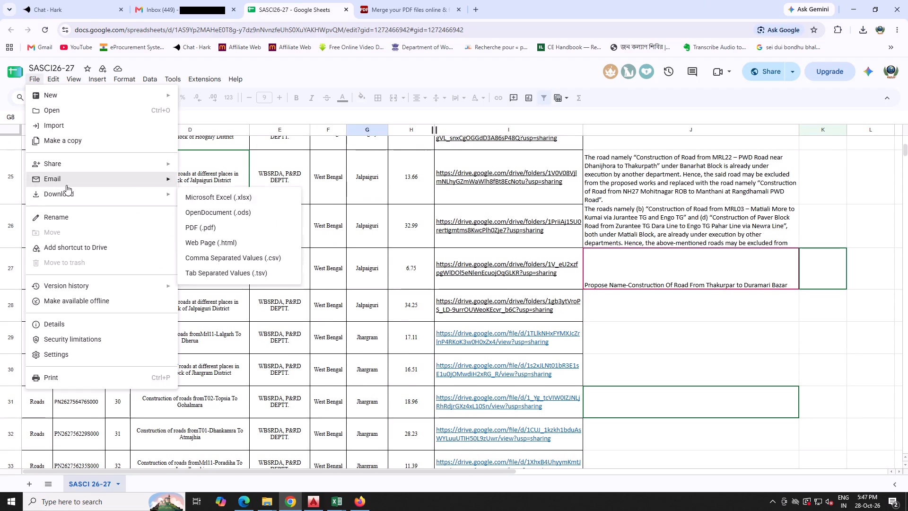
{"action": "left_click", "coordinate": [200, 195]}
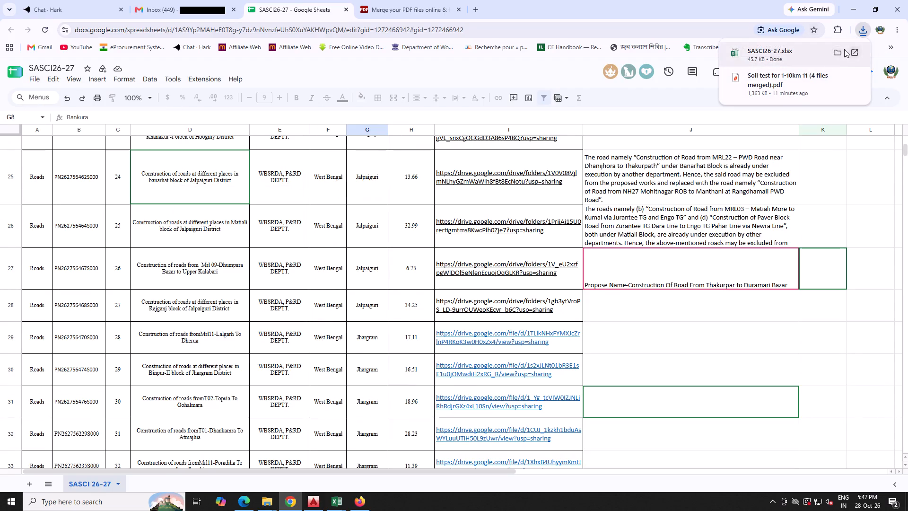
Open the downloaded SASCI26-27.xlsx from its folder in Excel and enable editing.
{"action": "left_click", "coordinate": [840, 51]}
{"action": "double_click", "coordinate": [273, 265]}
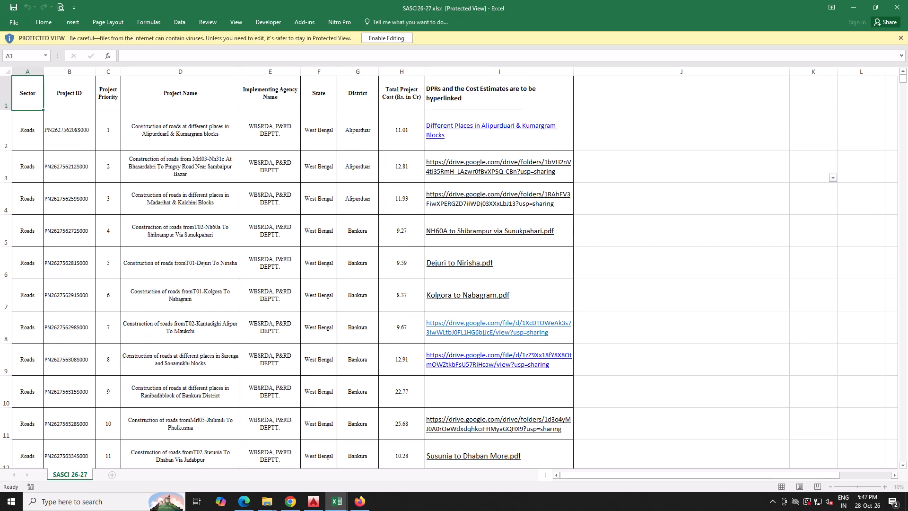
{"action": "left_click", "coordinate": [385, 41]}
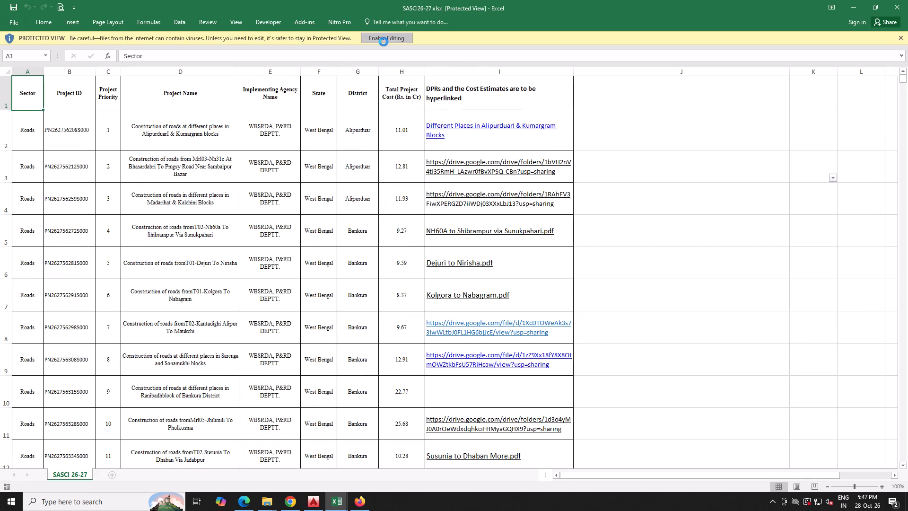
Remove the existing filter in column K and apply a filter to the whole header row 1.
{"action": "left_click", "coordinate": [0, 113]}
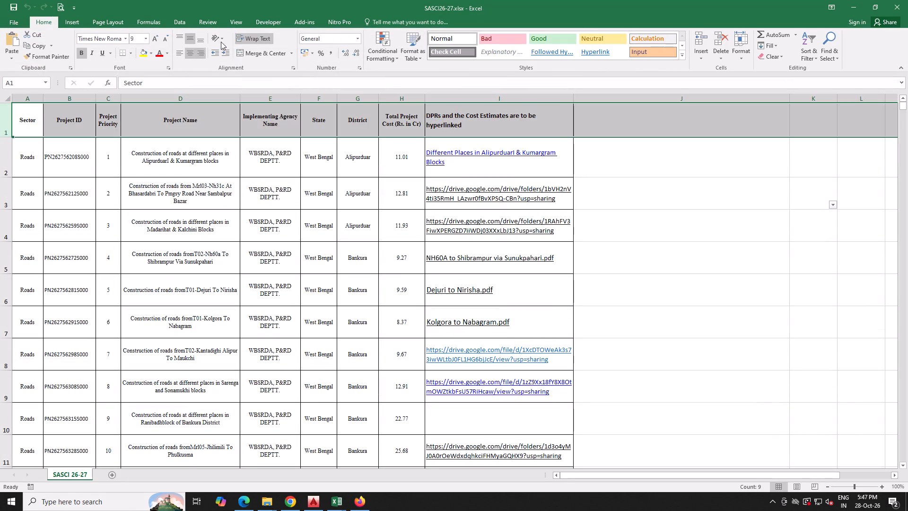
{"action": "left_click", "coordinate": [802, 53]}
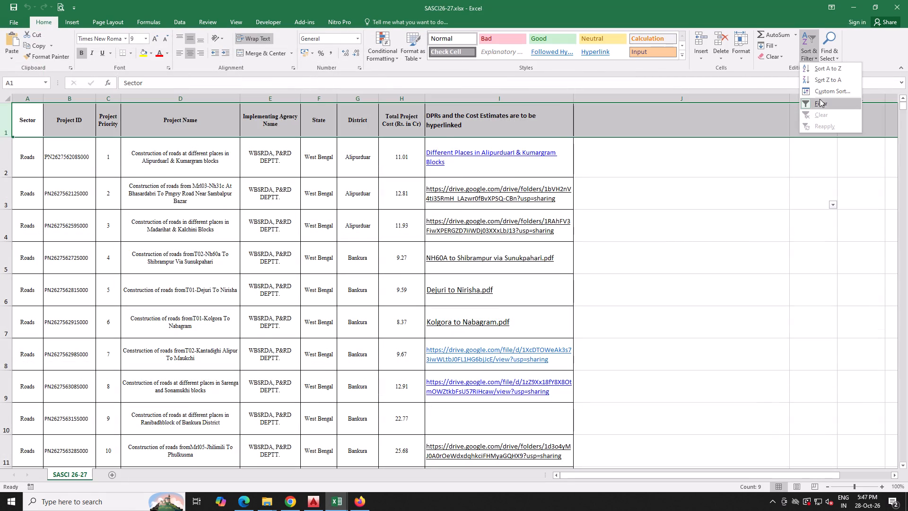
{"action": "left_click", "coordinate": [820, 99]}
{"action": "left_click", "coordinate": [803, 52]}
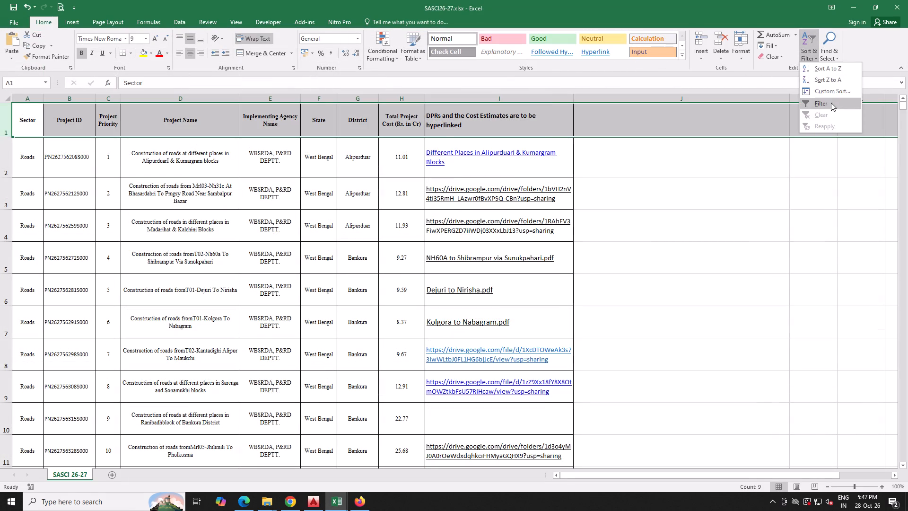
{"action": "left_click", "coordinate": [831, 103]}
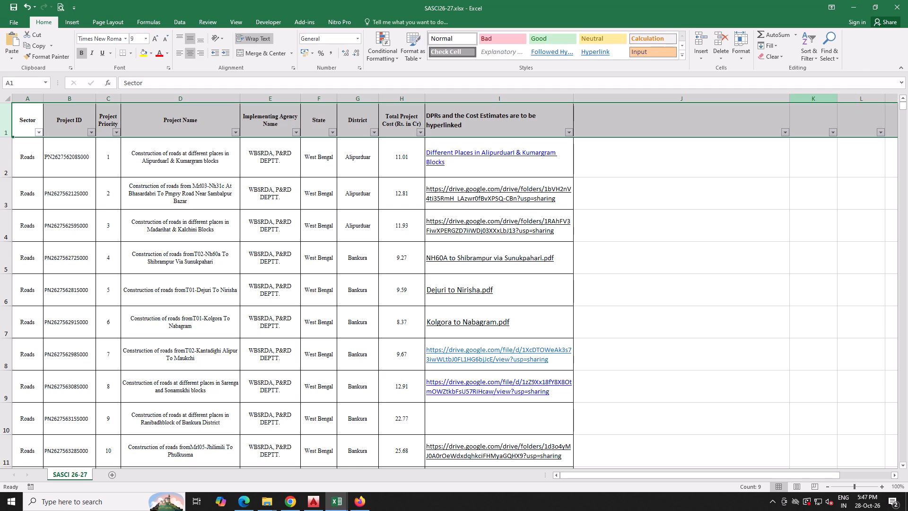
Filter the District column to show only Purulia.
{"action": "left_click", "coordinate": [377, 129]}
{"action": "left_click", "coordinate": [307, 225]}
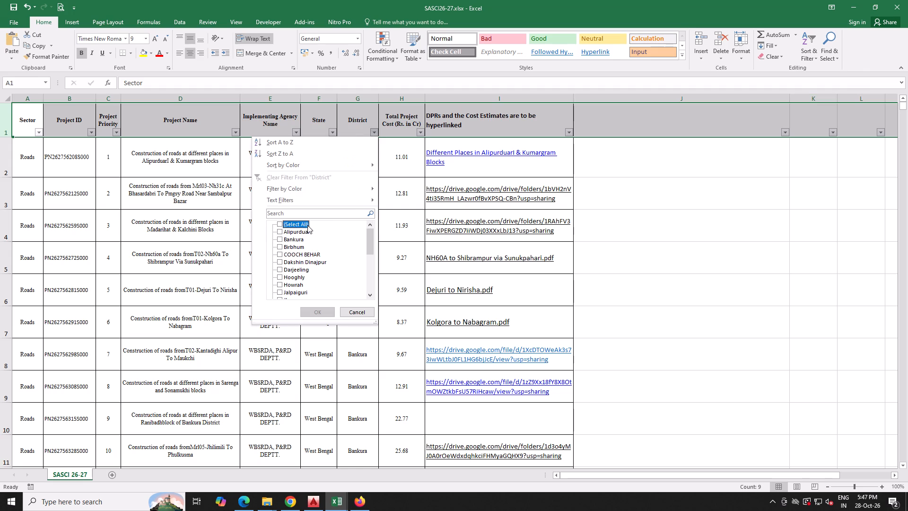
{"action": "scroll", "coordinate": [289, 265], "scroll_direction": "down", "scroll_amount": 11}
{"action": "left_click", "coordinate": [299, 270]}
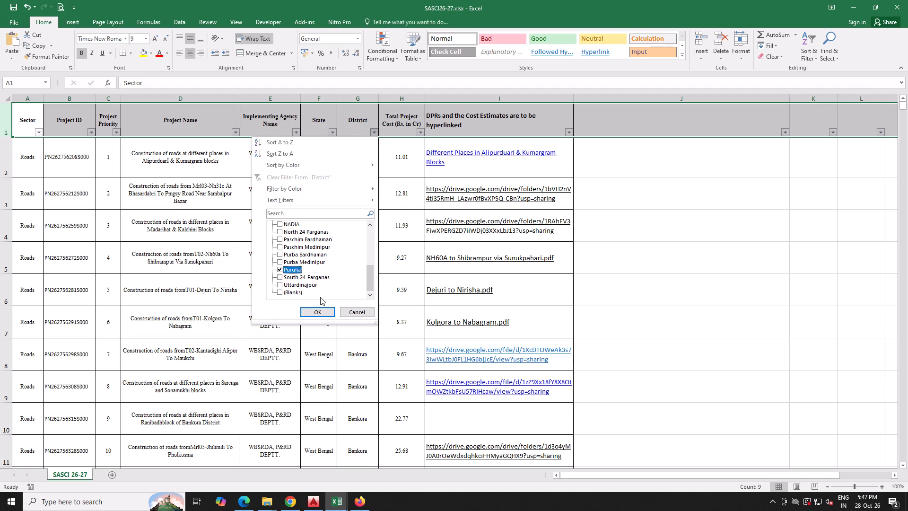
{"action": "left_click", "coordinate": [323, 316]}
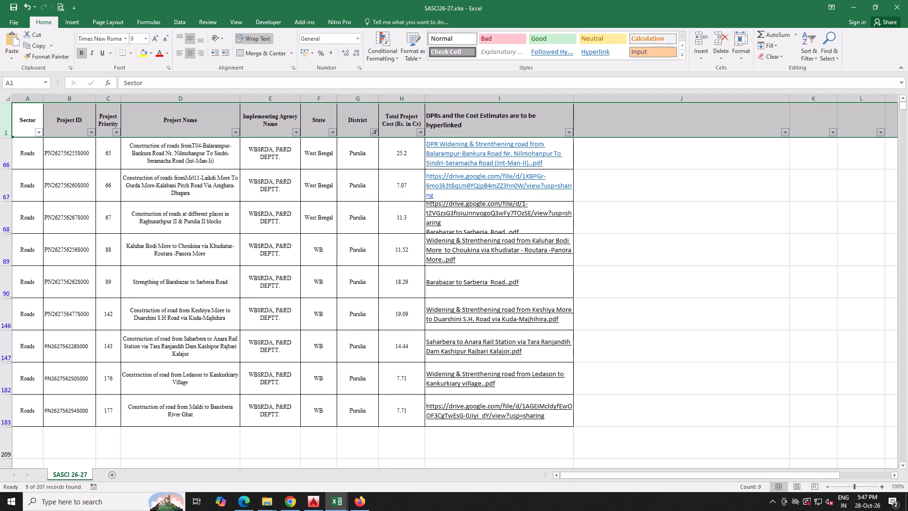
Select the Project Name cells of all filtered Purulia rows, from row 66 through row 183.
{"action": "scroll", "coordinate": [164, 345], "scroll_direction": "up", "scroll_amount": 5}
{"action": "left_click_drag", "start_coordinate": [186, 153], "coordinate": [209, 406]}
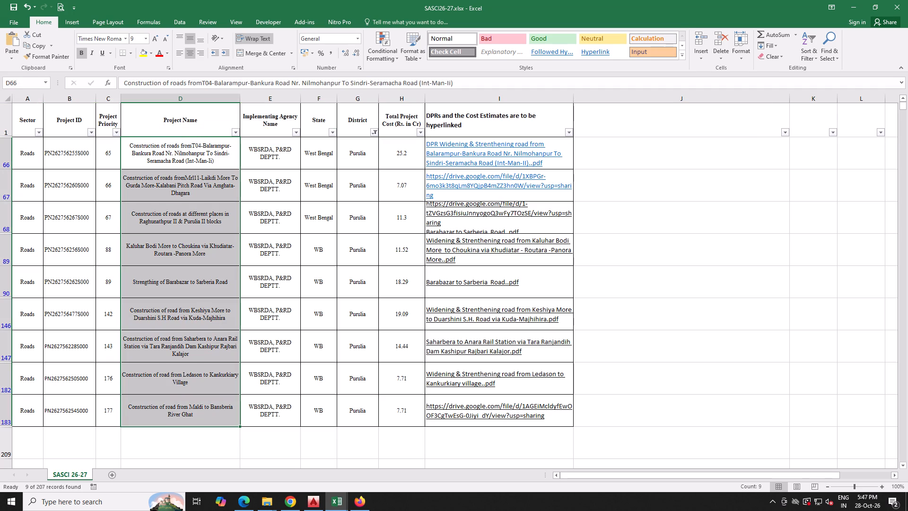
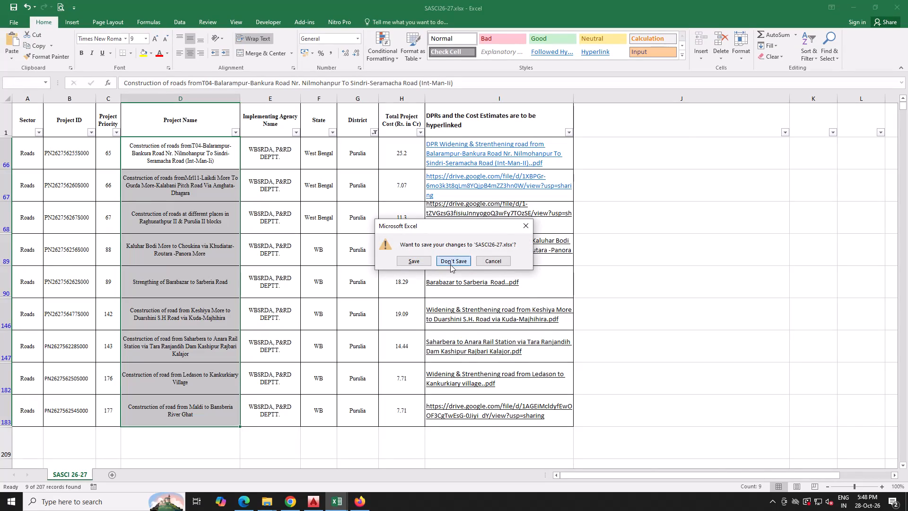
Discard the changes to SASCI26-27.xlsx and close the workbook without saving.
{"action": "left_click", "coordinate": [450, 264]}
Close the Iventory of Weaving More.xlsm workbook.
{"action": "left_click", "coordinate": [907, 0]}
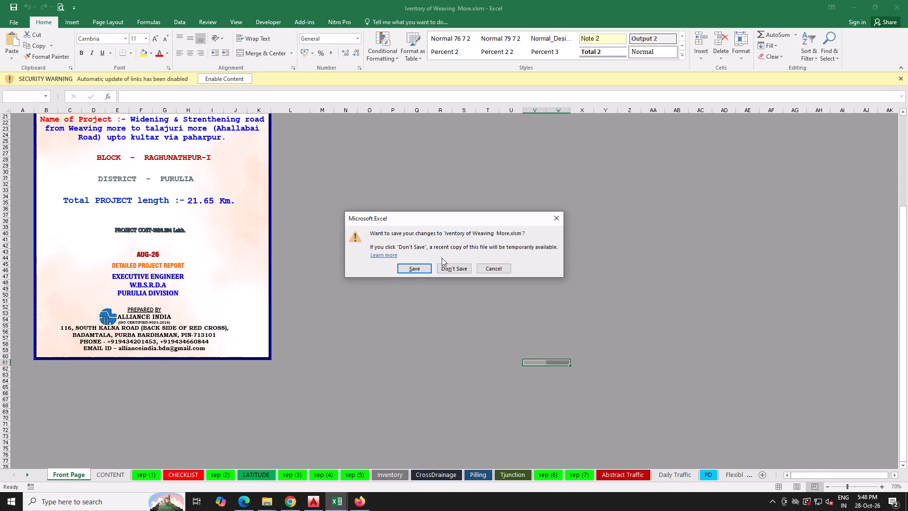
Discard the changes to Iventory of Weaving More.xlsm and close the Iventory of Weaving More -0 to 6.00 km.xlsm workbook without saving.
{"action": "left_click", "coordinate": [456, 273]}
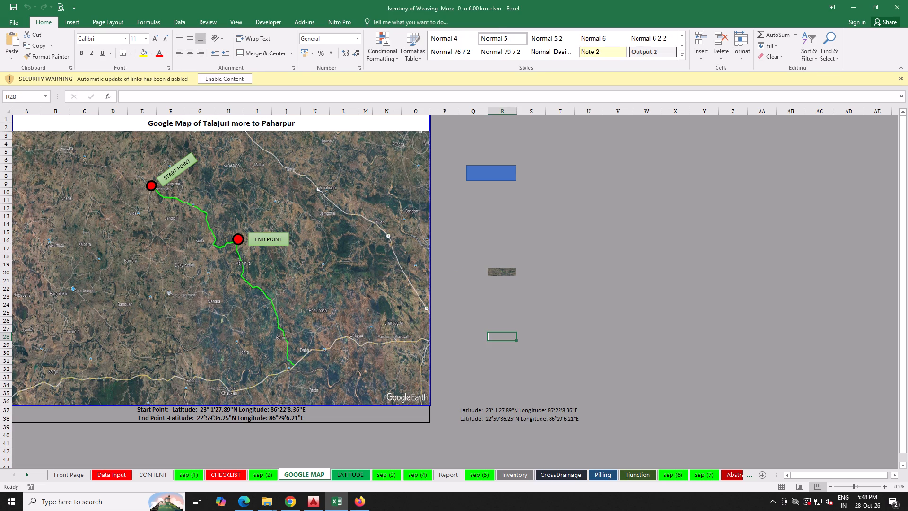
{"action": "left_click", "coordinate": [907, 0]}
{"action": "left_click", "coordinate": [459, 272]}
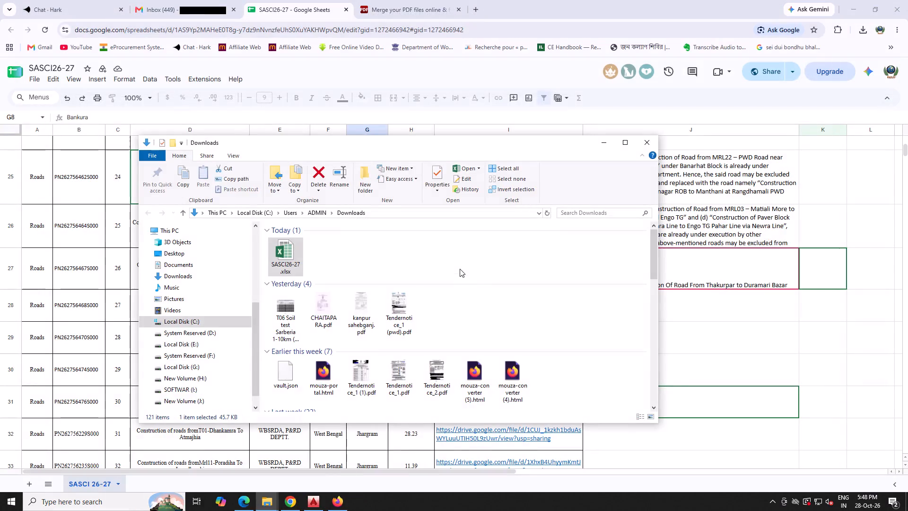
Close the Downloads folder window and the browser page for merging PDF files.
{"action": "left_click", "coordinate": [646, 146]}
{"action": "left_click_drag", "start_coordinate": [907, 0], "coordinate": [702, 170]}
{"action": "left_click", "coordinate": [459, 9]}
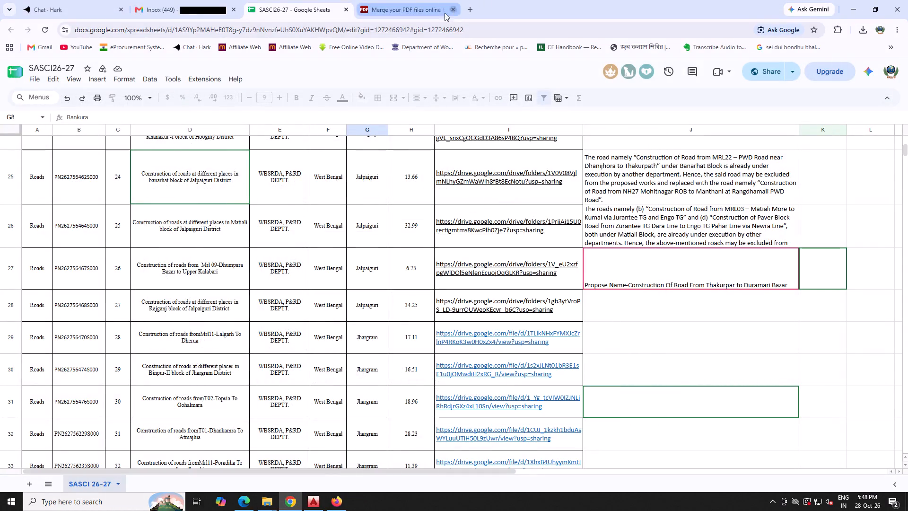
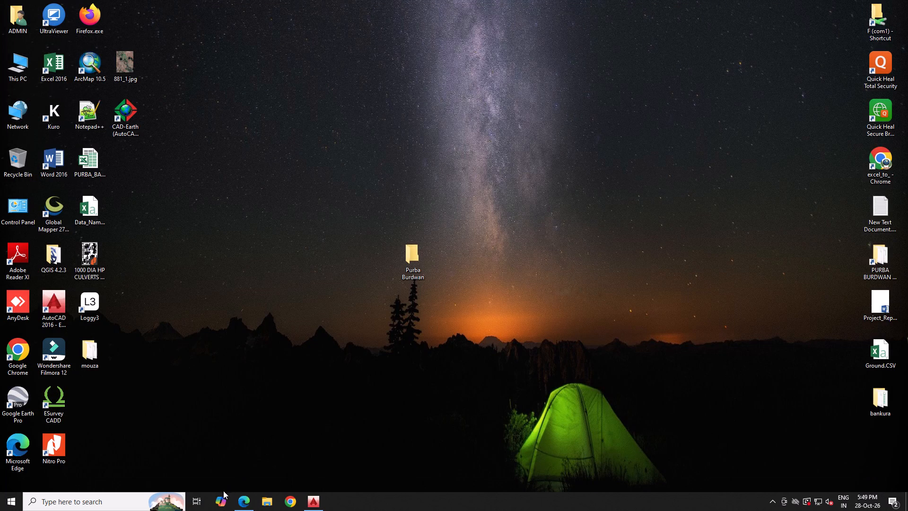
Switch to the Microsoft Edge window and close it.
{"action": "left_click", "coordinate": [247, 504]}
{"action": "left_click", "coordinate": [907, 0]}
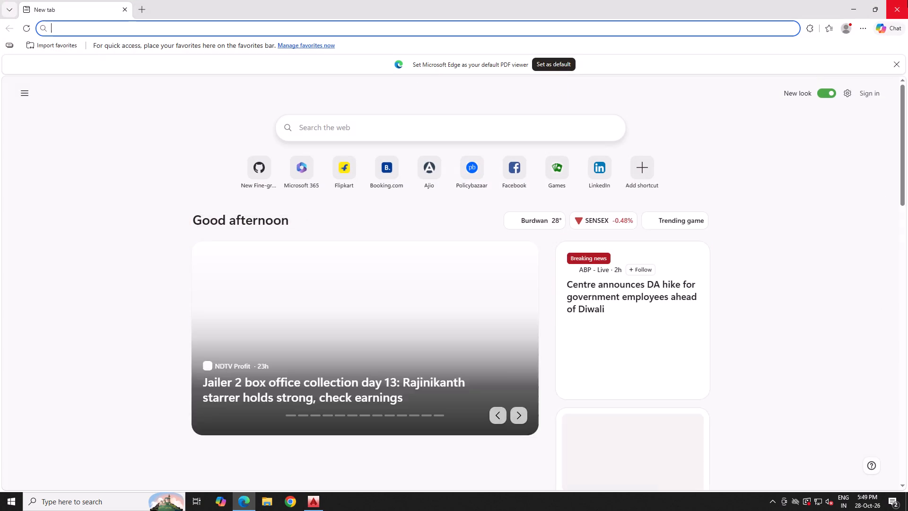
Switch to AutoCAD and close it, discarding the changes to Strip Plan Khanpur to Baghadanga.dwg.
{"action": "left_click", "coordinate": [317, 504]}
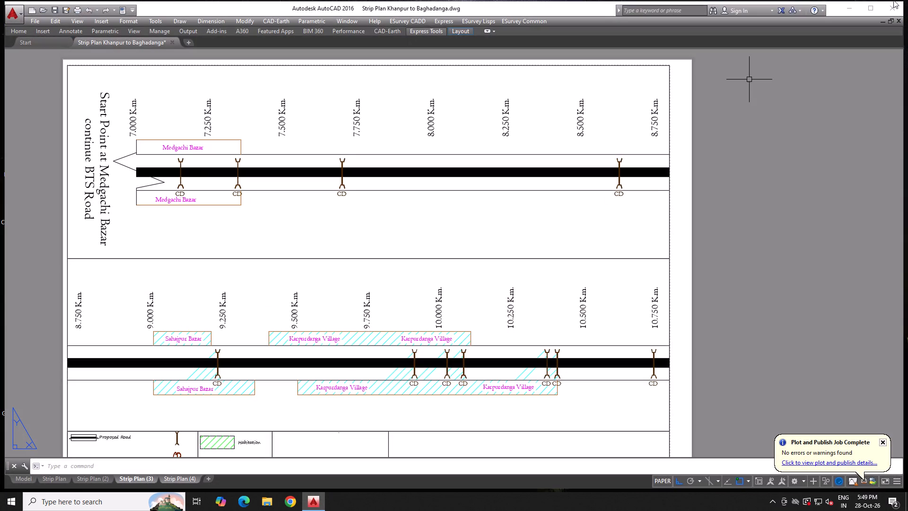
{"action": "left_click", "coordinate": [907, 0]}
{"action": "left_click", "coordinate": [897, 11]}
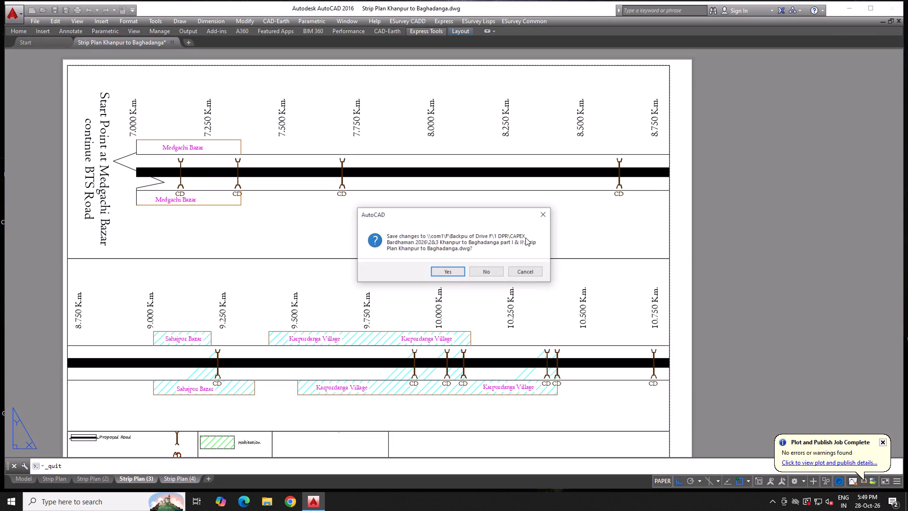
{"action": "left_click", "coordinate": [486, 273]}
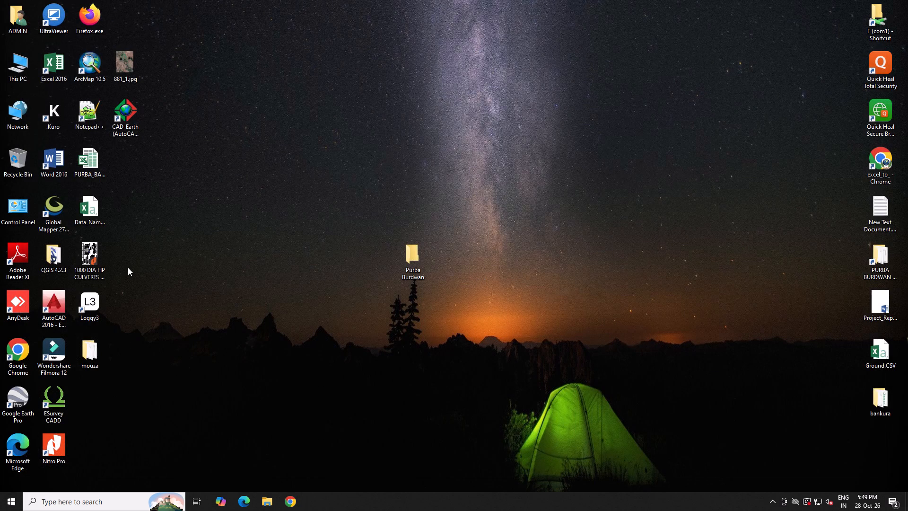
Launch the Kuro application from the desktop.
{"action": "left_click", "coordinate": [62, 125]}
{"action": "double_click", "coordinate": [56, 120]}
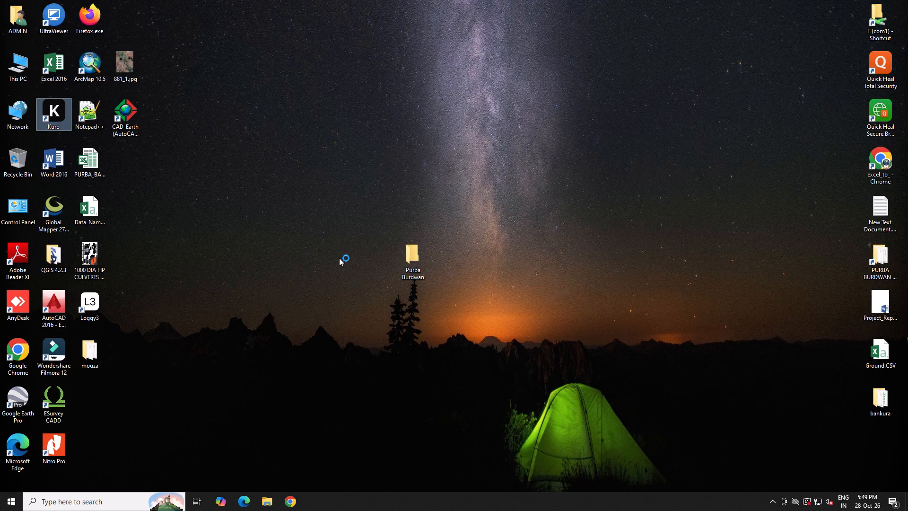